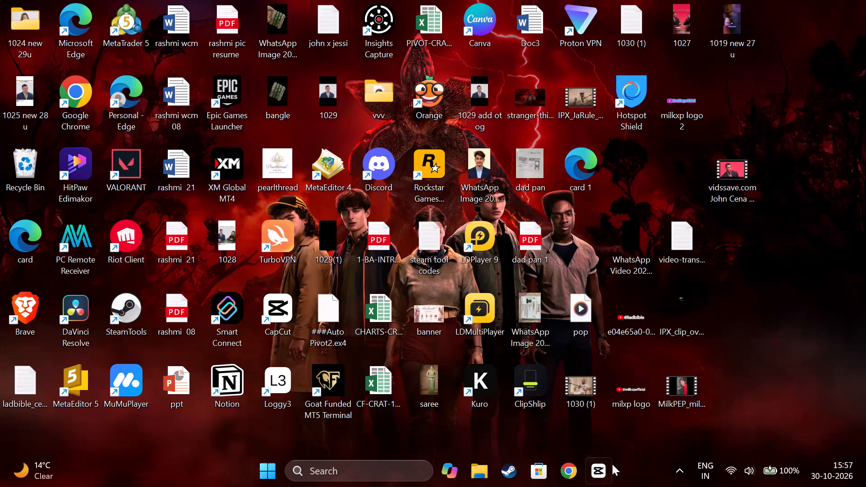
Open Loggy3, start a new recording session and minimise its window.
{"action": "left_click", "coordinate": [683, 473]}
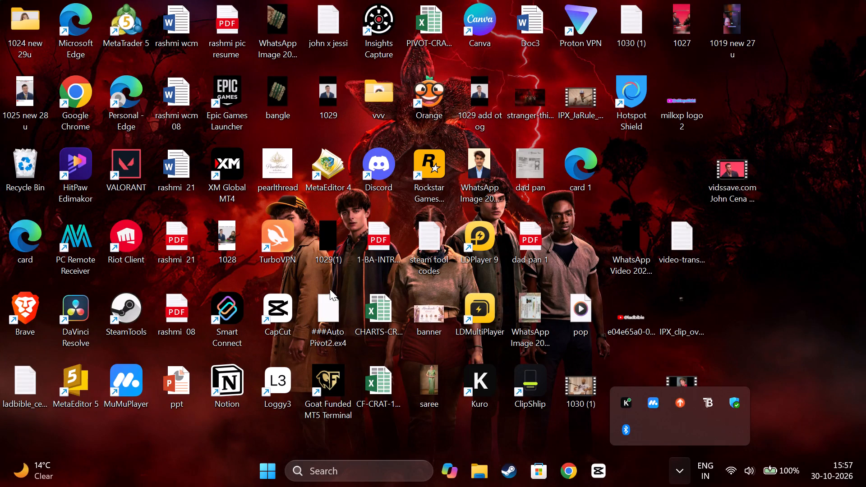
{"action": "double_click", "coordinate": [274, 381]}
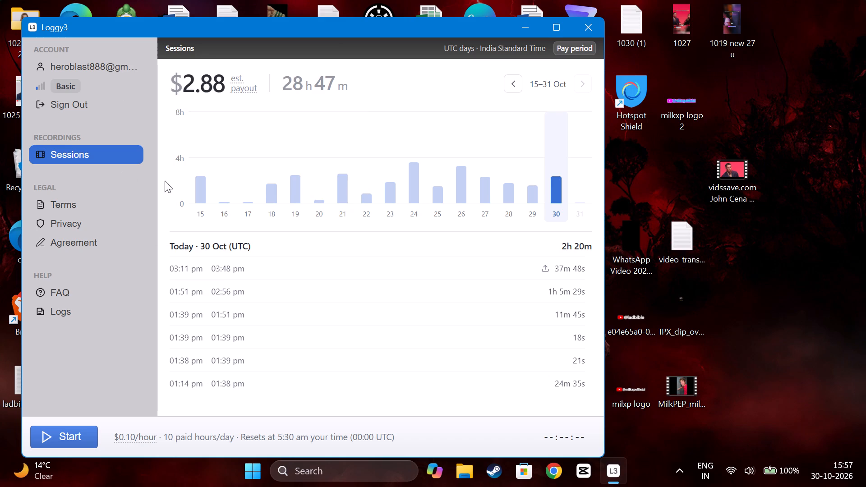
{"action": "left_click", "coordinate": [54, 438]}
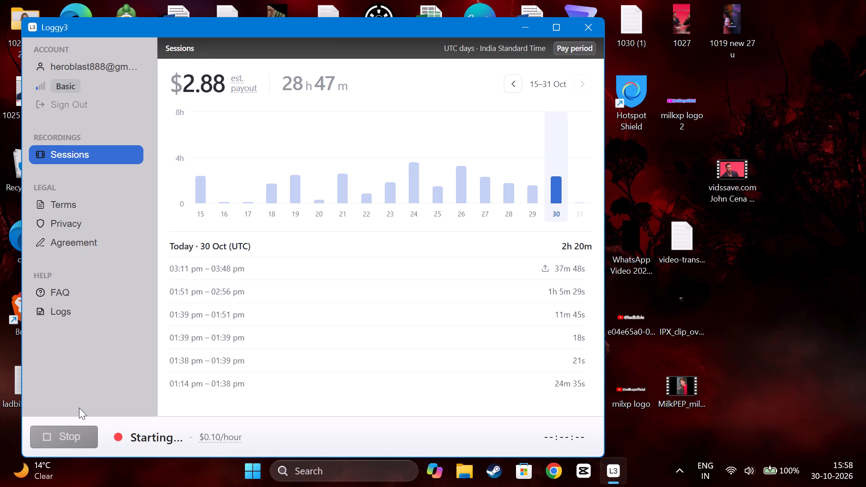
{"action": "left_click_drag", "start_coordinate": [410, 22], "coordinate": [424, 0]}
{"action": "left_click", "coordinate": [535, 3]}
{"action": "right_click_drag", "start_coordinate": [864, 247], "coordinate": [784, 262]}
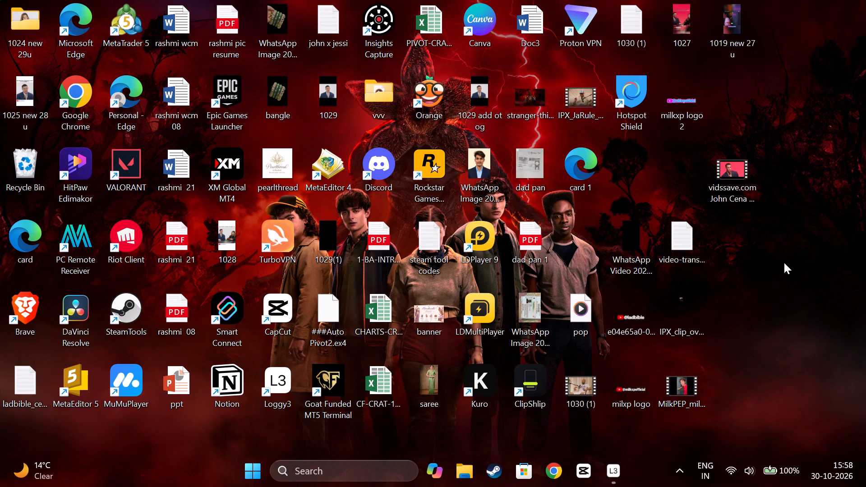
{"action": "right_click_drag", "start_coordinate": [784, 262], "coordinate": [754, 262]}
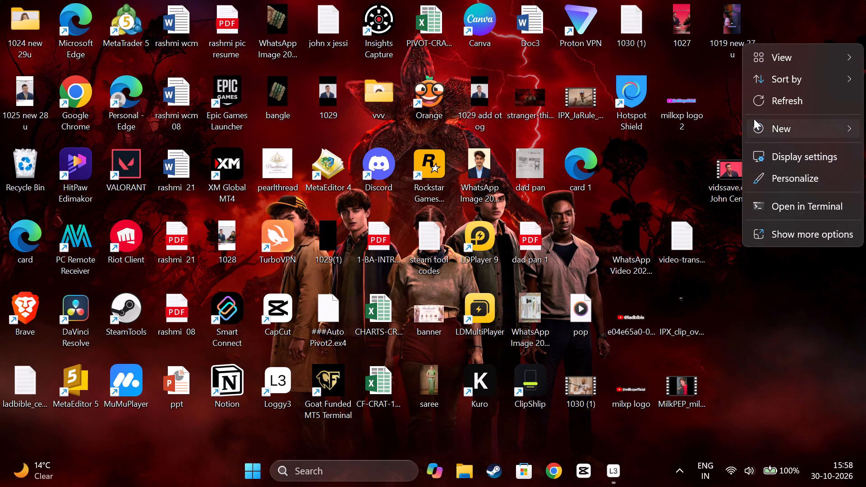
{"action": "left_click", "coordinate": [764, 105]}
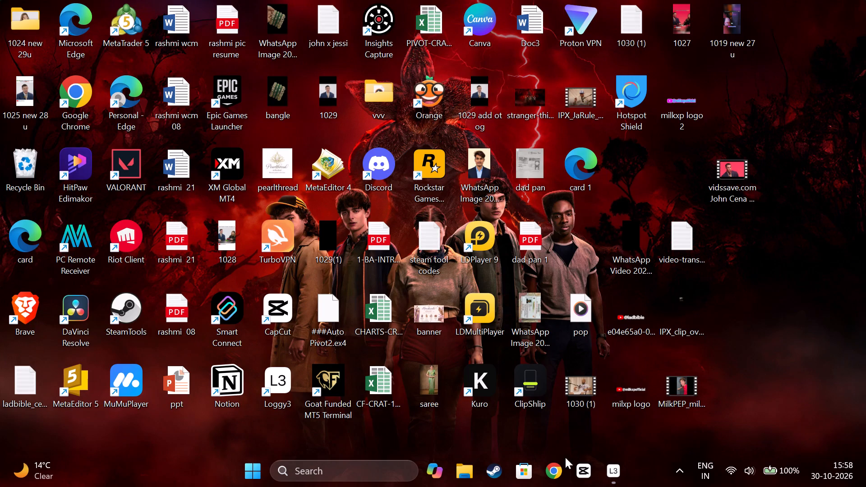
Switch to CapCut and open the project 1030 (1) from the project list.
{"action": "left_click", "coordinate": [590, 469]}
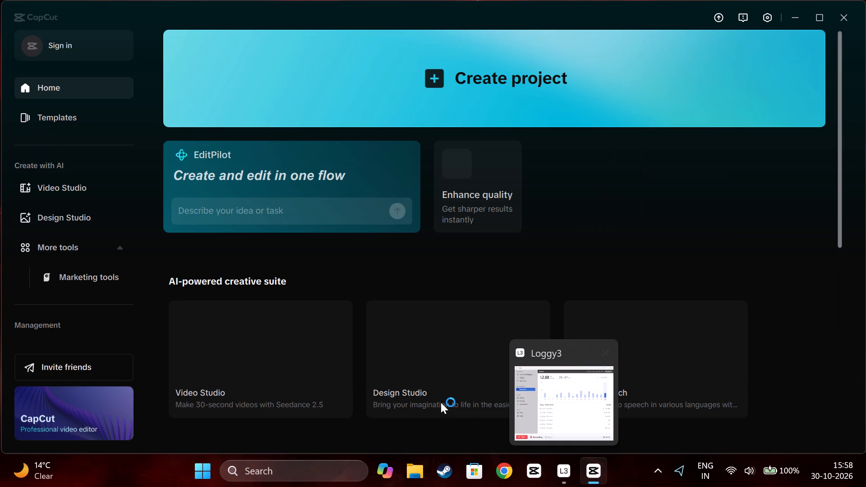
{"action": "scroll", "coordinate": [415, 275], "scroll_direction": "down", "scroll_amount": 4}
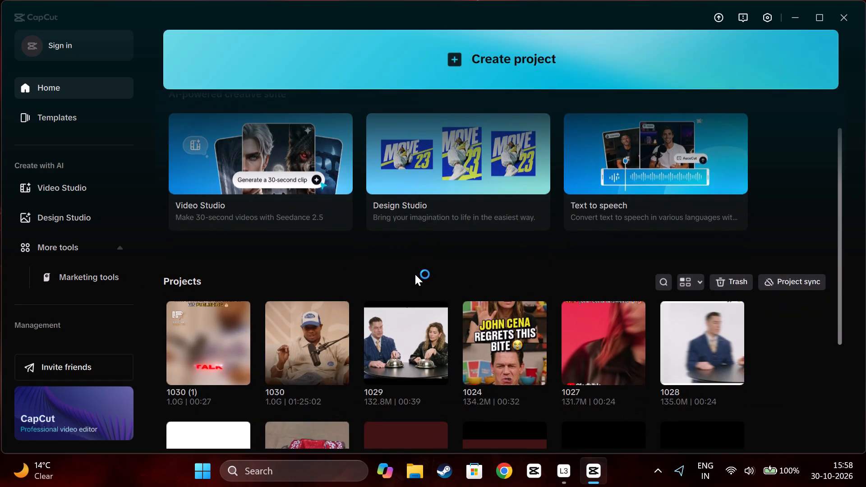
{"action": "scroll", "coordinate": [415, 274], "scroll_direction": "down", "scroll_amount": 2}
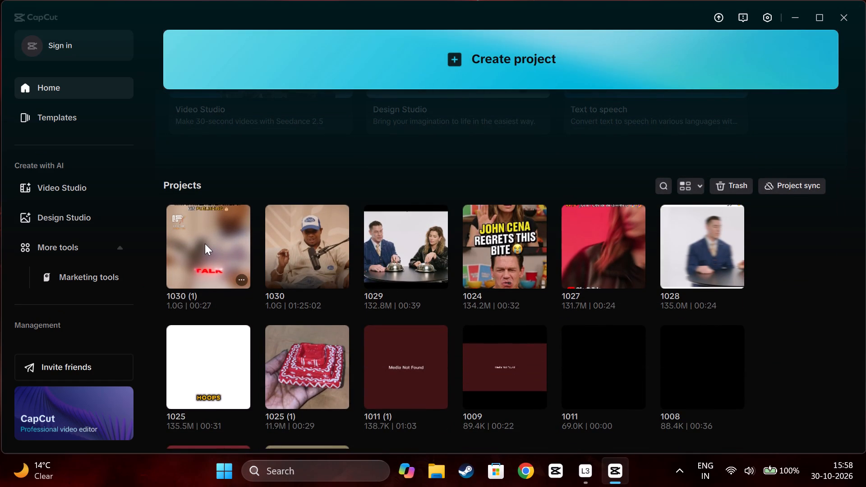
{"action": "left_click", "coordinate": [205, 243]}
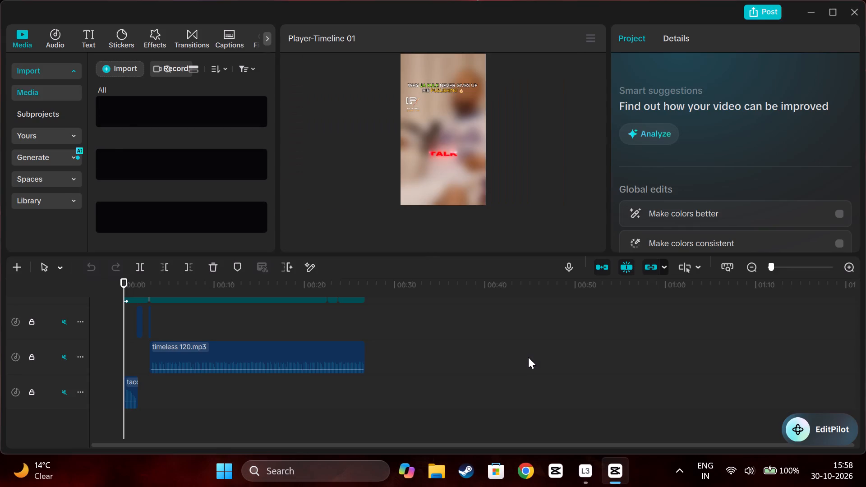
{"action": "scroll", "coordinate": [526, 359], "scroll_direction": "up", "scroll_amount": 10}
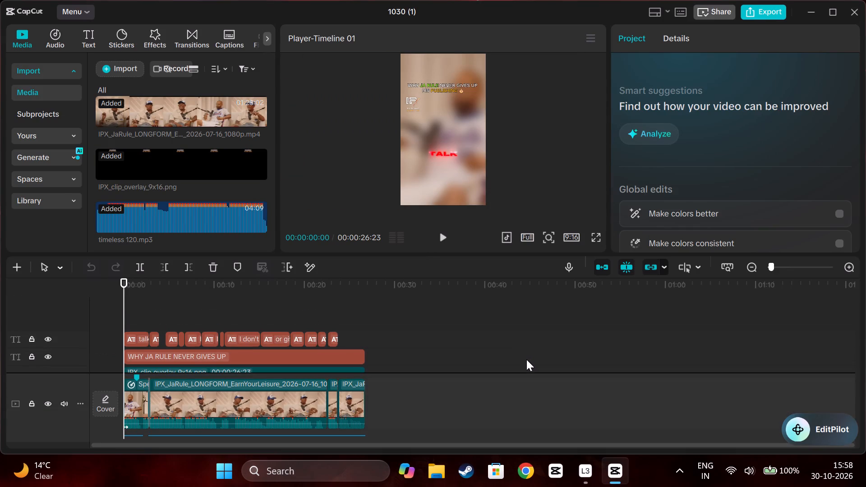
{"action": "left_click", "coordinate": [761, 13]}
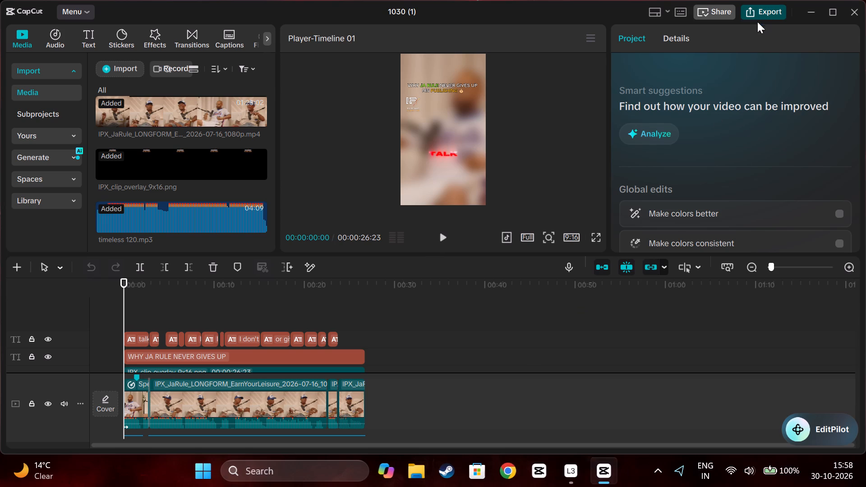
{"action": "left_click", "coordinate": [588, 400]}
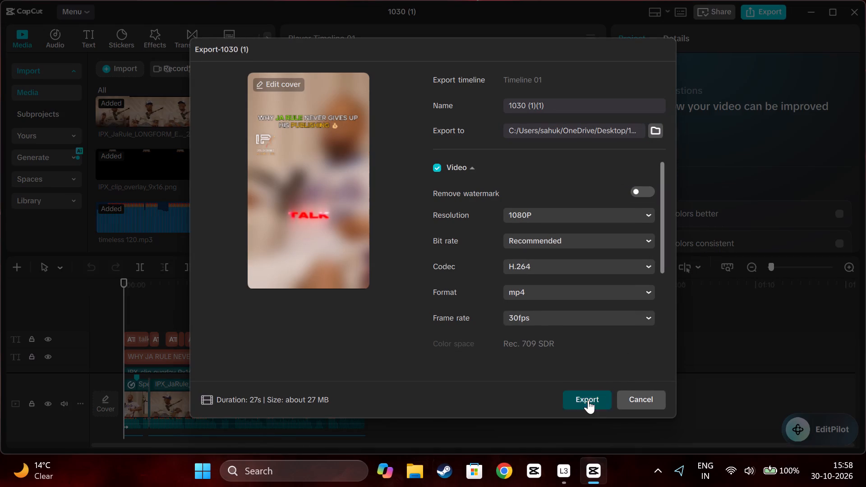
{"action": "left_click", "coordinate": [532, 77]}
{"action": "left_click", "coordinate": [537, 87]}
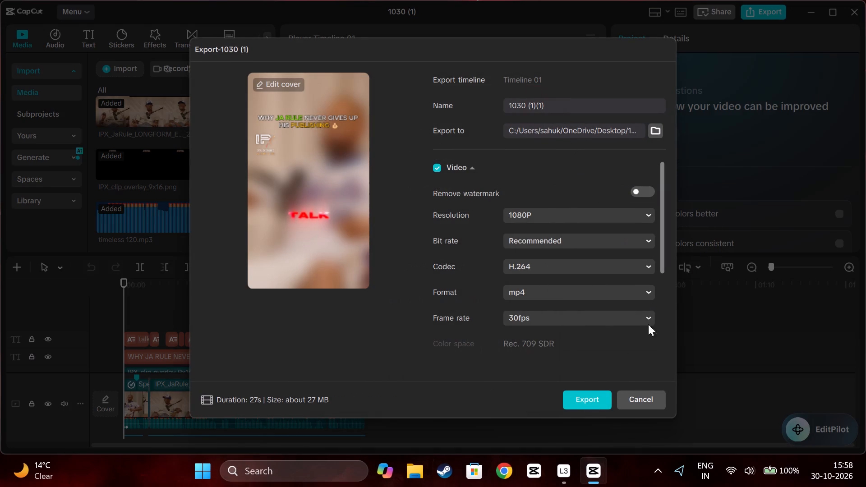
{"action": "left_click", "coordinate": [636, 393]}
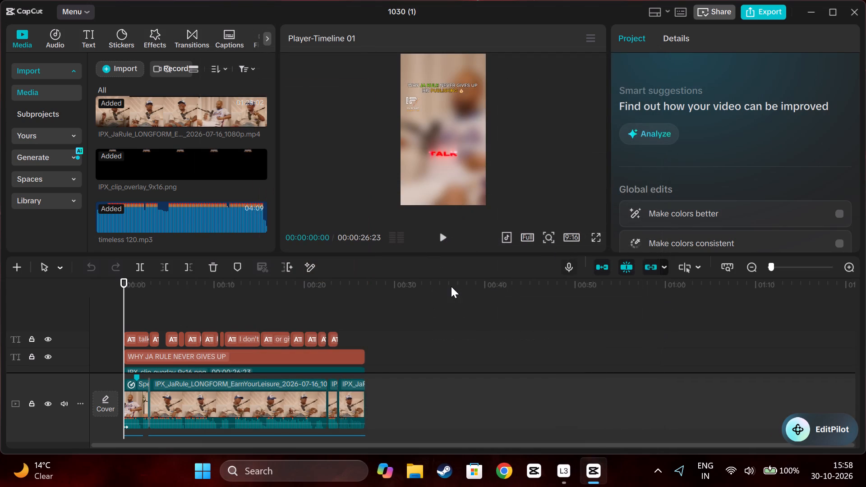
Delete all the caption clips from the text track above the WHY JA RULE NEVER GIVES UP title.
{"action": "scroll", "coordinate": [287, 299], "scroll_direction": "down", "scroll_amount": 3}
{"action": "scroll", "coordinate": [286, 296], "scroll_direction": "up", "scroll_amount": 1}
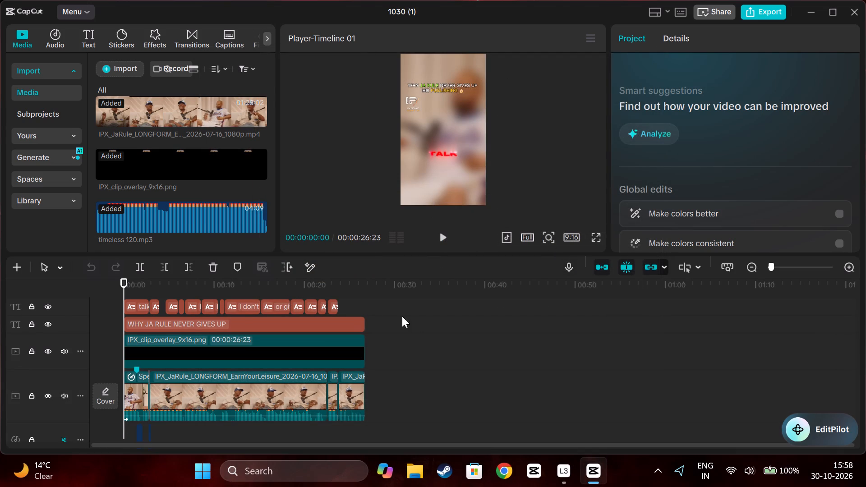
{"action": "scroll", "coordinate": [509, 385], "scroll_direction": "down", "scroll_amount": 1}
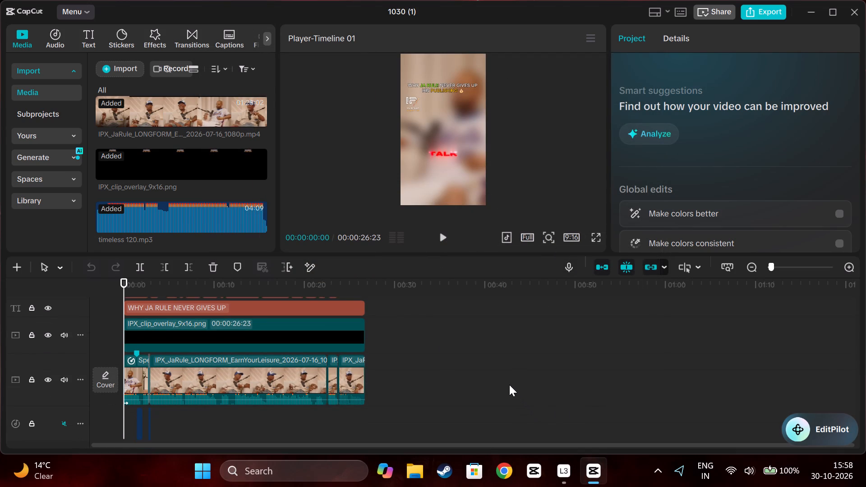
{"action": "scroll", "coordinate": [509, 384], "scroll_direction": "up", "scroll_amount": 1}
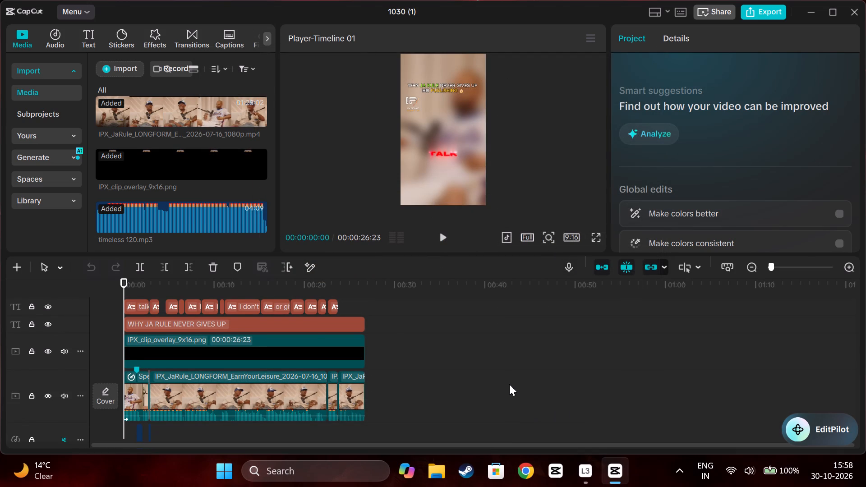
{"action": "scroll", "coordinate": [509, 384], "scroll_direction": "up", "scroll_amount": 1}
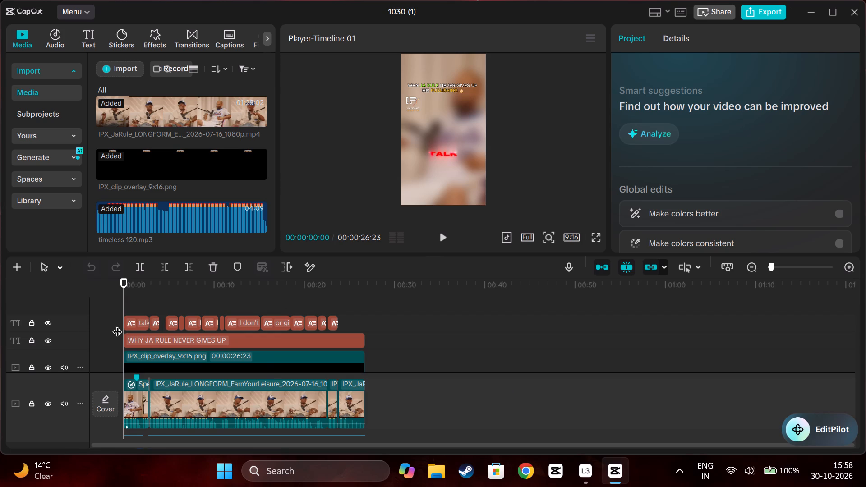
{"action": "left_click", "coordinate": [14, 321]}
{"action": "left_click_drag", "start_coordinate": [106, 320], "coordinate": [200, 308]}
{"action": "left_click_drag", "start_coordinate": [200, 308], "coordinate": [351, 302]}
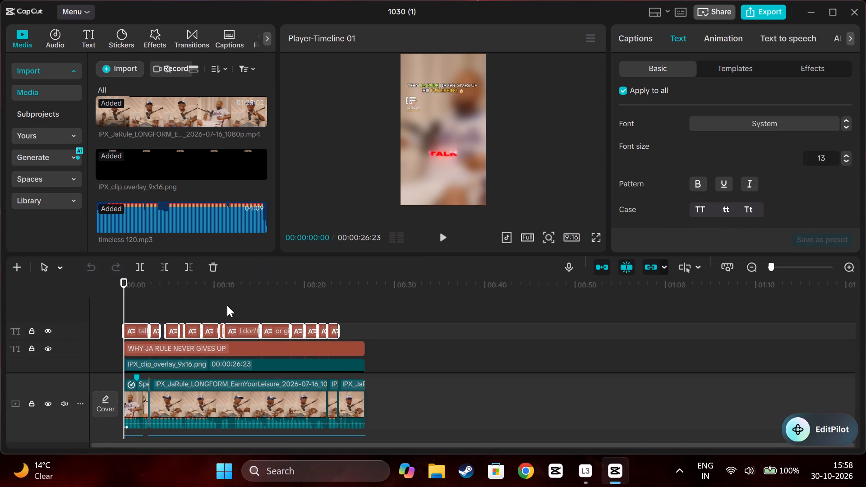
{"action": "left_click", "coordinate": [214, 266]}
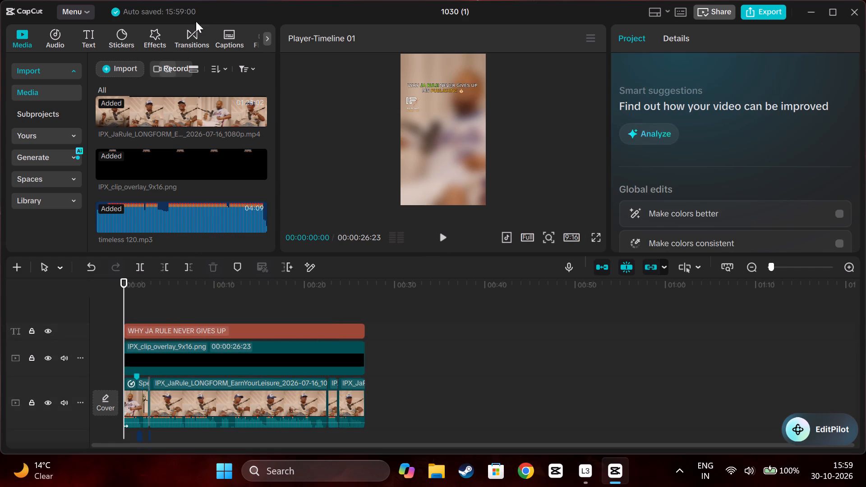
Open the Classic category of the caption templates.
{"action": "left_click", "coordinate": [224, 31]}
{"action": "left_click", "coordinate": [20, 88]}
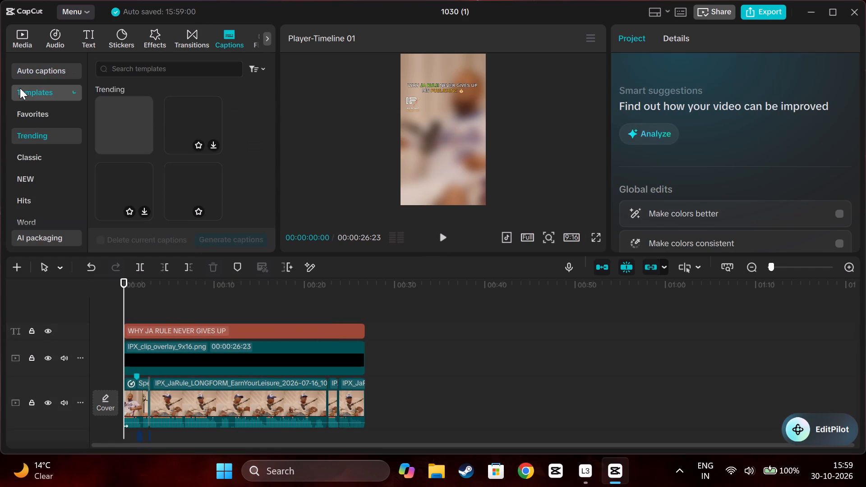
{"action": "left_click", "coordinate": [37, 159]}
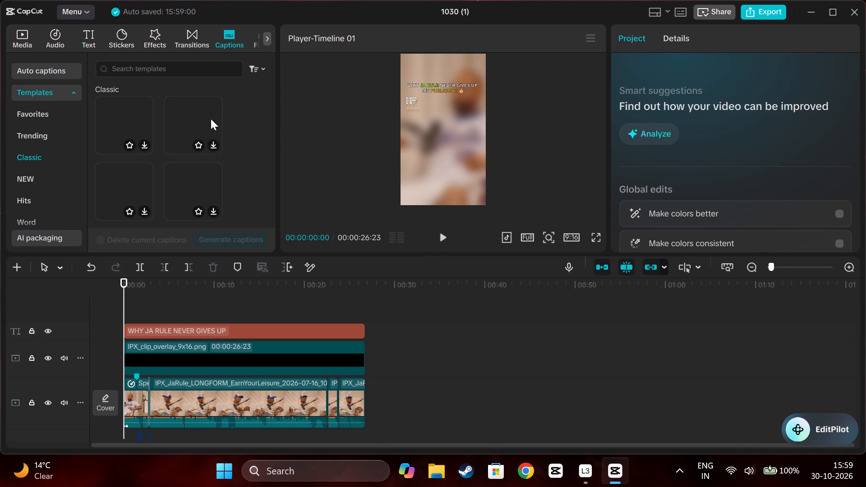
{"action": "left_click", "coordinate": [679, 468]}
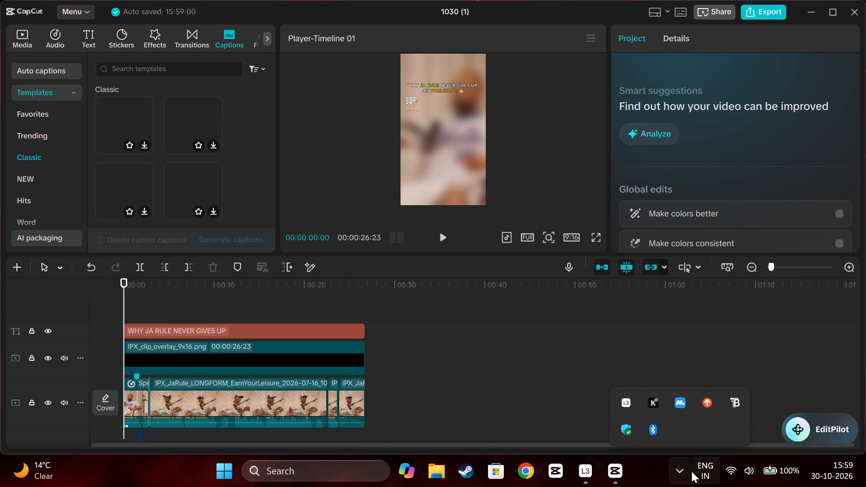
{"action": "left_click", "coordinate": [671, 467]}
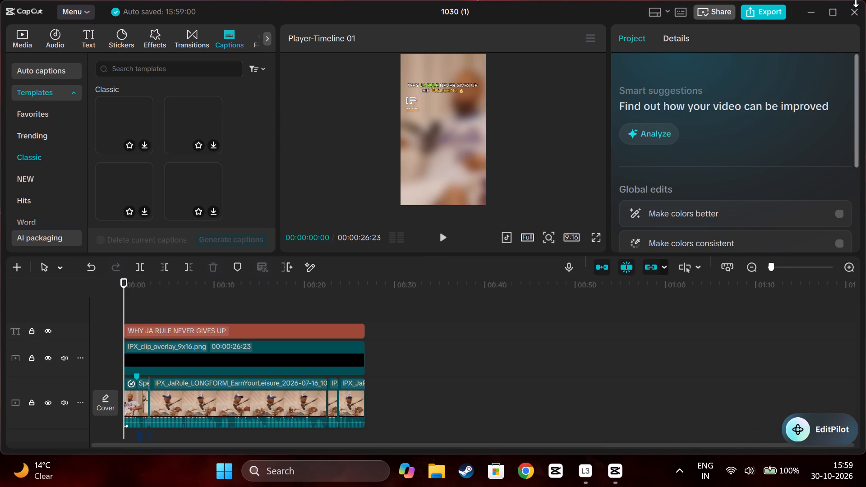
Close the 1030 (1) project and exit CapCut.
{"action": "left_click", "coordinate": [850, 14]}
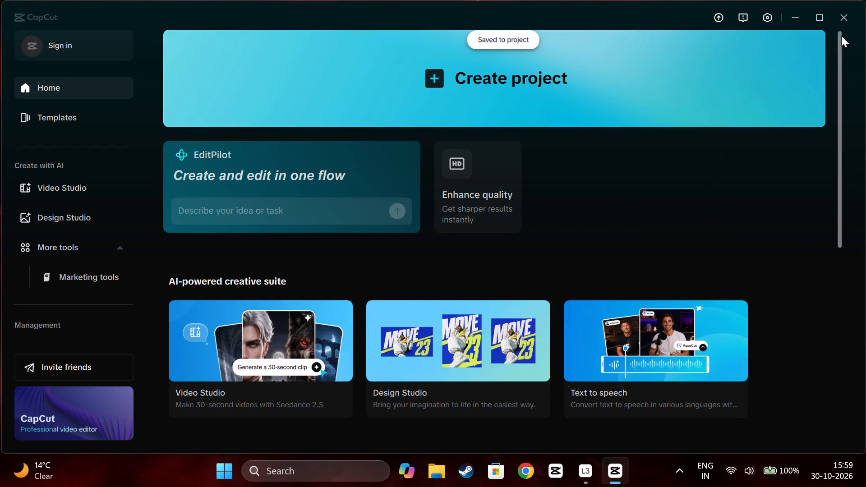
{"action": "left_click", "coordinate": [843, 23]}
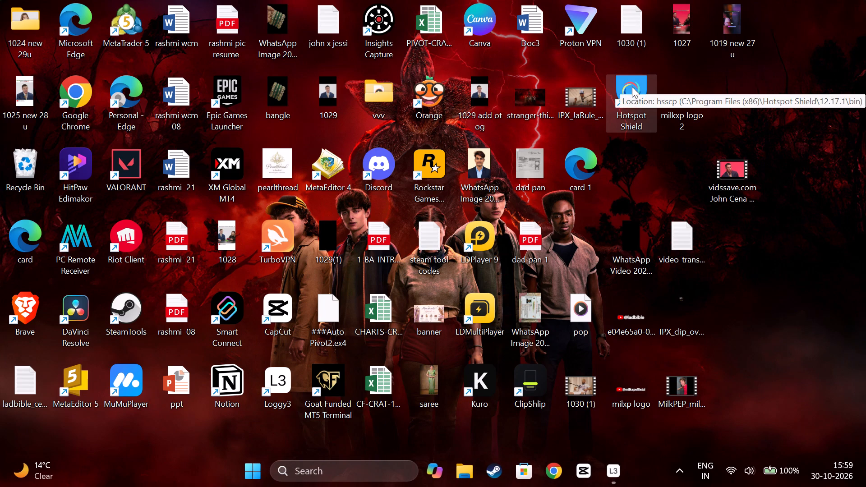
Launch Hotspot Shield from the desktop, let it connect to the Auto virtual location, and dismiss its window.
{"action": "double_click", "coordinate": [632, 87]}
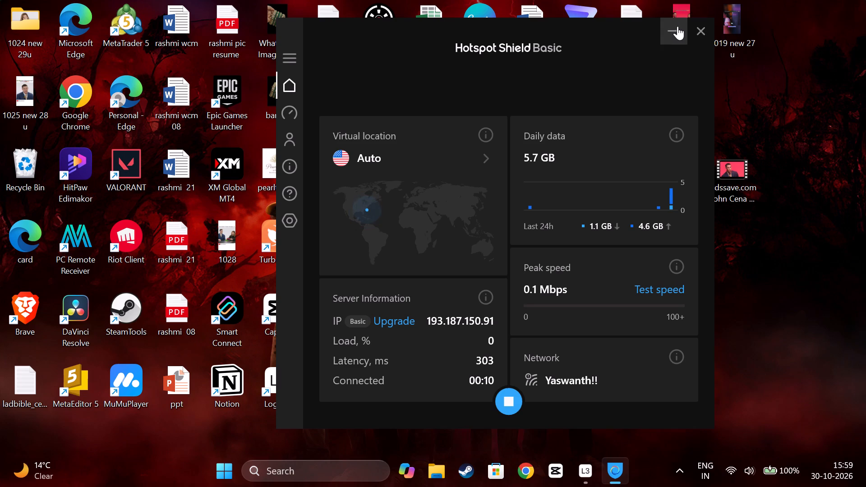
{"action": "left_click", "coordinate": [693, 25]}
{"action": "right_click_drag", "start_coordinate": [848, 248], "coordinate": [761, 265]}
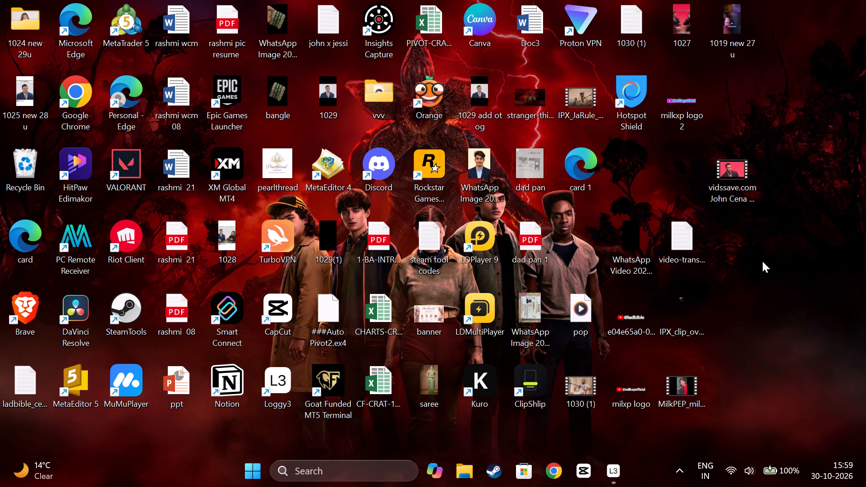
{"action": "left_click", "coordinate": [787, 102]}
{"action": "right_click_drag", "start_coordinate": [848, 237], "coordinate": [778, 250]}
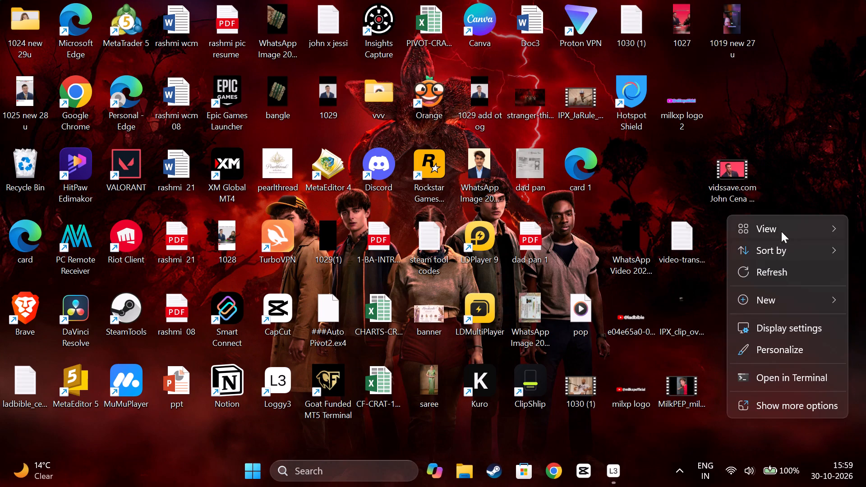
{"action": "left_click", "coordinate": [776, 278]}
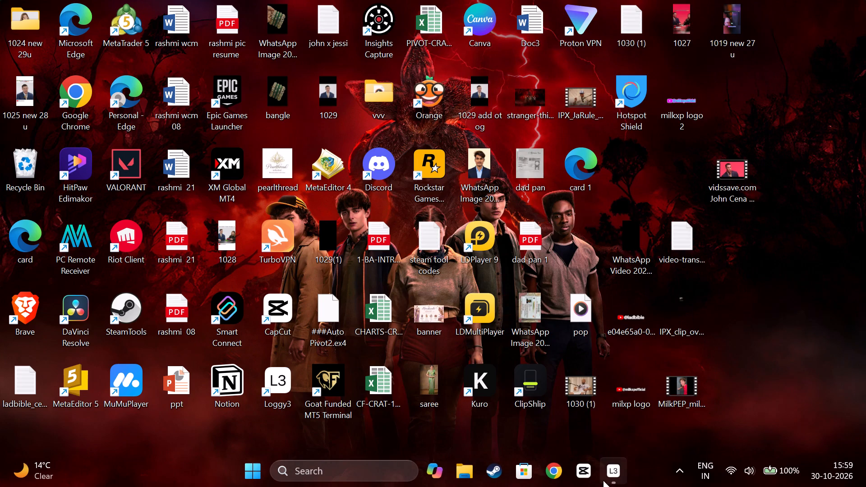
Relaunch CapCut, get past the environment test and reopen the project 1030 (1) from the project list.
{"action": "left_click", "coordinate": [576, 473]}
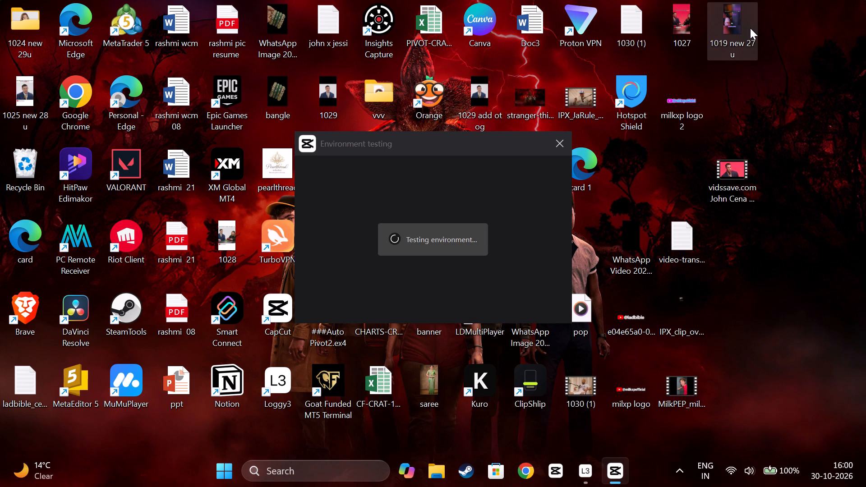
{"action": "left_click", "coordinate": [437, 305]}
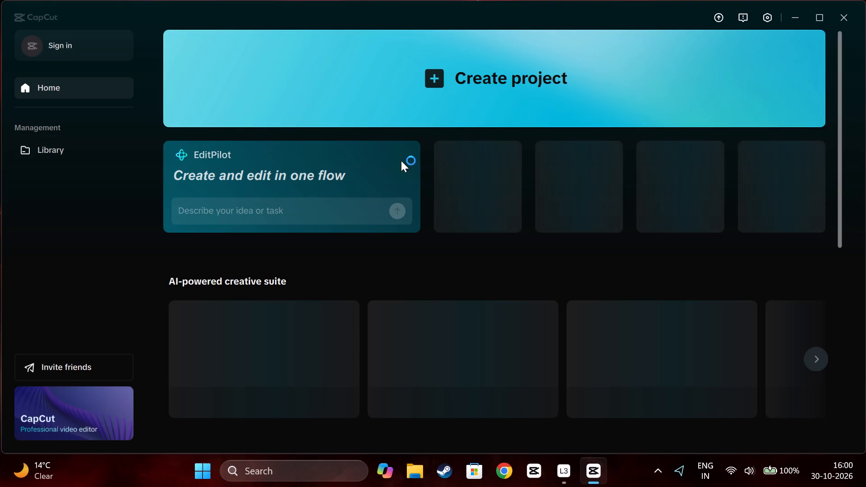
{"action": "scroll", "coordinate": [390, 288], "scroll_direction": "down", "scroll_amount": 3}
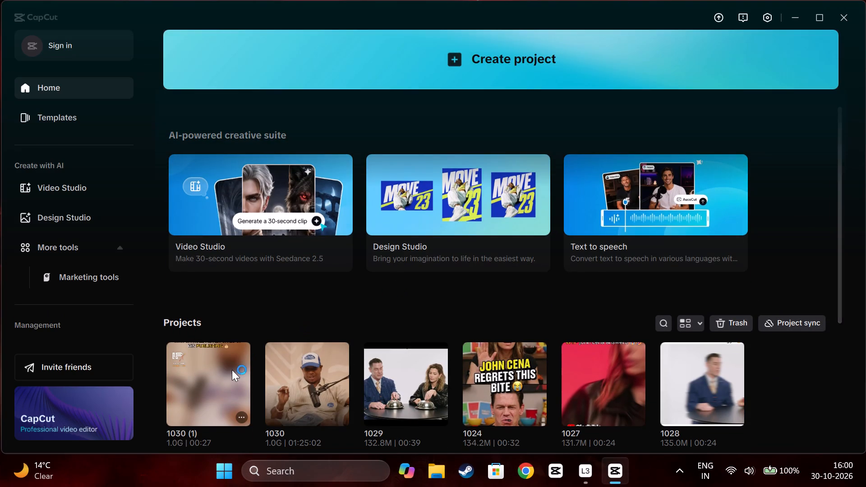
{"action": "left_click", "coordinate": [230, 370]}
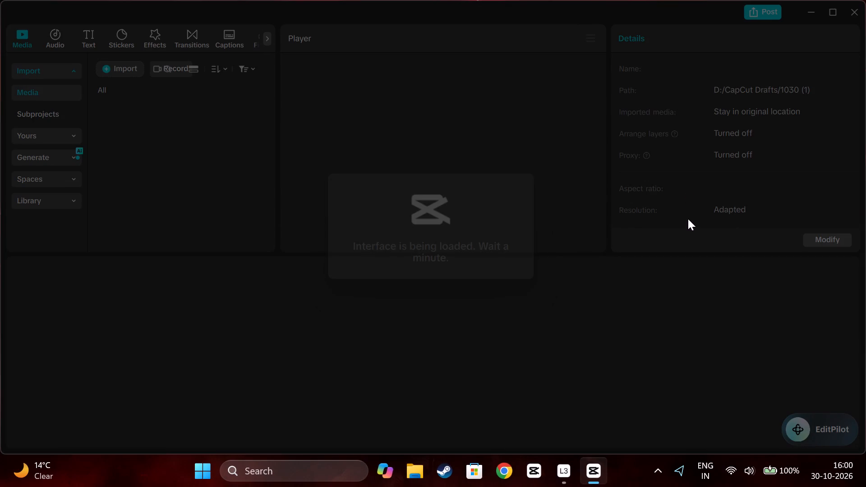
{"action": "scroll", "coordinate": [471, 360], "scroll_direction": "up", "scroll_amount": 5}
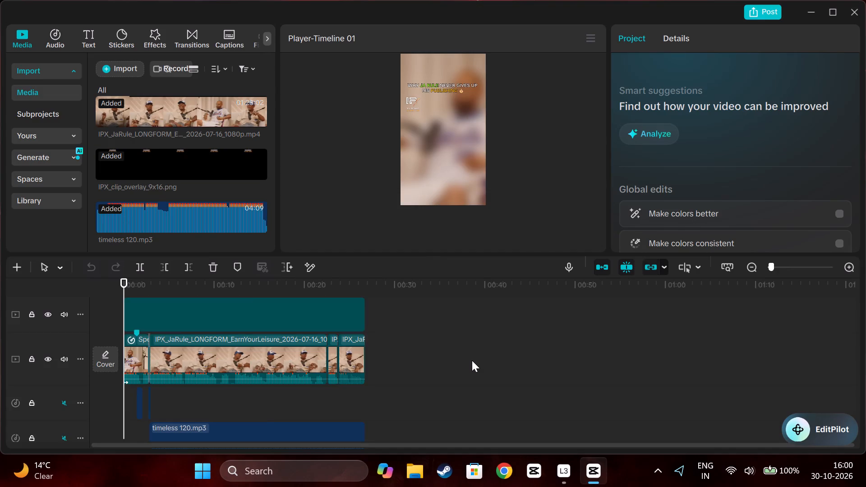
{"action": "scroll", "coordinate": [472, 359], "scroll_direction": "up", "scroll_amount": 5}
Open the Classic category of the caption templates.
{"action": "left_click", "coordinate": [230, 36]}
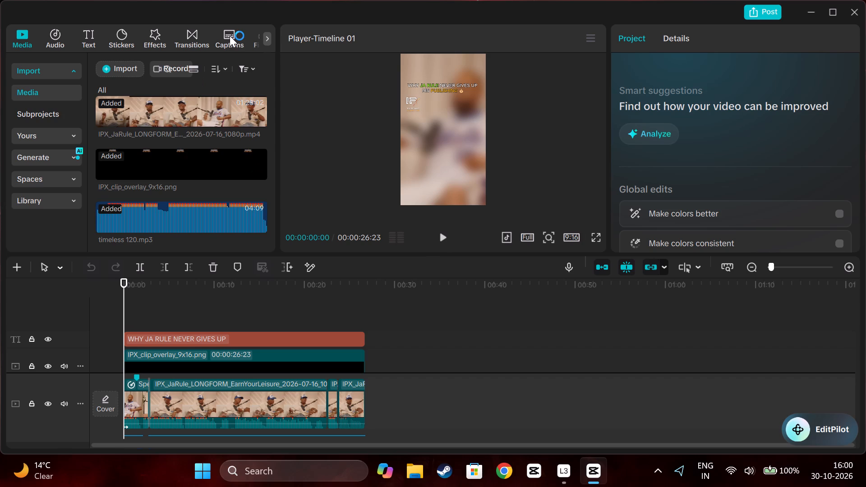
{"action": "left_click", "coordinate": [55, 93]}
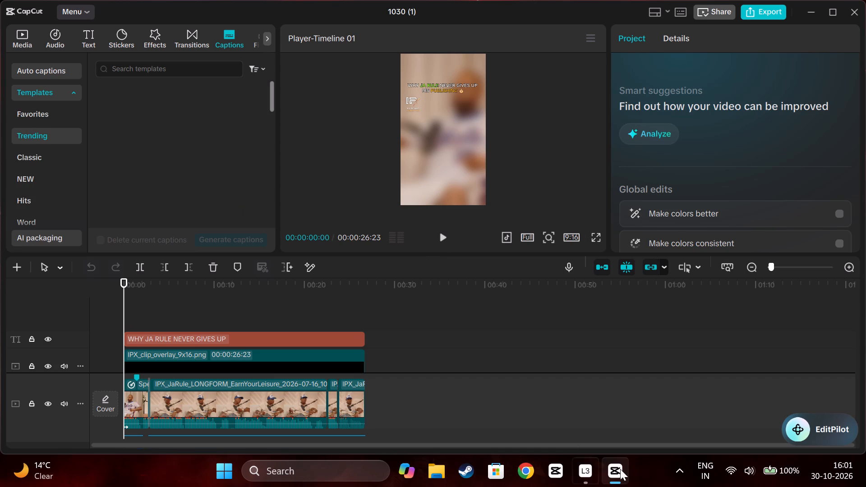
{"action": "scroll", "coordinate": [189, 188], "scroll_direction": "down", "scroll_amount": 2}
{"action": "scroll", "coordinate": [189, 188], "scroll_direction": "up", "scroll_amount": 4}
{"action": "left_click", "coordinate": [53, 160]}
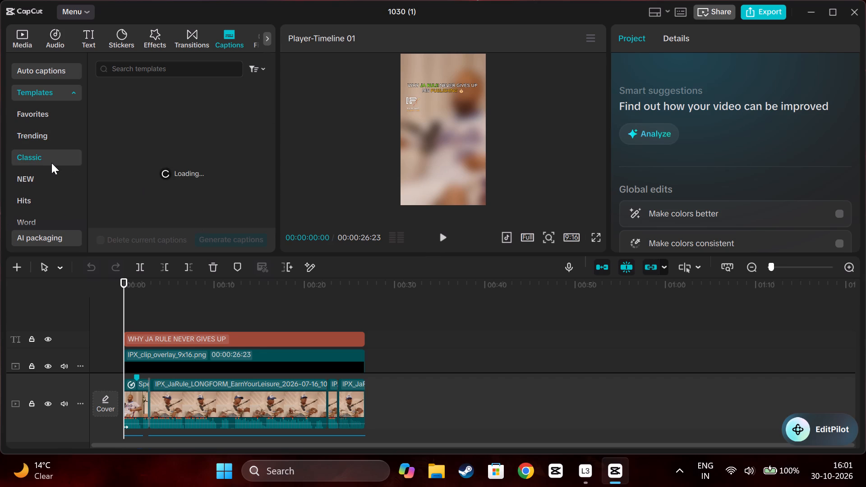
{"action": "left_click", "coordinate": [50, 171]}
{"action": "left_click", "coordinate": [54, 159]}
{"action": "left_click", "coordinate": [49, 184]}
{"action": "left_click", "coordinate": [60, 161]}
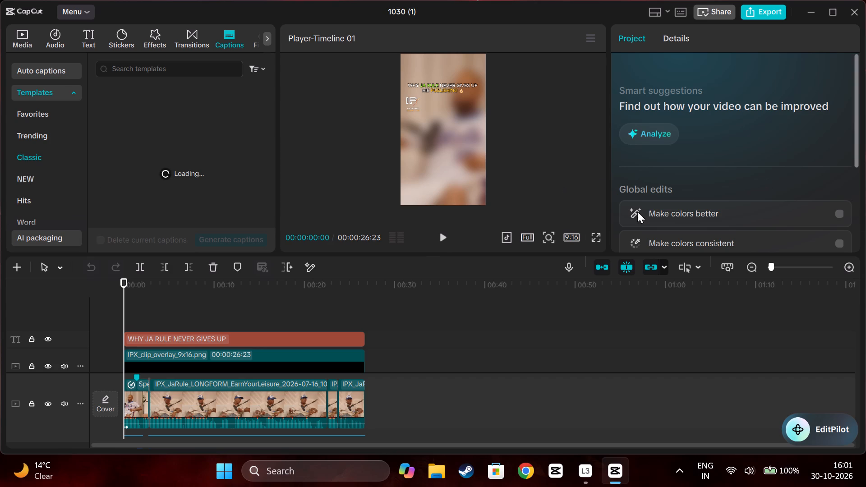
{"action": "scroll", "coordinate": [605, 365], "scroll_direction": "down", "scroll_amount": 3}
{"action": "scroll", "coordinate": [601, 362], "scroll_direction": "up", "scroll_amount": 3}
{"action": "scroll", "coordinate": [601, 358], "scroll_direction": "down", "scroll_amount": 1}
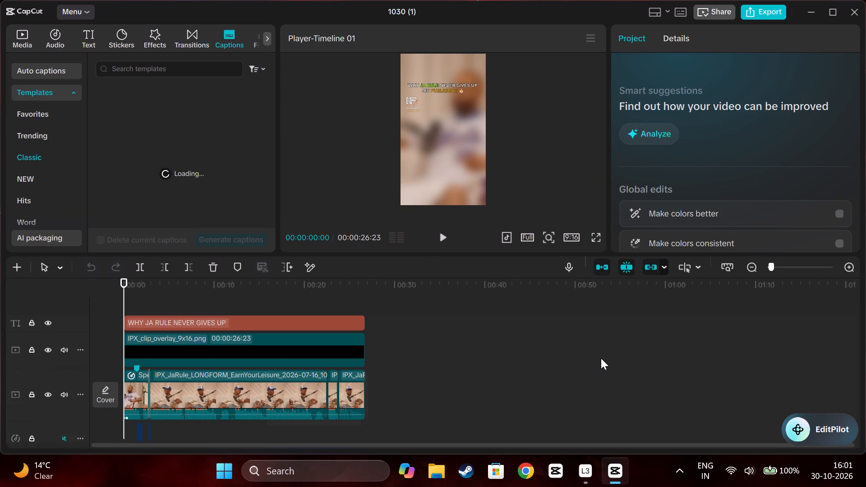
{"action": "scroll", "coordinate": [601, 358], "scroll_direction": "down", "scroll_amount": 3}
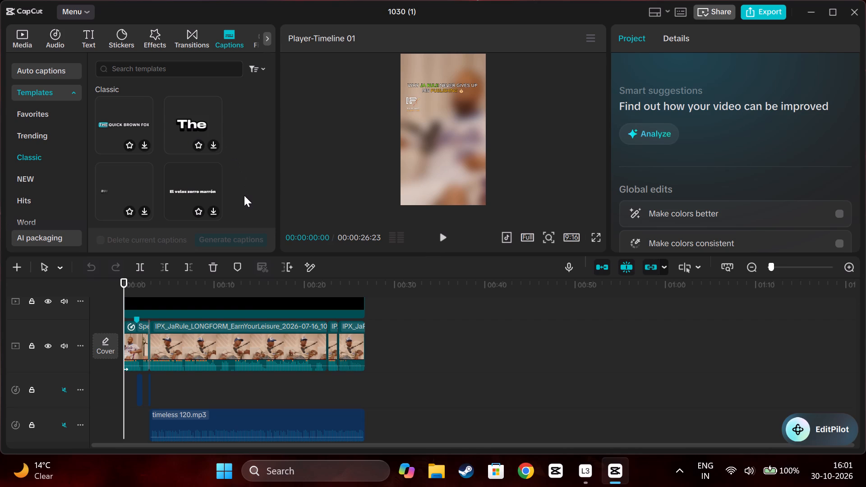
Browse the Trending caption templates for a suitable style.
{"action": "scroll", "coordinate": [244, 195], "scroll_direction": "up", "scroll_amount": 2}
{"action": "scroll", "coordinate": [243, 195], "scroll_direction": "down", "scroll_amount": 1}
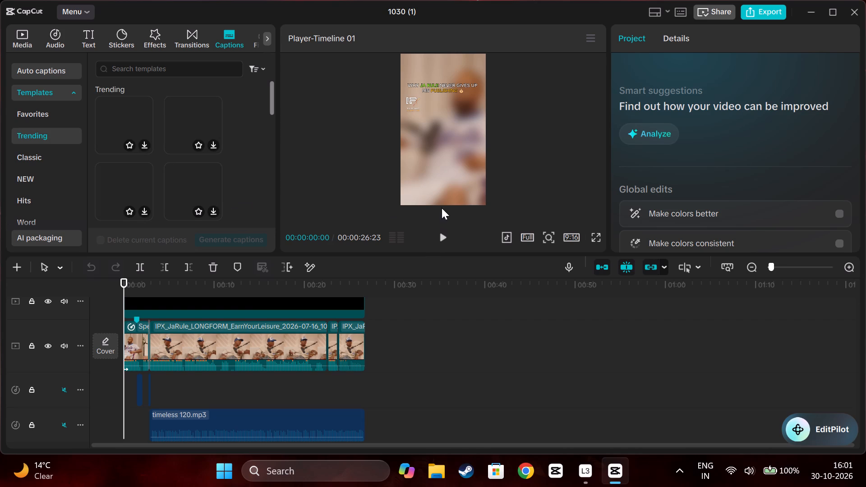
{"action": "scroll", "coordinate": [242, 177], "scroll_direction": "down", "scroll_amount": 1}
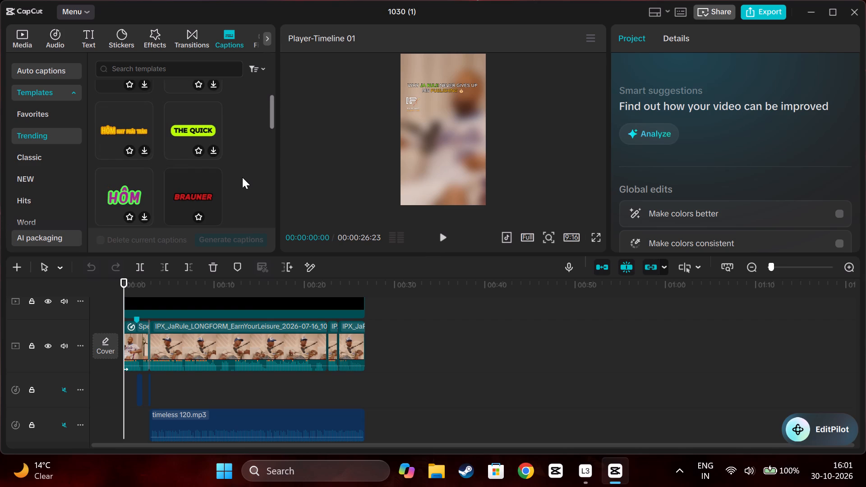
{"action": "scroll", "coordinate": [242, 177], "scroll_direction": "down", "scroll_amount": 2}
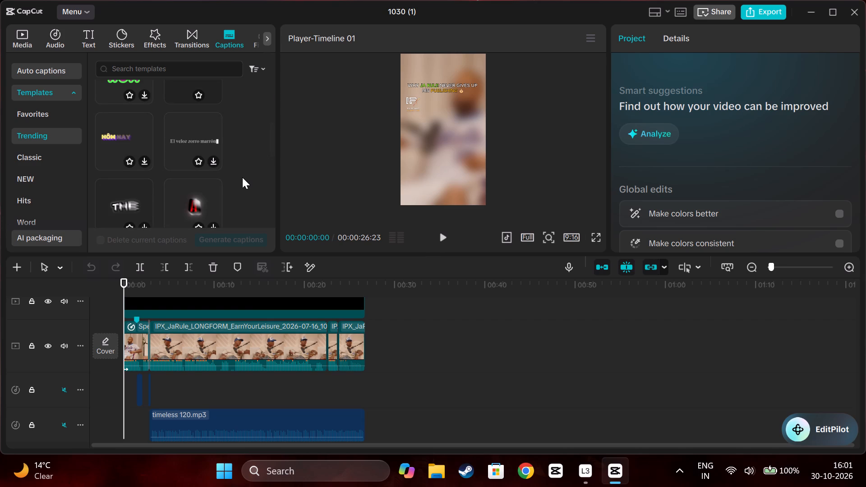
{"action": "scroll", "coordinate": [242, 177], "scroll_direction": "down", "scroll_amount": 3}
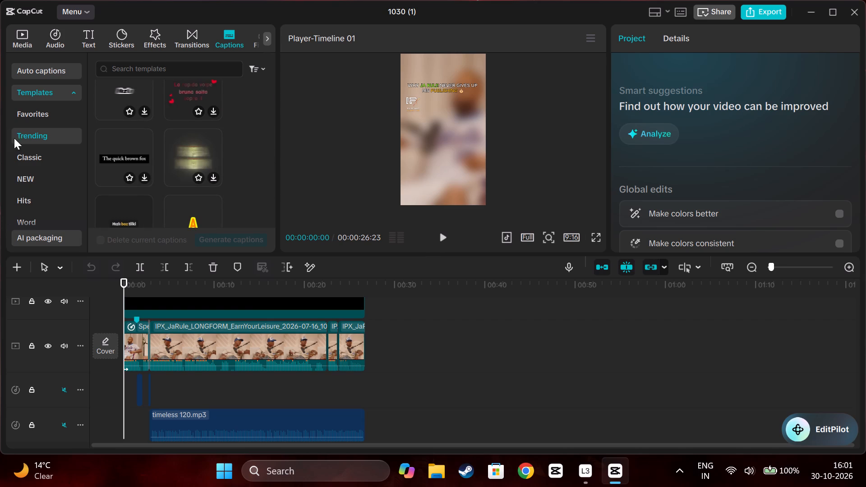
Generate captions for the video with the Classic template that shows QUICK in bold white capitals.
{"action": "left_click", "coordinate": [22, 152]}
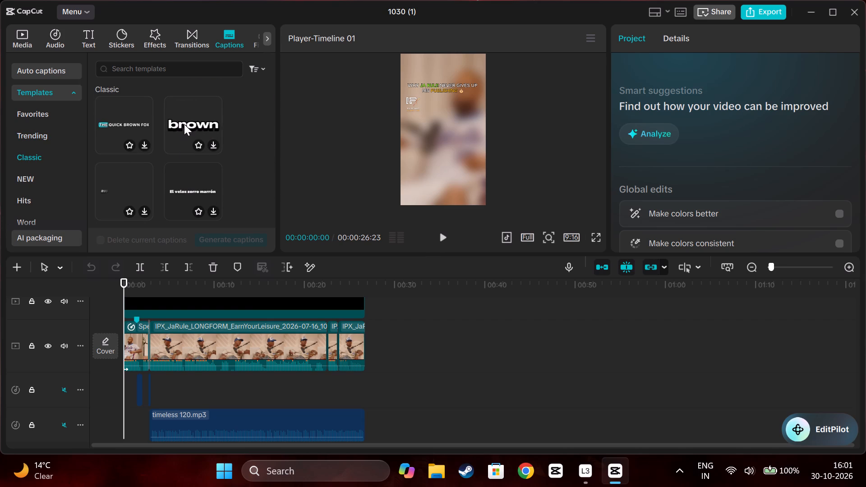
{"action": "scroll", "coordinate": [184, 124], "scroll_direction": "down", "scroll_amount": 2}
{"action": "scroll", "coordinate": [245, 139], "scroll_direction": "down", "scroll_amount": 1}
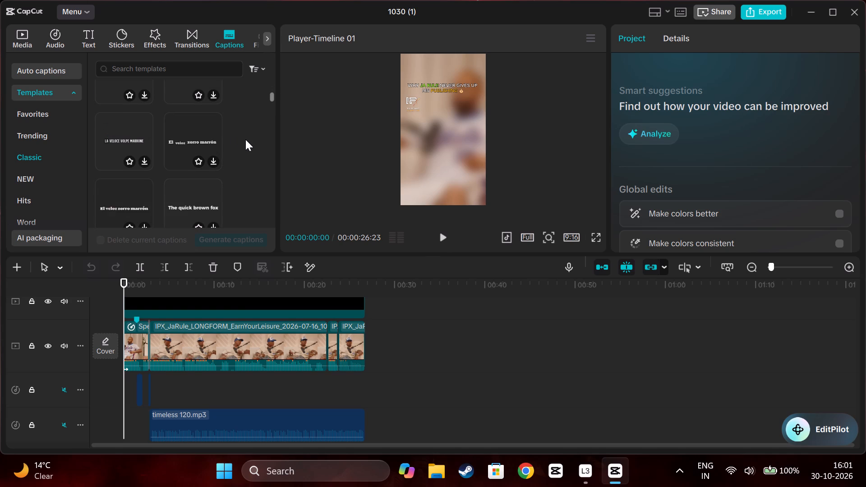
{"action": "scroll", "coordinate": [245, 139], "scroll_direction": "down", "scroll_amount": 3}
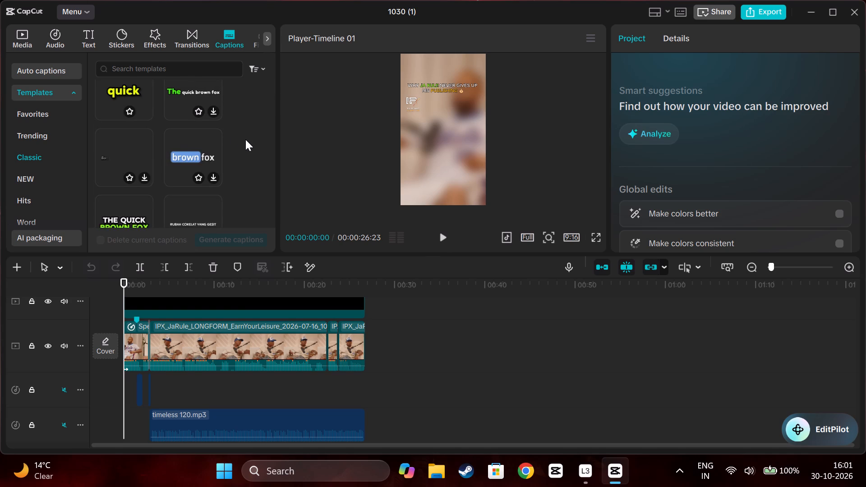
{"action": "scroll", "coordinate": [245, 139], "scroll_direction": "down", "scroll_amount": 2}
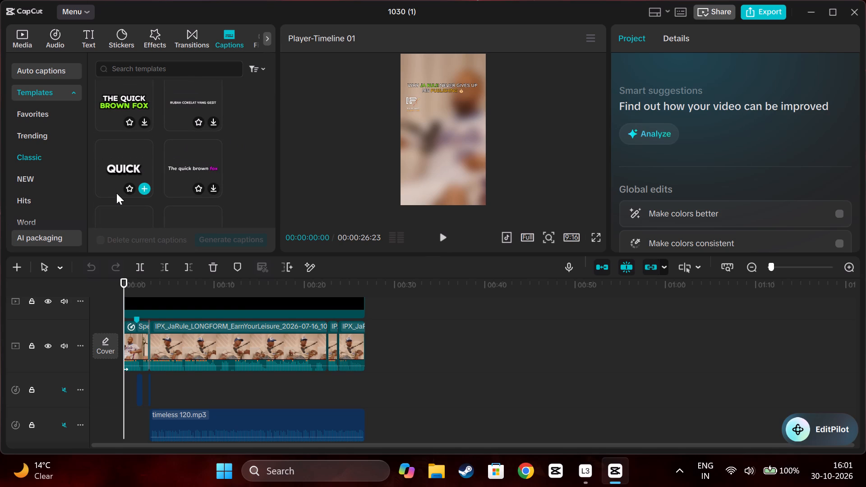
{"action": "left_click", "coordinate": [130, 171]}
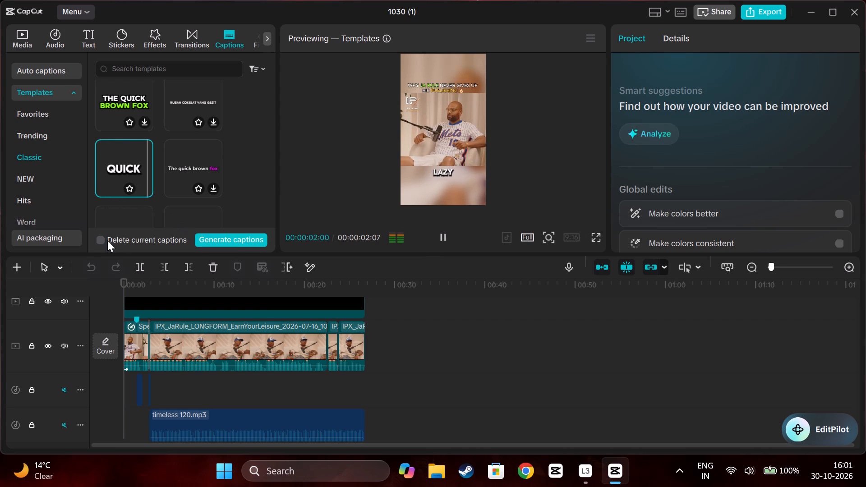
{"action": "scroll", "coordinate": [148, 255], "scroll_direction": "up", "scroll_amount": 4}
{"action": "left_click", "coordinate": [201, 241]}
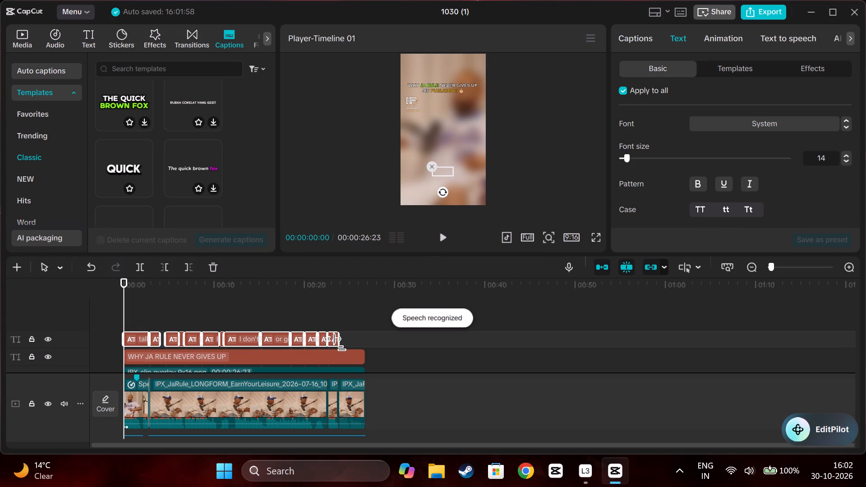
Extend the last caption clip, "write songs tailor made for the person I write them for", to the video's end at about 00:00:26:23.
{"action": "left_click_drag", "start_coordinate": [341, 341], "coordinate": [350, 342]}
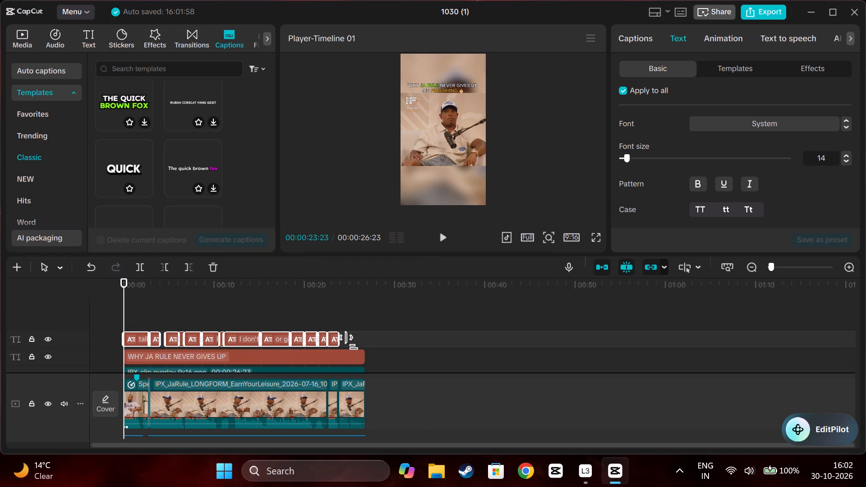
{"action": "left_click_drag", "start_coordinate": [350, 342], "coordinate": [368, 341]}
{"action": "left_click", "coordinate": [368, 341]}
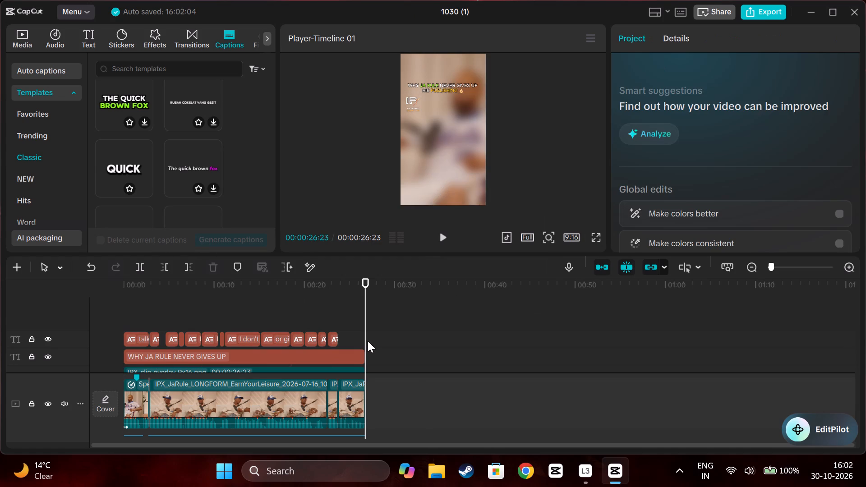
{"action": "left_click", "coordinate": [368, 341]}
{"action": "left_click", "coordinate": [330, 340]}
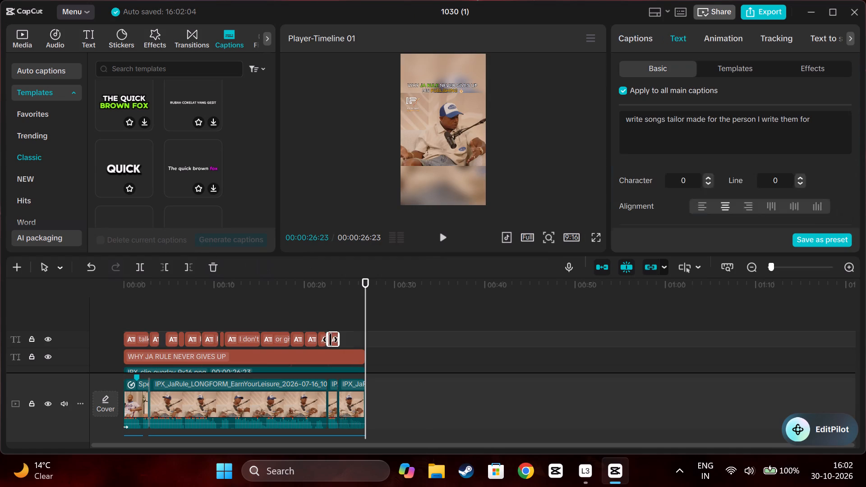
{"action": "left_click_drag", "start_coordinate": [337, 340], "coordinate": [360, 340]}
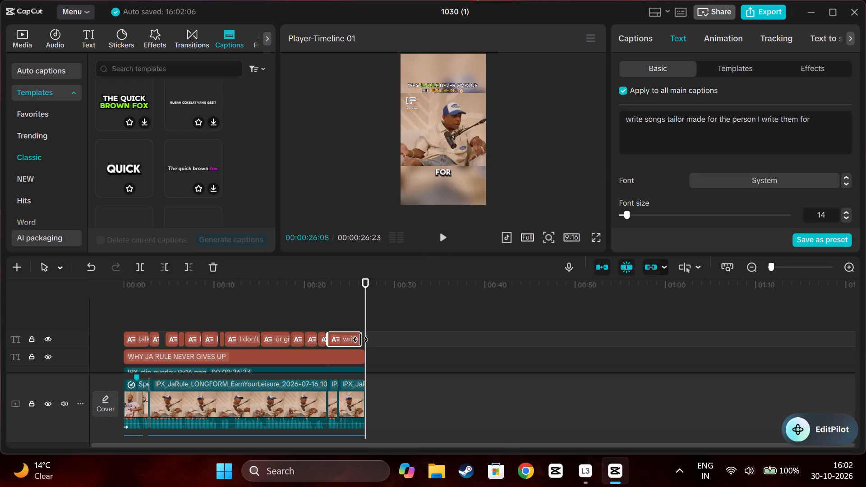
{"action": "left_click_drag", "start_coordinate": [360, 340], "coordinate": [363, 339]}
Play back the ending from about 20 seconds to check the timing of the last captions.
{"action": "left_click", "coordinate": [301, 312]}
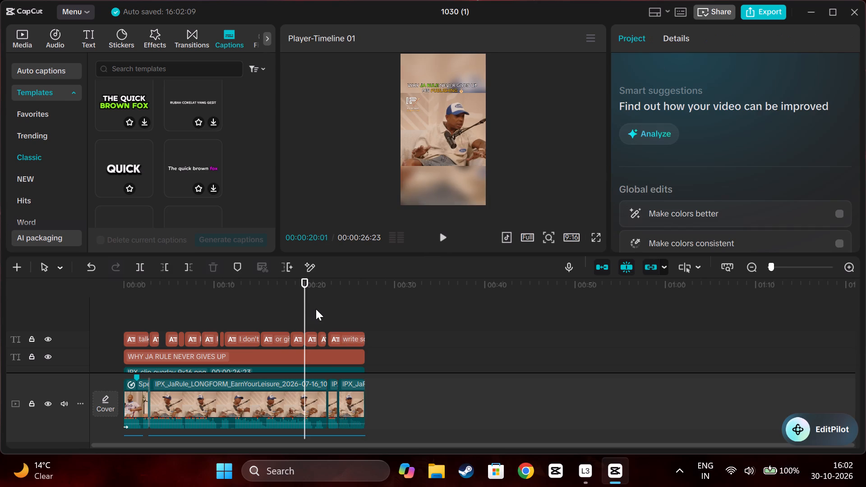
{"action": "key", "text": "space"}
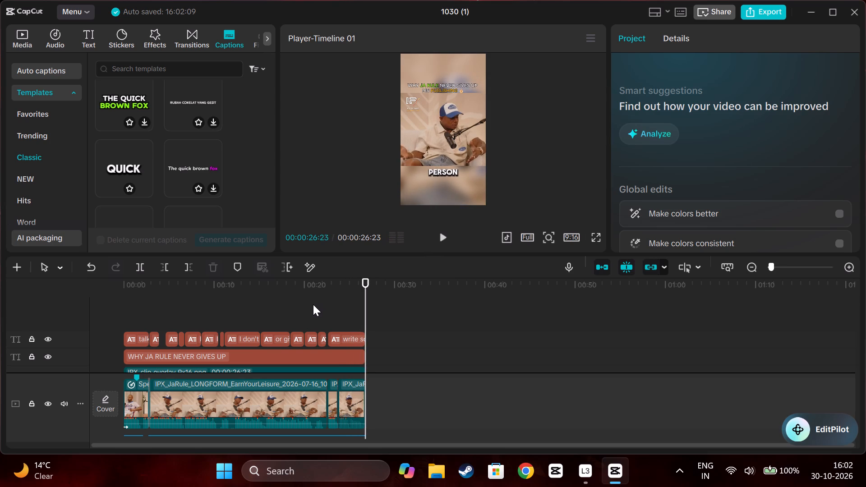
{"action": "scroll", "coordinate": [313, 304], "scroll_direction": "right", "scroll_amount": 1}
{"action": "scroll", "coordinate": [313, 304], "scroll_direction": "up", "scroll_amount": 1, "text": "ctrl"}
{"action": "scroll", "coordinate": [313, 304], "scroll_direction": "right", "scroll_amount": 1, "text": "ctrl"}
{"action": "scroll", "coordinate": [313, 304], "scroll_direction": "up", "scroll_amount": 1, "text": "ctrl"}
{"action": "scroll", "coordinate": [313, 304], "scroll_direction": "right", "scroll_amount": 1, "text": "ctrl"}
{"action": "scroll", "coordinate": [313, 304], "scroll_direction": "up", "scroll_amount": 1, "text": "ctrl"}
{"action": "scroll", "coordinate": [313, 304], "scroll_direction": "right", "scroll_amount": 1, "text": "ctrl"}
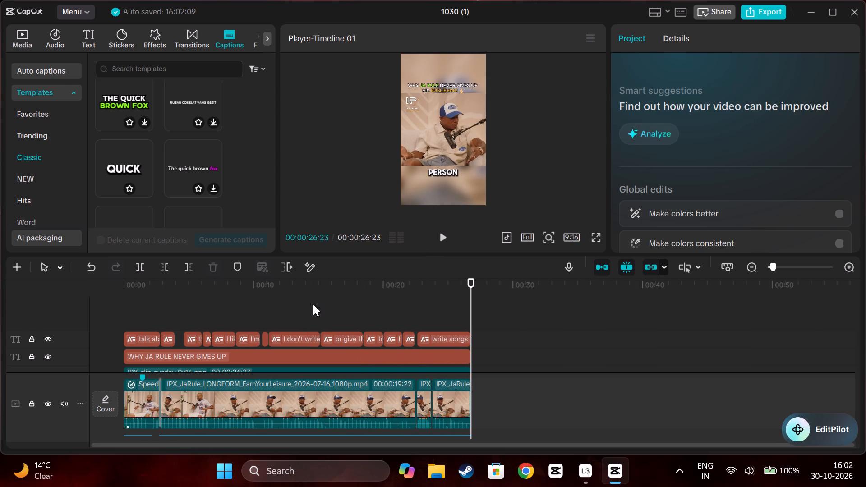
{"action": "scroll", "coordinate": [313, 304], "scroll_direction": "right", "scroll_amount": 1, "text": "ctrl"}
{"action": "scroll", "coordinate": [313, 304], "scroll_direction": "right", "scroll_amount": 1}
{"action": "left_click", "coordinate": [374, 305]}
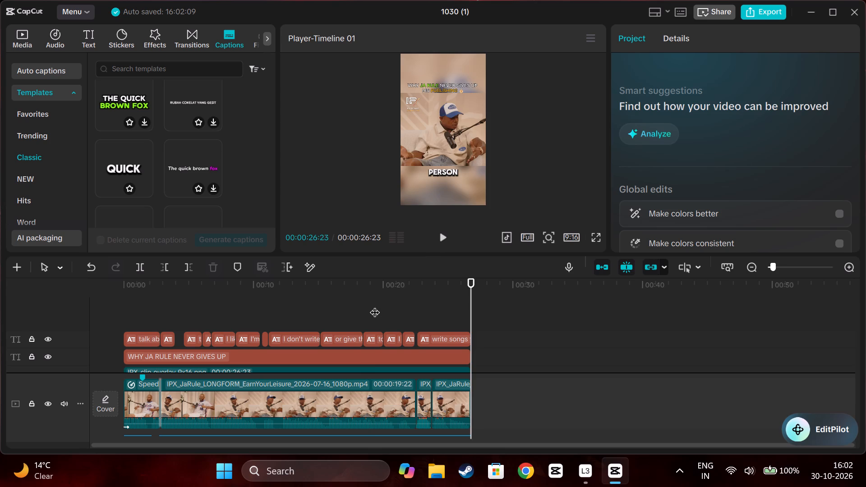
{"action": "key", "text": "space"}
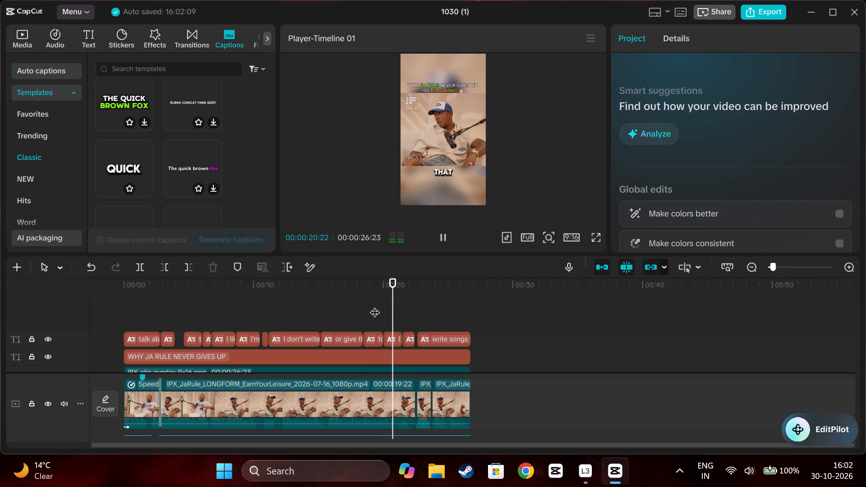
{"action": "scroll", "coordinate": [374, 305], "scroll_direction": "down", "scroll_amount": 3}
{"action": "scroll", "coordinate": [335, 311], "scroll_direction": "up", "scroll_amount": 2}
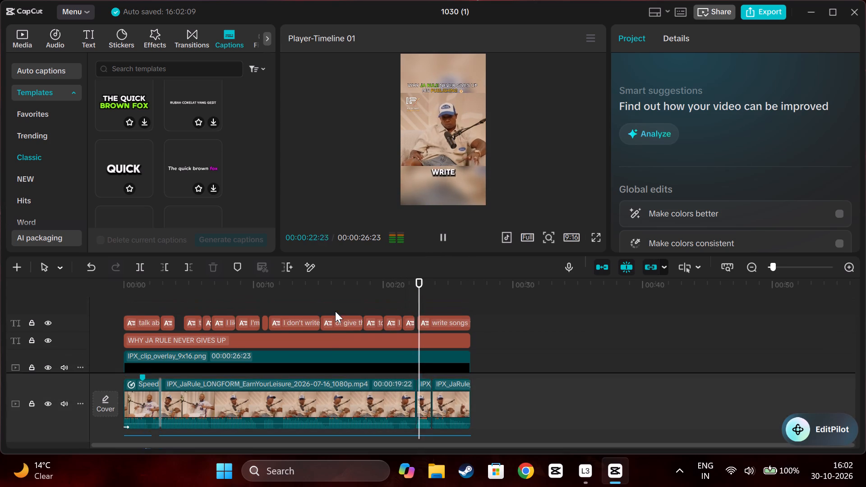
{"action": "scroll", "coordinate": [335, 311], "scroll_direction": "down", "scroll_amount": 2}
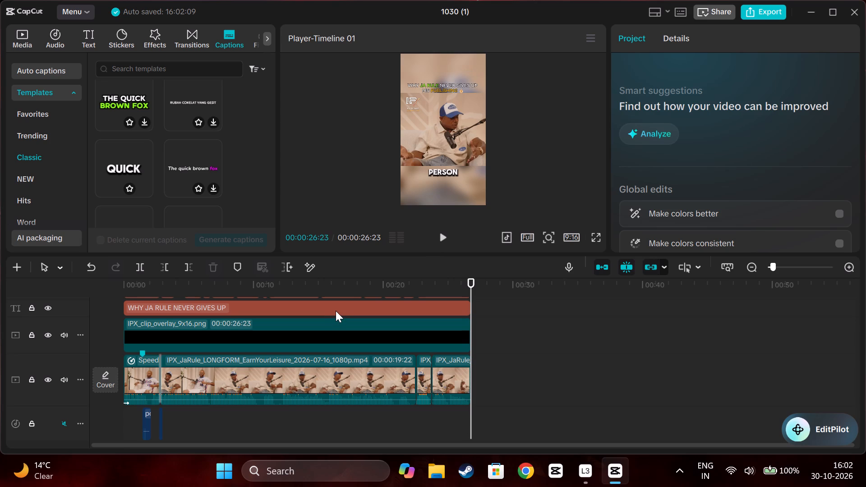
Extend the end of the last IPX_JaRule video clip on the main track to 00:00:27:04.
{"action": "left_click", "coordinate": [455, 379]}
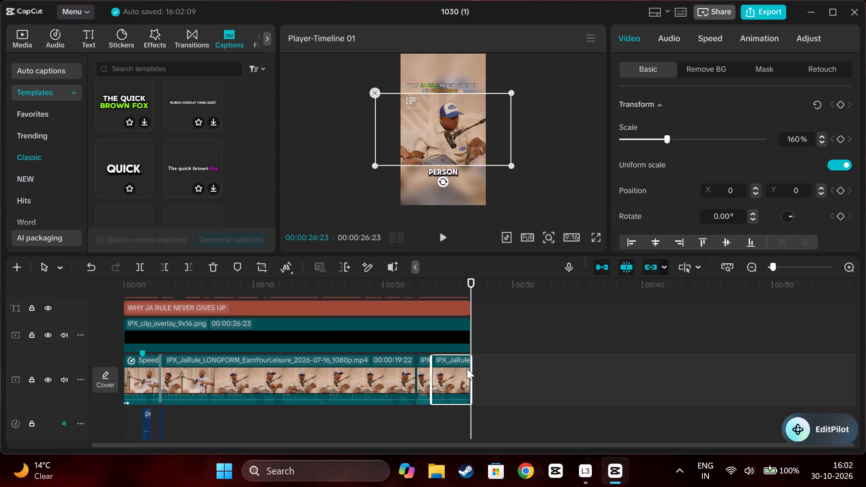
{"action": "left_click_drag", "start_coordinate": [470, 367], "coordinate": [472, 367]}
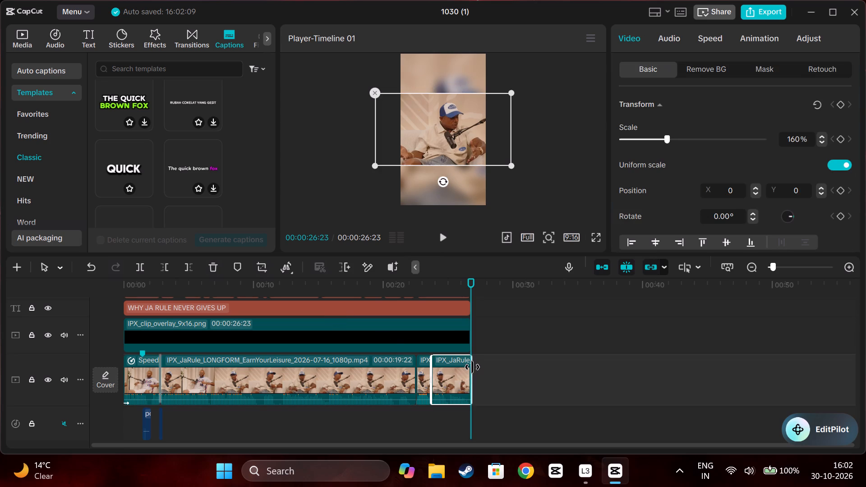
{"action": "left_click_drag", "start_coordinate": [472, 367], "coordinate": [475, 368]}
Play back the ending from about 20 seconds to check the extended last video clip.
{"action": "key", "text": "space"}
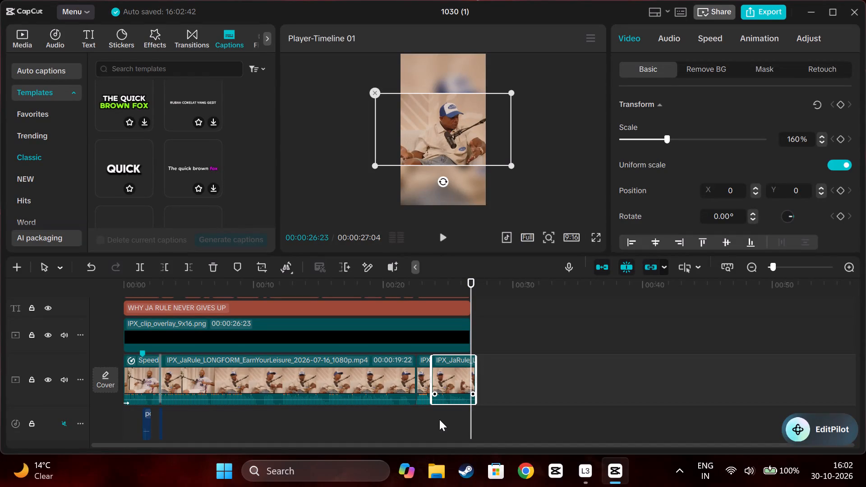
{"action": "left_click", "coordinate": [439, 419]}
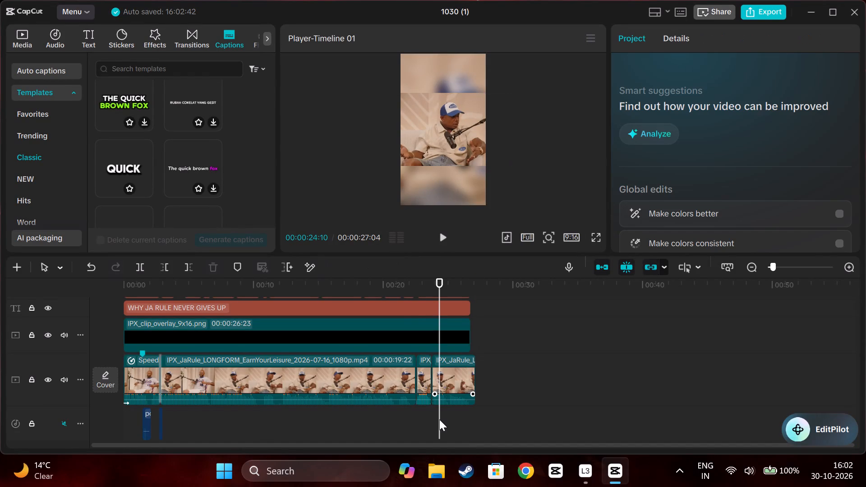
{"action": "scroll", "coordinate": [439, 419], "scroll_direction": "up", "scroll_amount": 3}
{"action": "left_click", "coordinate": [393, 313]}
{"action": "key", "text": "space"}
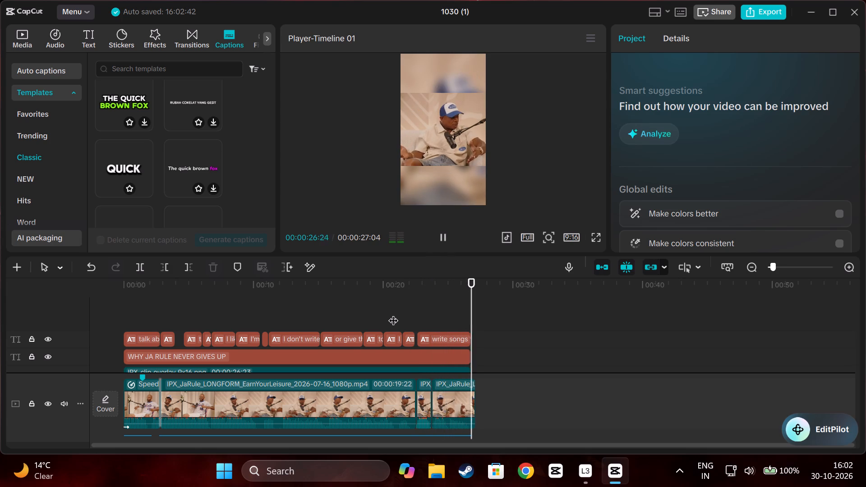
{"action": "scroll", "coordinate": [436, 306], "scroll_direction": "down", "scroll_amount": 3}
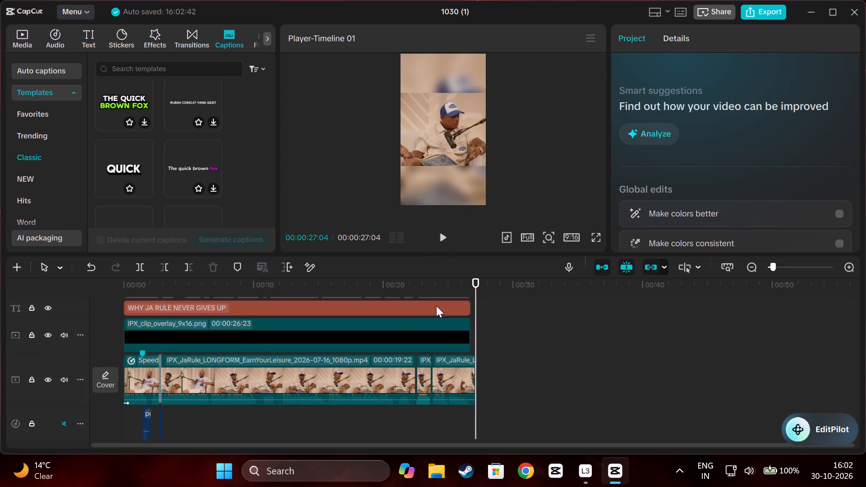
Unmute the three audio tracks below the main video, including timeless 120.mp3 and the opening taco sound.
{"action": "scroll", "coordinate": [433, 309], "scroll_direction": "up", "scroll_amount": 4}
{"action": "scroll", "coordinate": [210, 299], "scroll_direction": "down", "scroll_amount": 3}
{"action": "scroll", "coordinate": [113, 349], "scroll_direction": "down", "scroll_amount": 4}
{"action": "scroll", "coordinate": [212, 413], "scroll_direction": "down", "scroll_amount": 6}
{"action": "left_click", "coordinate": [65, 358]}
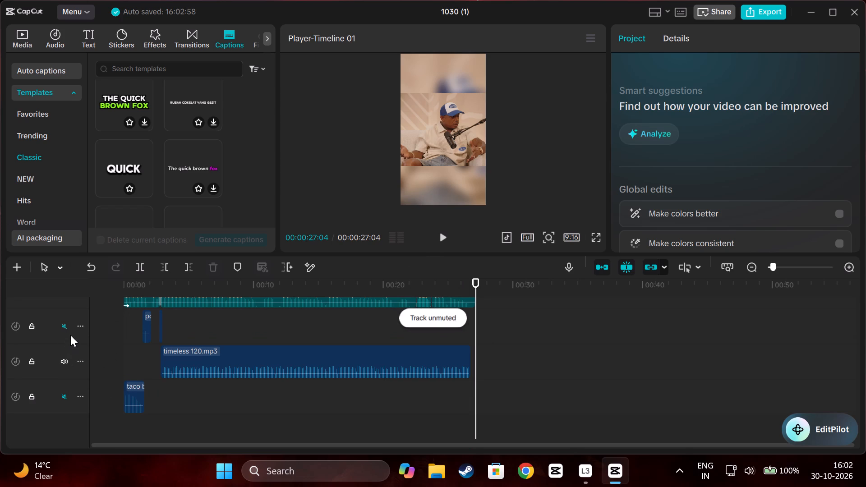
{"action": "left_click", "coordinate": [69, 330]}
{"action": "left_click", "coordinate": [67, 391]}
{"action": "left_click", "coordinate": [64, 394]}
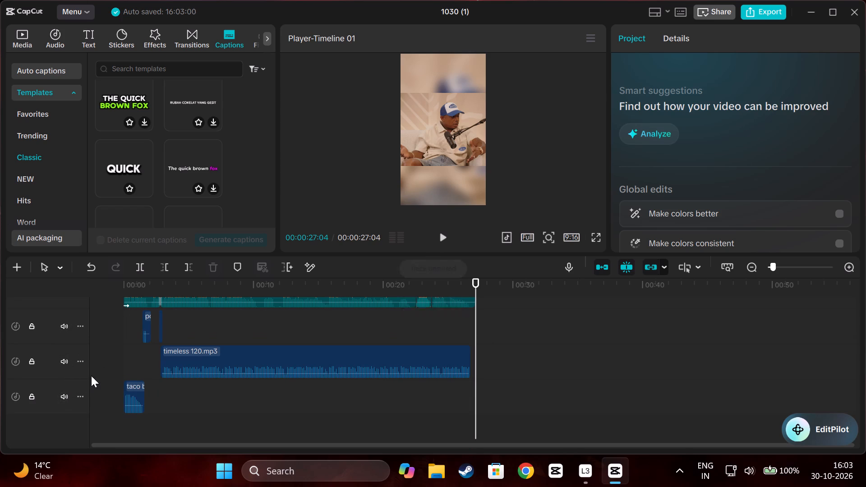
Play the whole video from the start to check it with the audio tracks on.
{"action": "scroll", "coordinate": [100, 371], "scroll_direction": "up", "scroll_amount": 13}
{"action": "scroll", "coordinate": [138, 340], "scroll_direction": "up", "scroll_amount": 5}
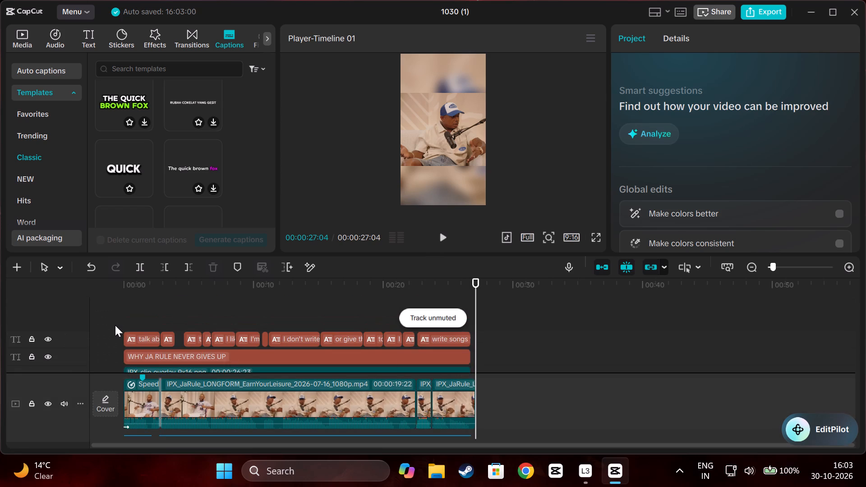
{"action": "left_click", "coordinate": [115, 325]}
{"action": "key", "text": "space"}
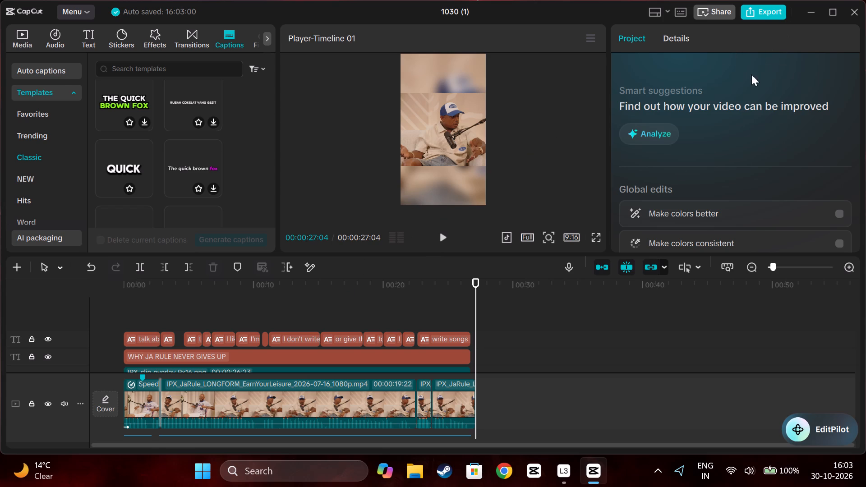
Extend the IPX_clip_overlay_9x16.png overlay, the WHY JA RULE NEVER GIVES UP title and the last caption to the video's end at 00:00:27:04.
{"action": "scroll", "coordinate": [487, 358], "scroll_direction": "down", "scroll_amount": 3}
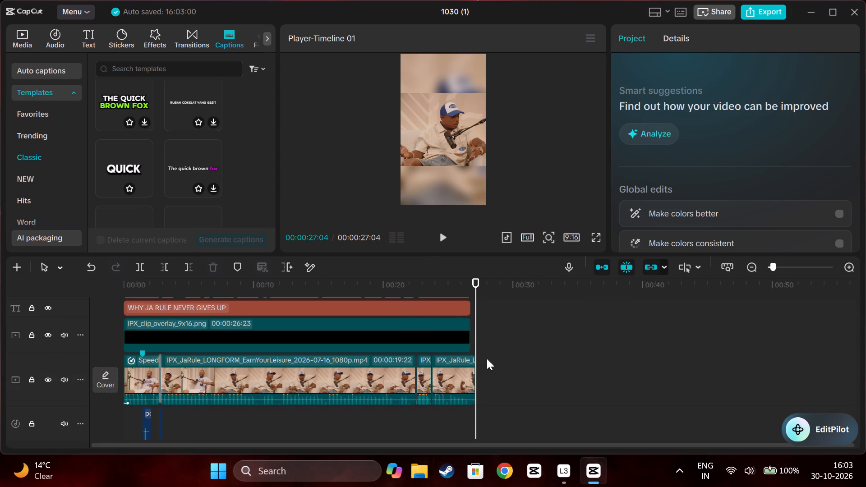
{"action": "left_click", "coordinate": [445, 340]}
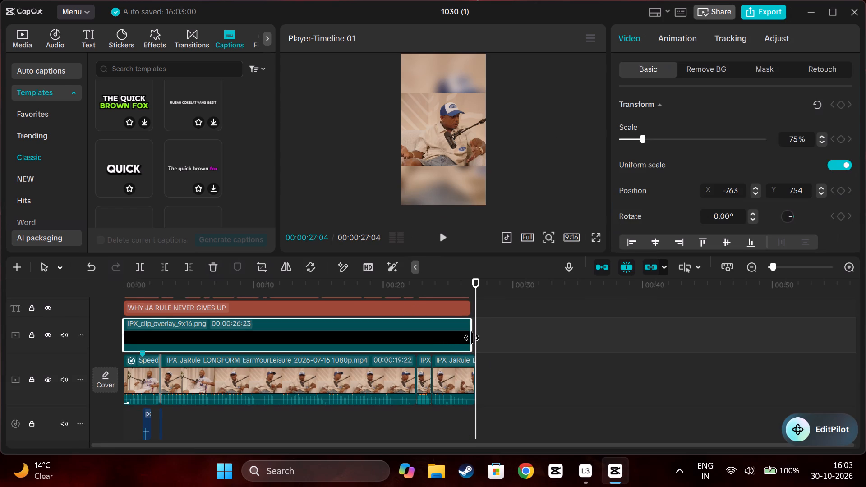
{"action": "left_click", "coordinate": [472, 338]}
{"action": "scroll", "coordinate": [458, 340], "scroll_direction": "up", "scroll_amount": 1}
{"action": "left_click", "coordinate": [455, 325]}
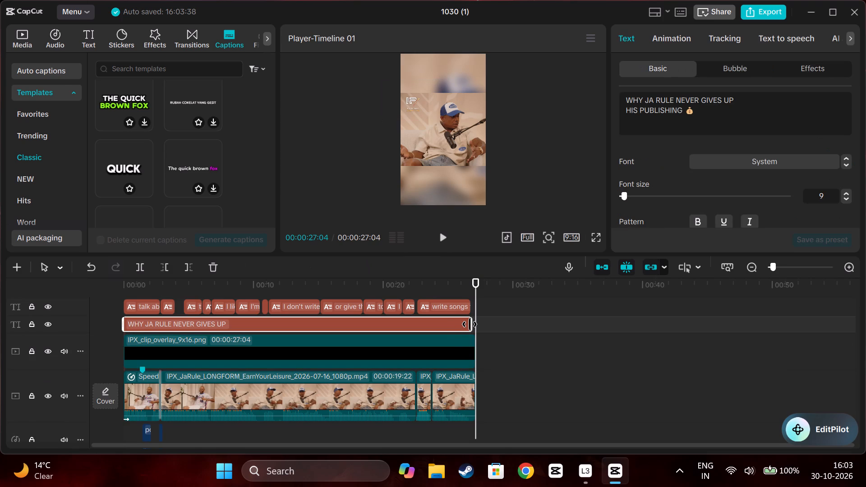
{"action": "left_click_drag", "start_coordinate": [470, 324], "coordinate": [478, 327]}
{"action": "scroll", "coordinate": [478, 327], "scroll_direction": "up", "scroll_amount": 1}
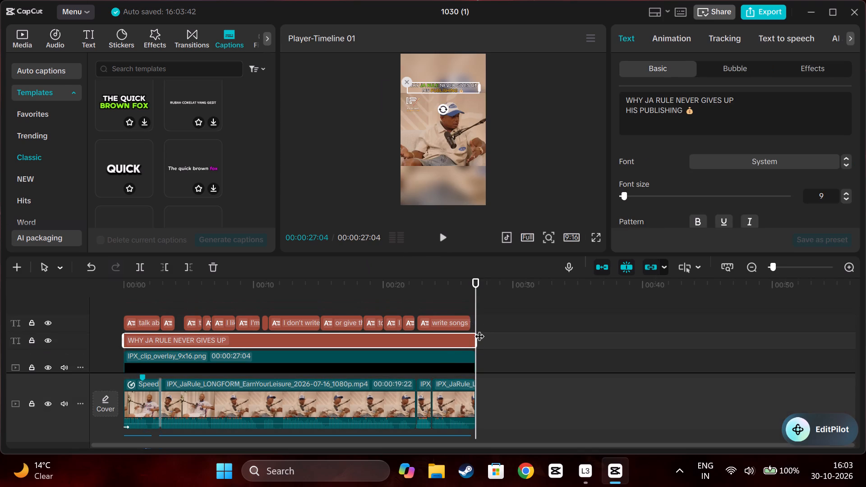
{"action": "left_click", "coordinate": [465, 322]}
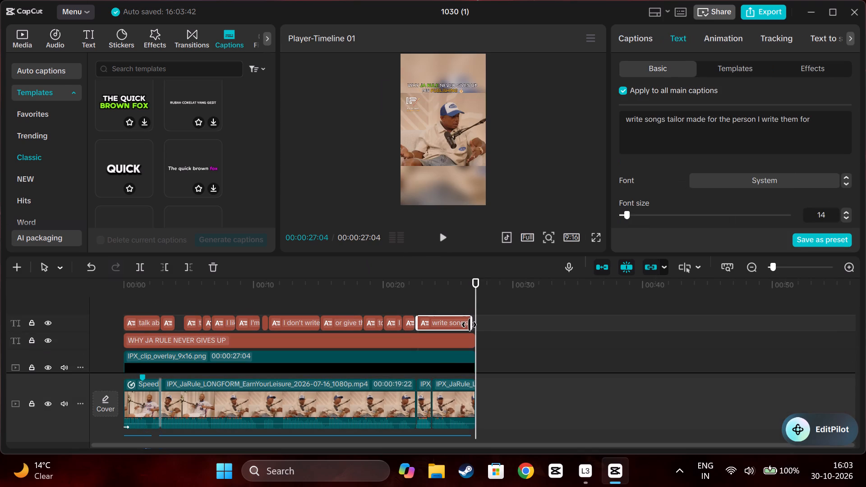
{"action": "left_click_drag", "start_coordinate": [471, 323], "coordinate": [476, 323]}
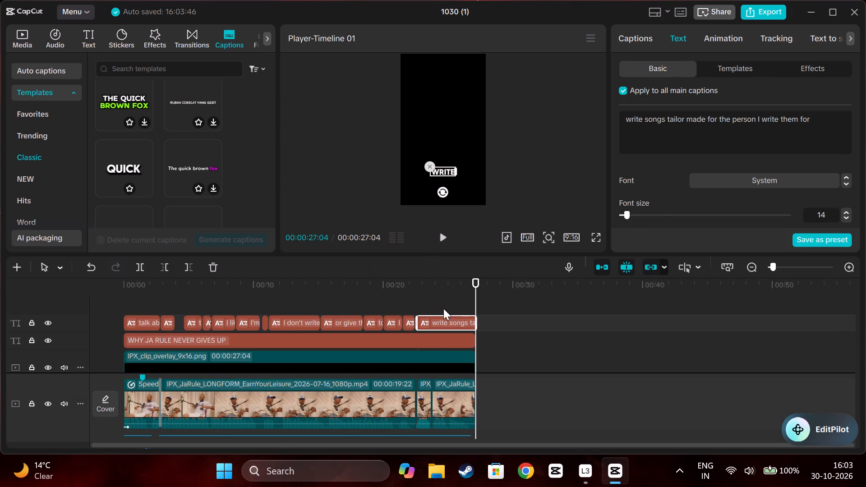
Play back the ending from about 24 seconds to check the last caption.
{"action": "left_click", "coordinate": [439, 305]}
{"action": "key", "text": "space"}
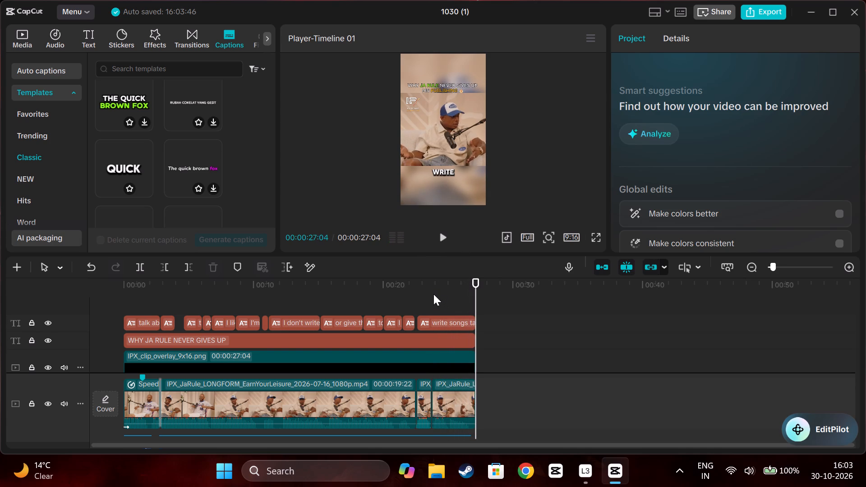
Remove "write them" from the last caption, making its text "write songs tailor made for the person I for".
{"action": "left_click", "coordinate": [435, 322]}
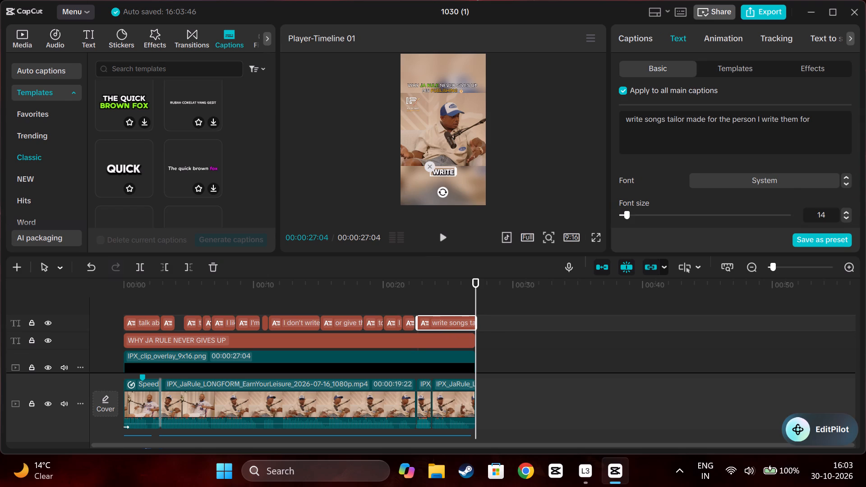
{"action": "left_click", "coordinate": [798, 117]}
{"action": "key", "text": "BackSpace"}
{"action": "key", "text": "BackSpace"}
{"action": "key", "text": "BackSpace"}
{"action": "key", "text": "BackSpace"}
{"action": "key", "text": "BackSpace"}
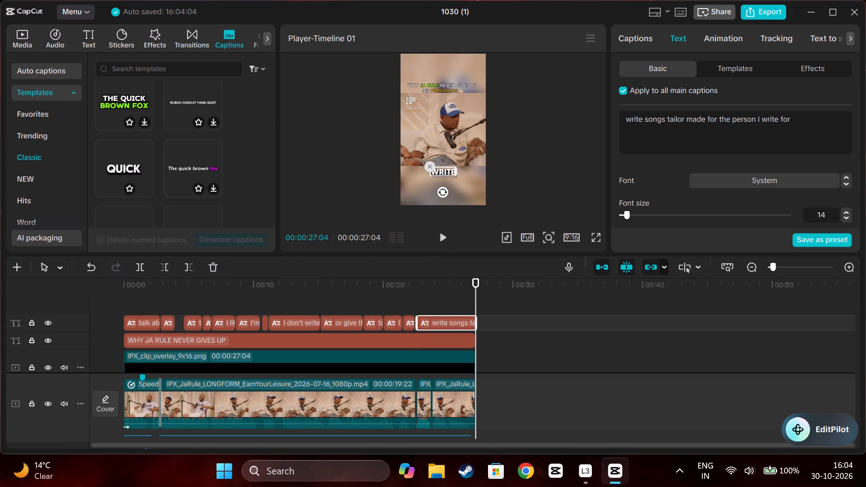
{"action": "key", "text": "BackSpace"}
{"action": "key", "text": "BackSpace"}
{"action": "key", "text": "BackSpace"}
{"action": "key", "text": "BackSpace"}
{"action": "key", "text": "BackSpace"}
{"action": "key", "text": "BackSpace"}
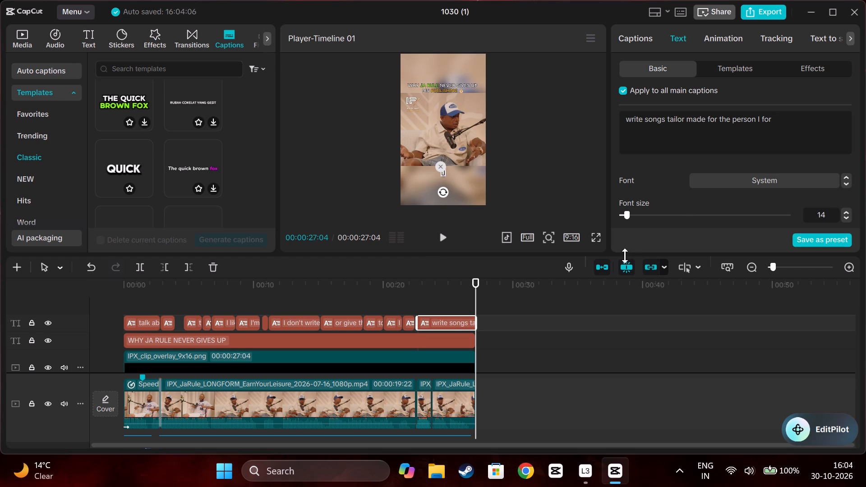
{"action": "left_click", "coordinate": [557, 199]}
Play back the ending from about 24 seconds to check the shortened last caption.
{"action": "left_click", "coordinate": [436, 299]}
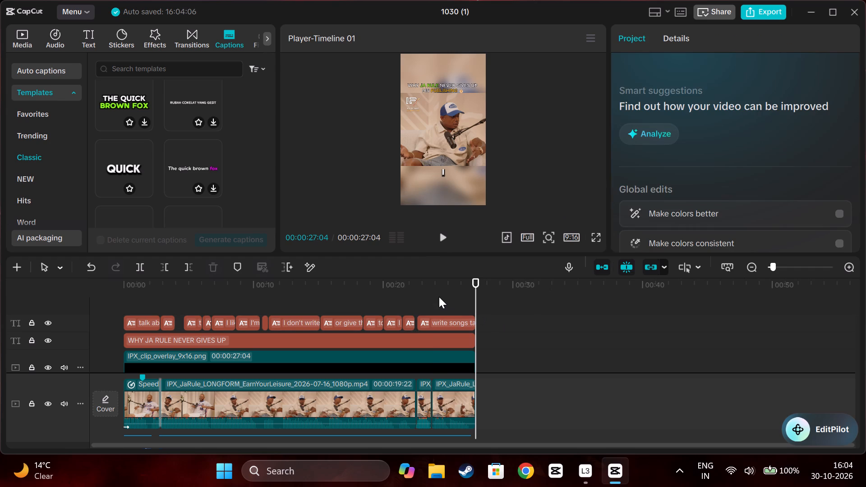
{"action": "key", "text": "space"}
Delete the word "I" from the last caption, making its text "write songs tailor made for the person for".
{"action": "left_click", "coordinate": [467, 324]}
{"action": "left_click", "coordinate": [760, 118]}
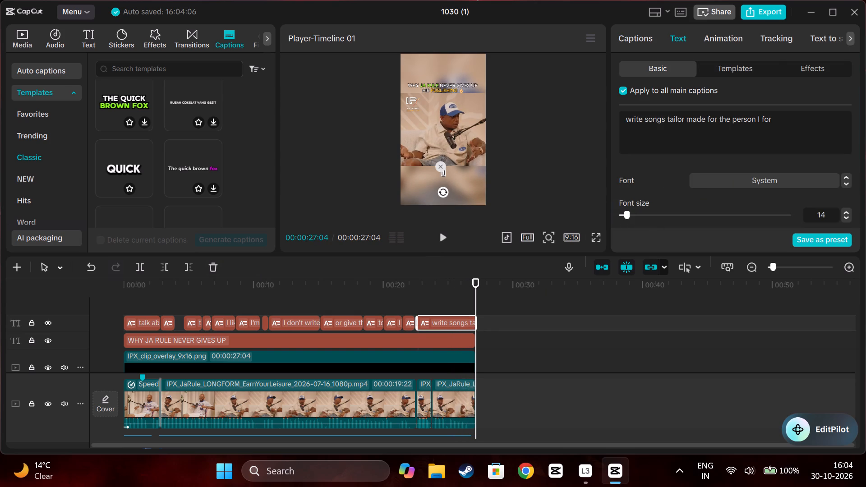
{"action": "key", "text": "BackSpace"}
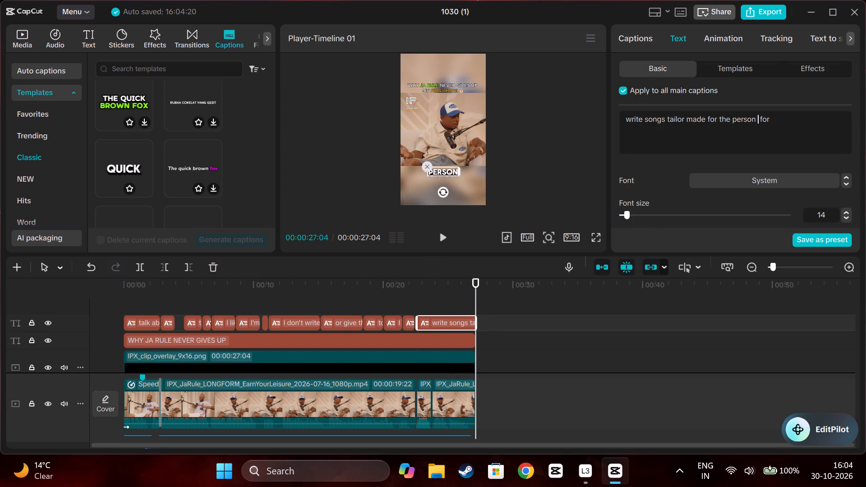
{"action": "key", "text": "BackSpace"}
Play back the ending from about 24 seconds to check the reworded last caption.
{"action": "left_click", "coordinate": [443, 299]}
{"action": "key", "text": "space"}
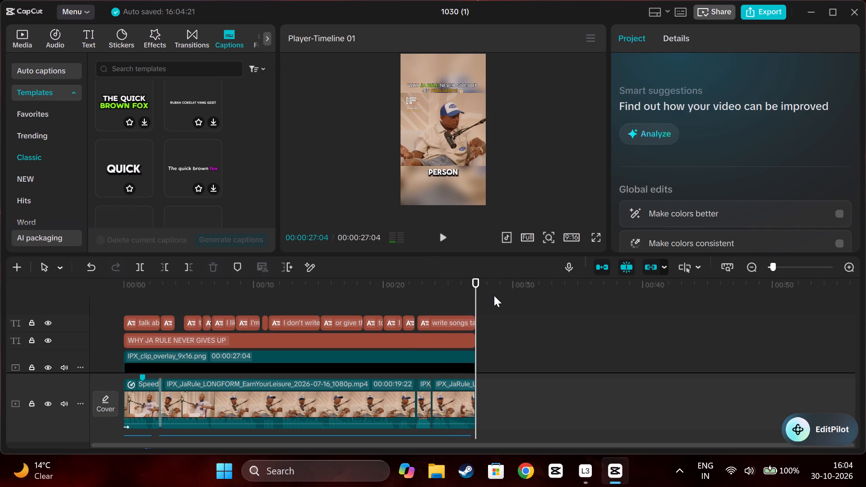
Review the timeline's ending and the final entries in the list of captions.
{"action": "scroll", "coordinate": [519, 328], "scroll_direction": "up", "scroll_amount": 2}
{"action": "scroll", "coordinate": [519, 328], "scroll_direction": "down", "scroll_amount": 3}
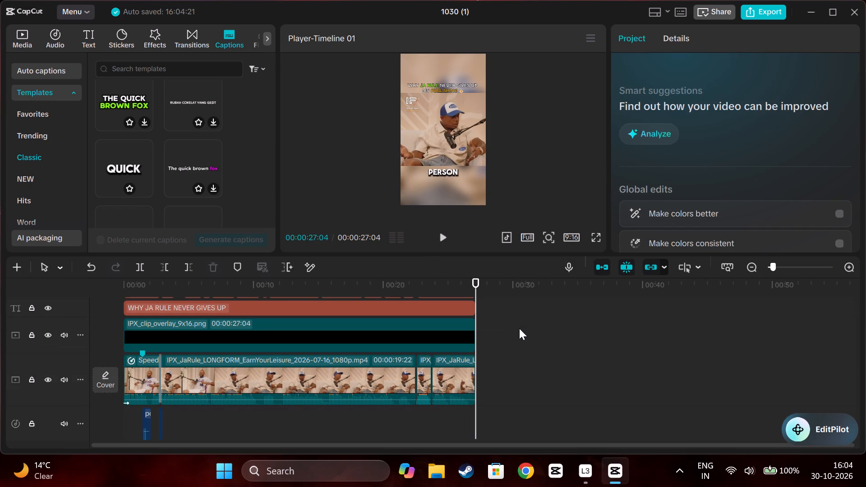
{"action": "scroll", "coordinate": [503, 341], "scroll_direction": "up", "scroll_amount": 2}
{"action": "left_click", "coordinate": [466, 323]}
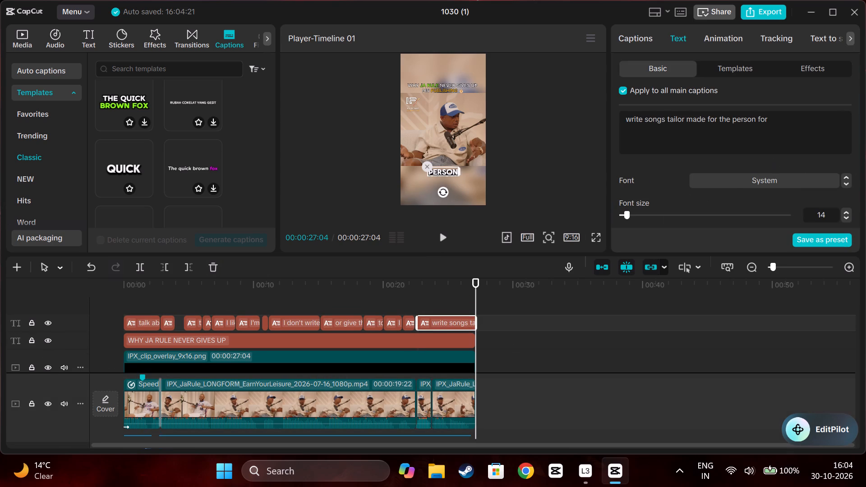
{"action": "left_click", "coordinate": [625, 36]}
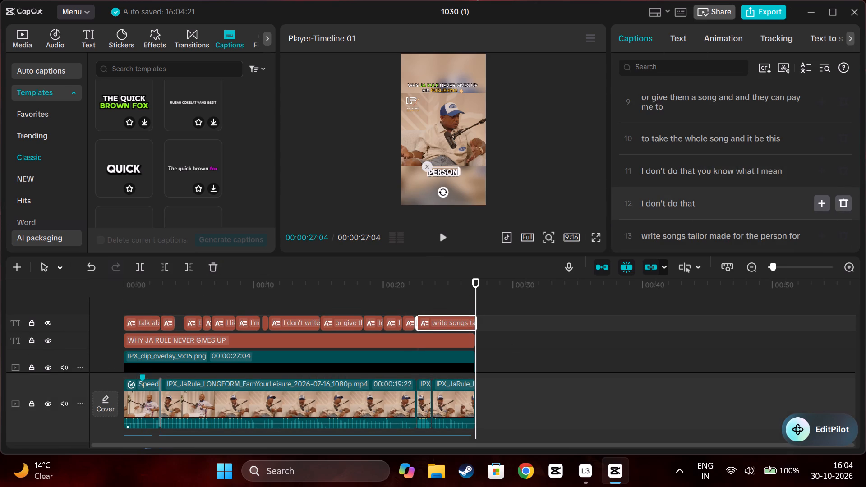
{"action": "scroll", "coordinate": [746, 207], "scroll_direction": "down", "scroll_amount": 14}
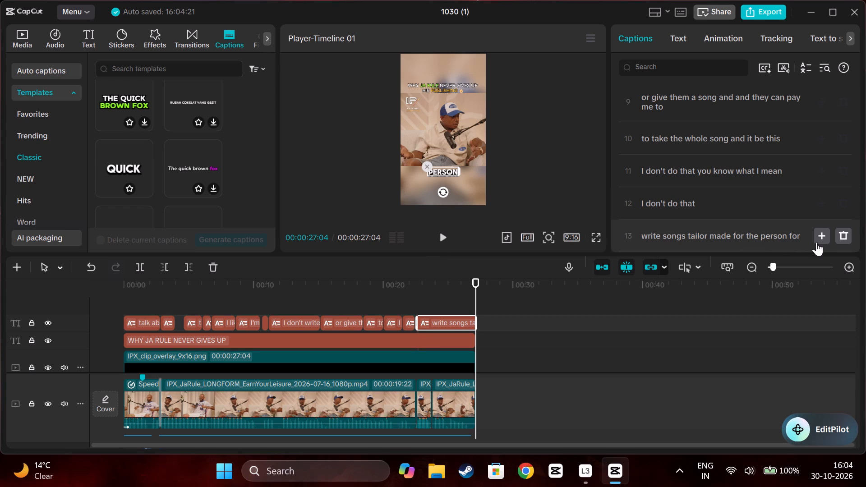
{"action": "left_click", "coordinate": [554, 156]}
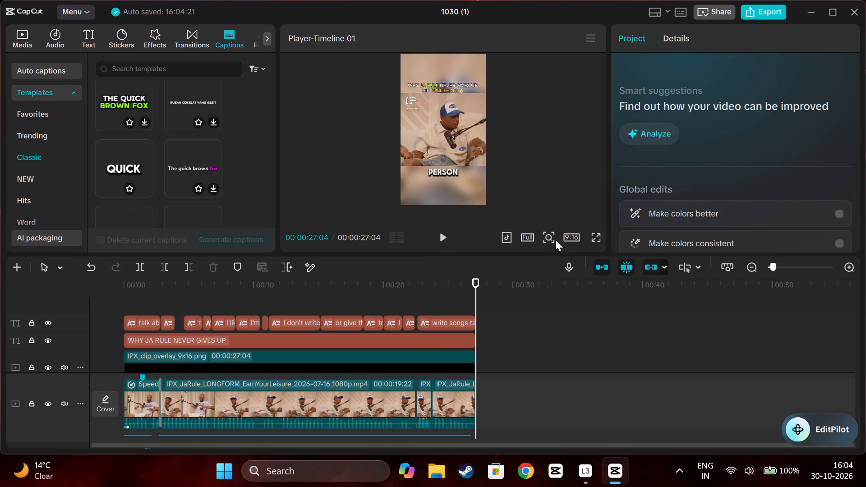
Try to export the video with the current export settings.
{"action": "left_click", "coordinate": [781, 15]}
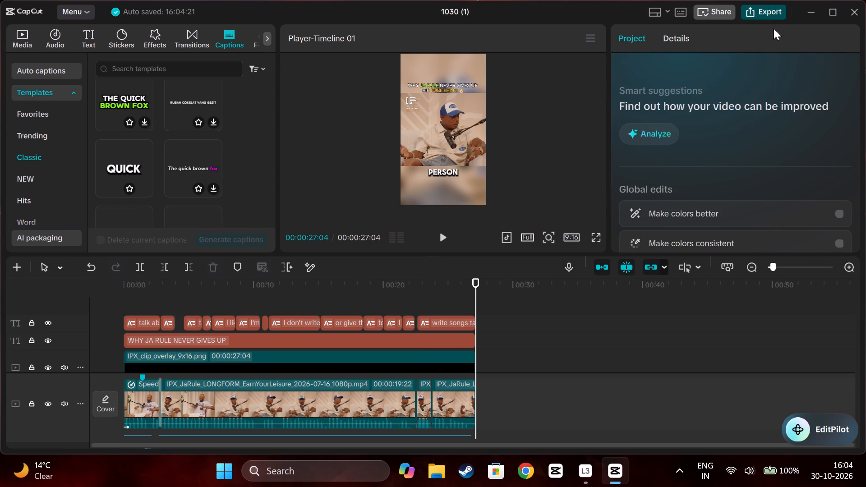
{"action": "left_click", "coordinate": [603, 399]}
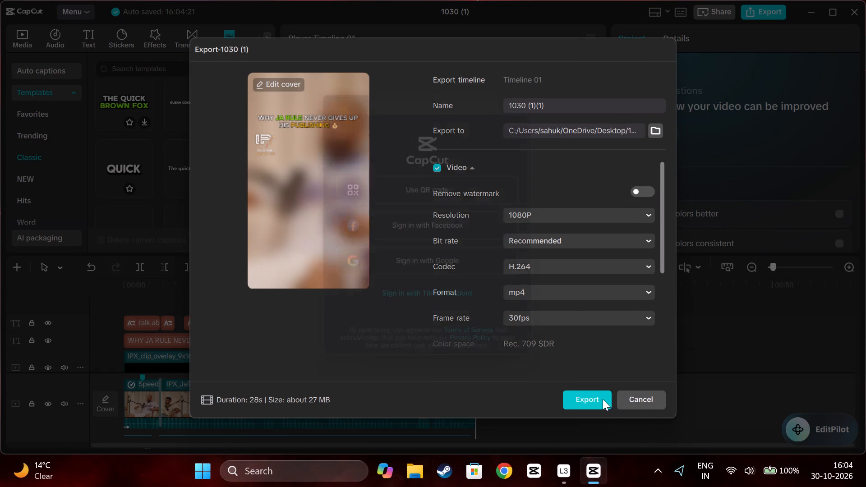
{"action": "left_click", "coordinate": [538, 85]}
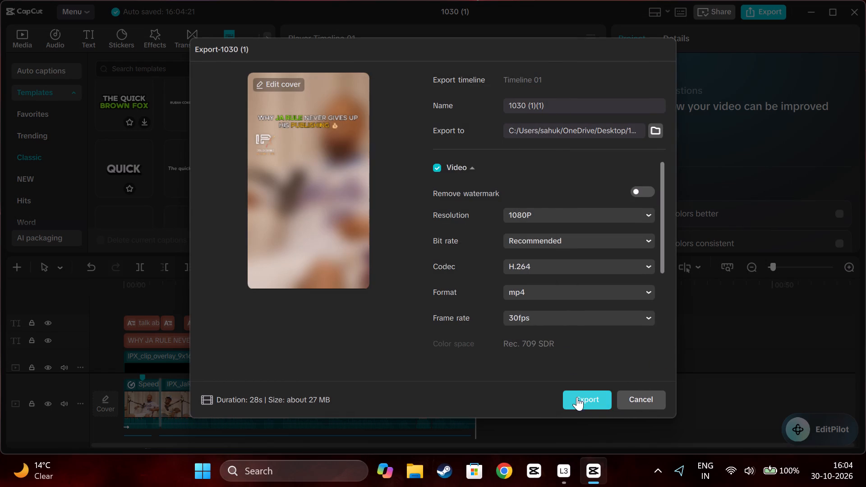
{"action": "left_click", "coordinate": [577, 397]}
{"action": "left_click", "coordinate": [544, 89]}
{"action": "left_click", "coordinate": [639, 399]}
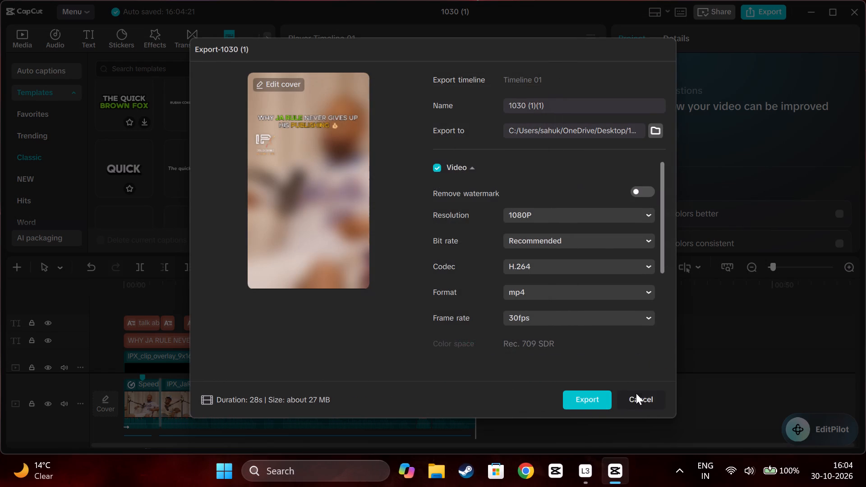
Move the captions up from the lower blurred background onto the bottom of the sharp video frame.
{"action": "scroll", "coordinate": [380, 372], "scroll_direction": "down", "scroll_amount": 3}
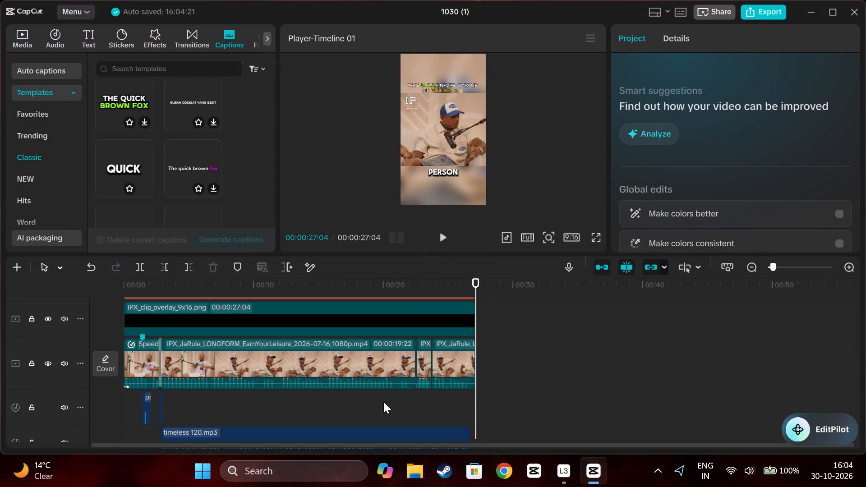
{"action": "scroll", "coordinate": [286, 395], "scroll_direction": "up", "scroll_amount": 3}
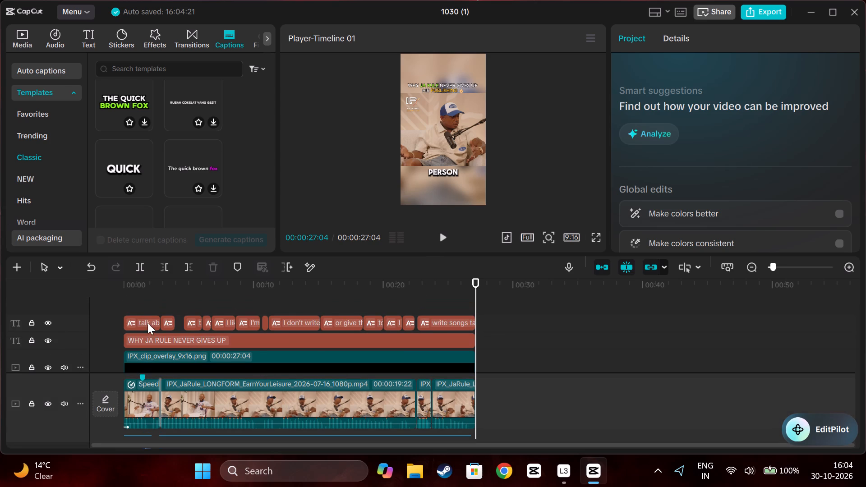
{"action": "left_click", "coordinate": [141, 322]}
{"action": "left_click", "coordinate": [441, 170]}
{"action": "left_click_drag", "start_coordinate": [442, 171], "coordinate": [439, 153]}
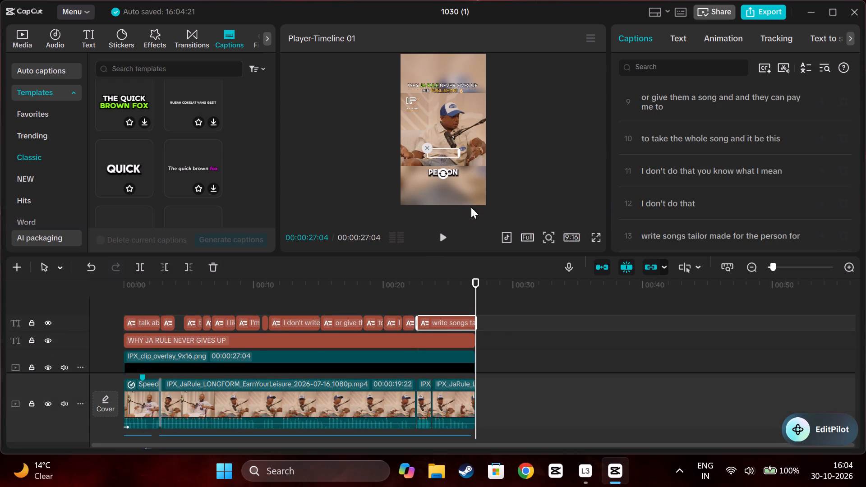
{"action": "left_click", "coordinate": [511, 189]}
{"action": "left_click", "coordinate": [442, 171]}
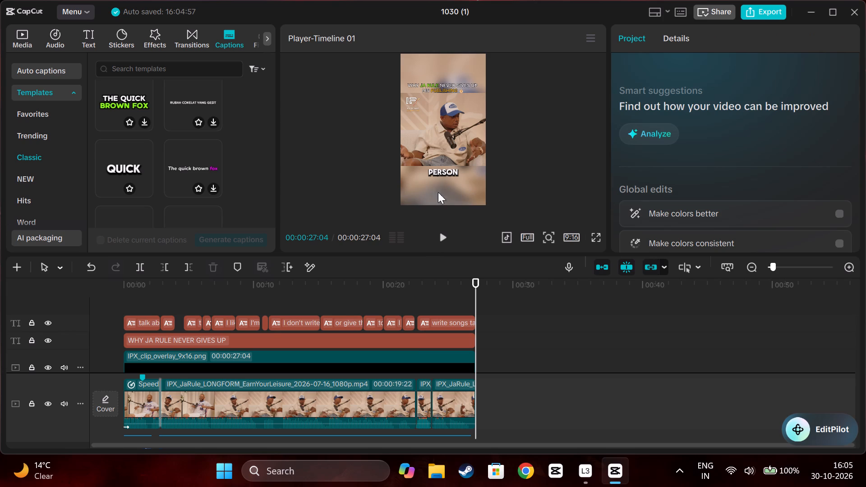
Play back the opening few seconds to check the captions' new position.
{"action": "left_click", "coordinate": [260, 292]}
{"action": "left_click_drag", "start_coordinate": [260, 292], "coordinate": [131, 316]}
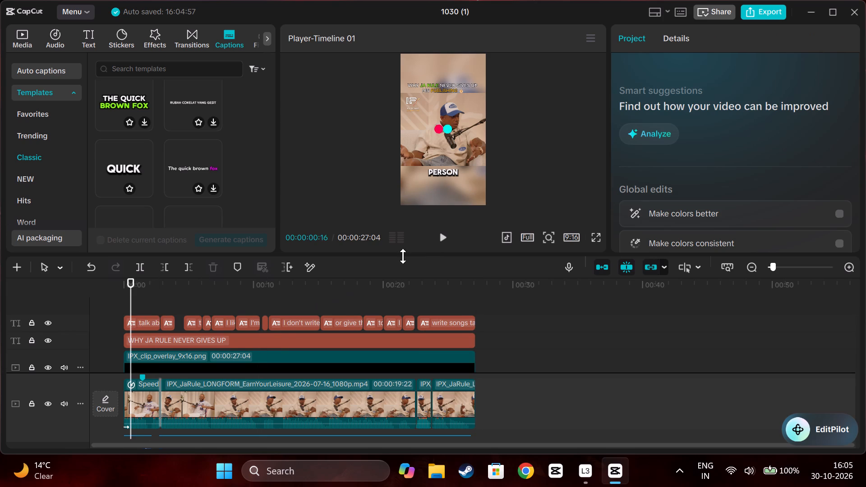
{"action": "left_click", "coordinate": [444, 232]}
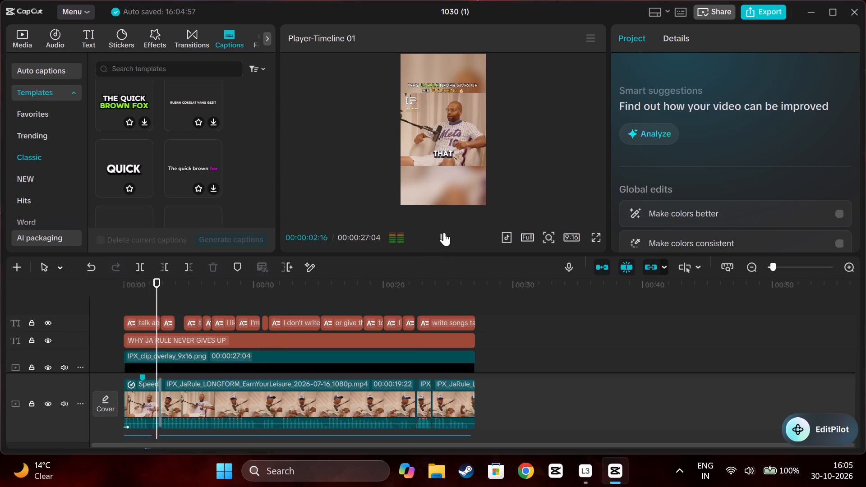
{"action": "left_click", "coordinate": [444, 232]}
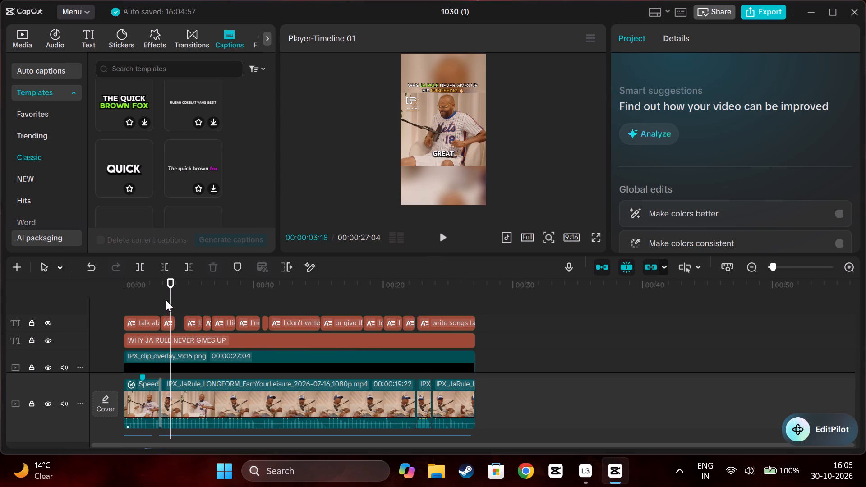
{"action": "left_click_drag", "start_coordinate": [171, 295], "coordinate": [152, 300]}
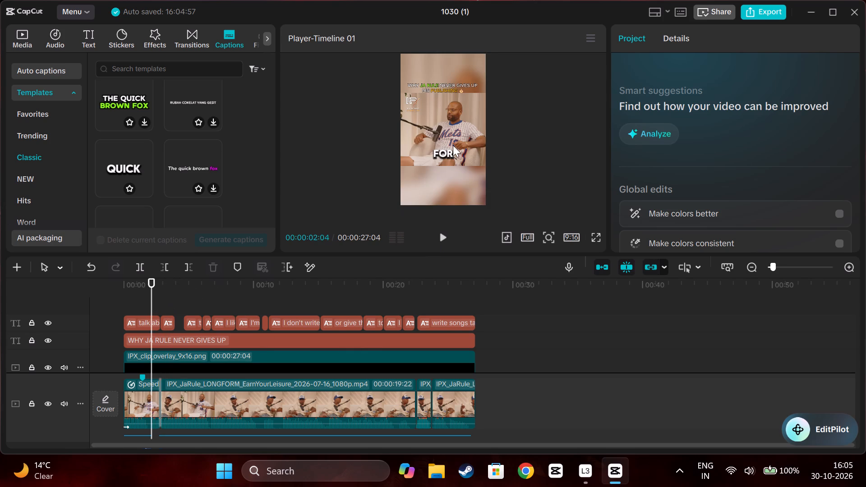
Set the font size of all main captions to 10.
{"action": "left_click", "coordinate": [441, 152]}
{"action": "scroll", "coordinate": [672, 193], "scroll_direction": "down", "scroll_amount": 4}
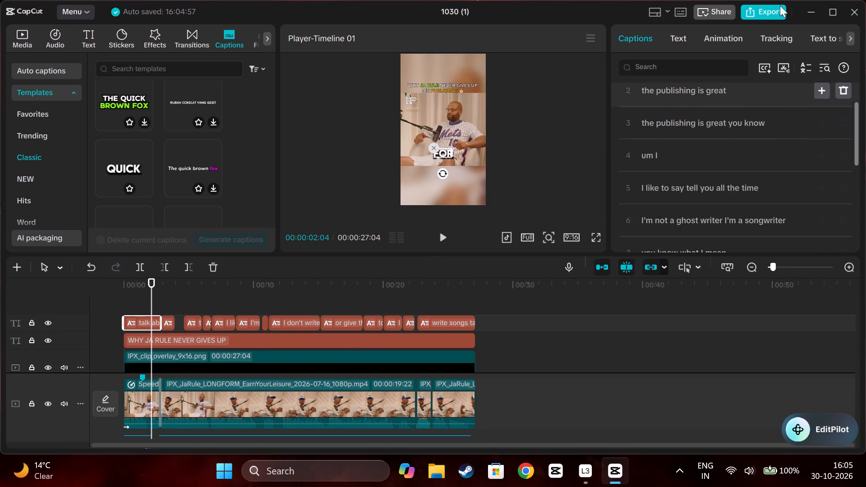
{"action": "left_click", "coordinate": [707, 38]}
{"action": "left_click", "coordinate": [679, 38]}
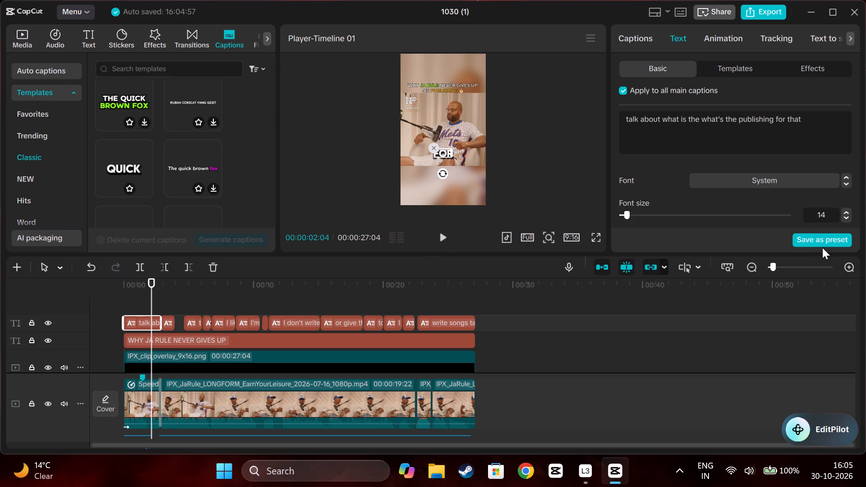
{"action": "double_click", "coordinate": [848, 216]}
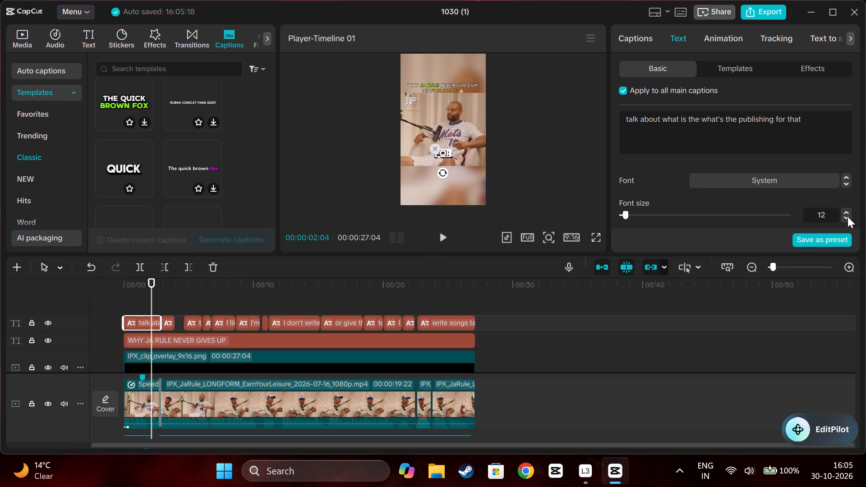
{"action": "double_click", "coordinate": [848, 216]}
Increase the character spacing of all main captions slightly.
{"action": "scroll", "coordinate": [723, 200], "scroll_direction": "down", "scroll_amount": 2}
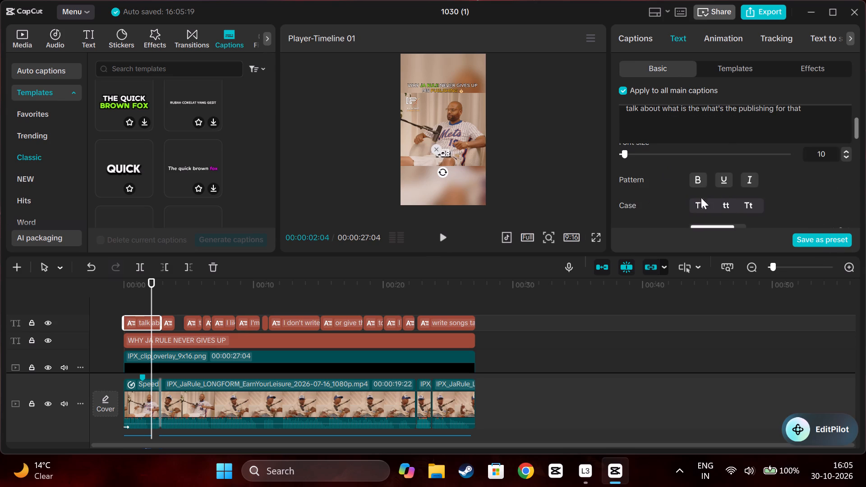
{"action": "left_click", "coordinate": [708, 192]}
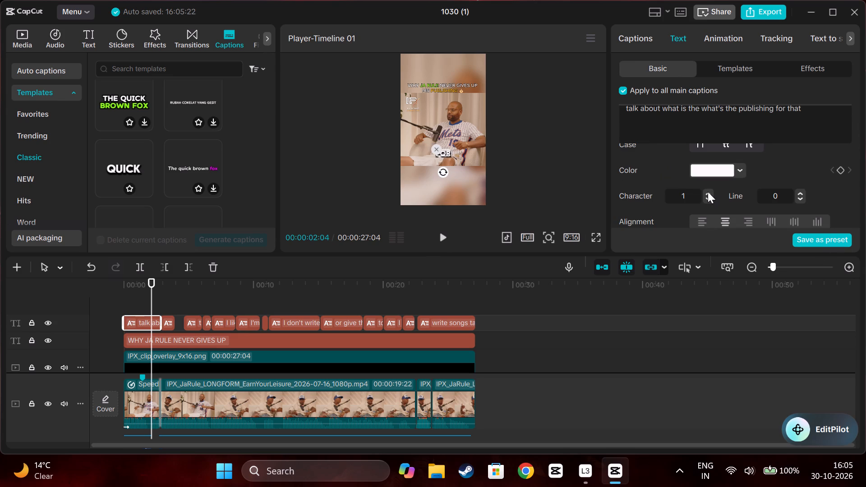
{"action": "left_click", "coordinate": [708, 192]}
{"action": "scroll", "coordinate": [662, 208], "scroll_direction": "up", "scroll_amount": 2}
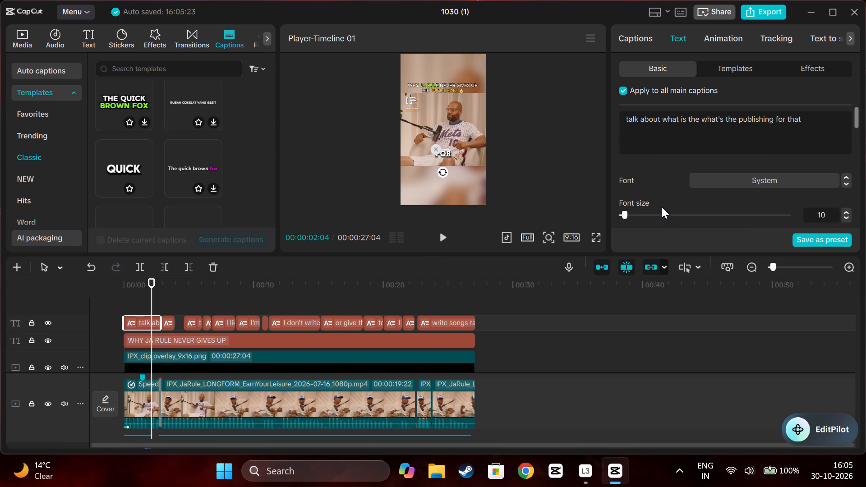
Change the text color of all main captions to orange, hex FFA400.
{"action": "scroll", "coordinate": [668, 183], "scroll_direction": "down", "scroll_amount": 2}
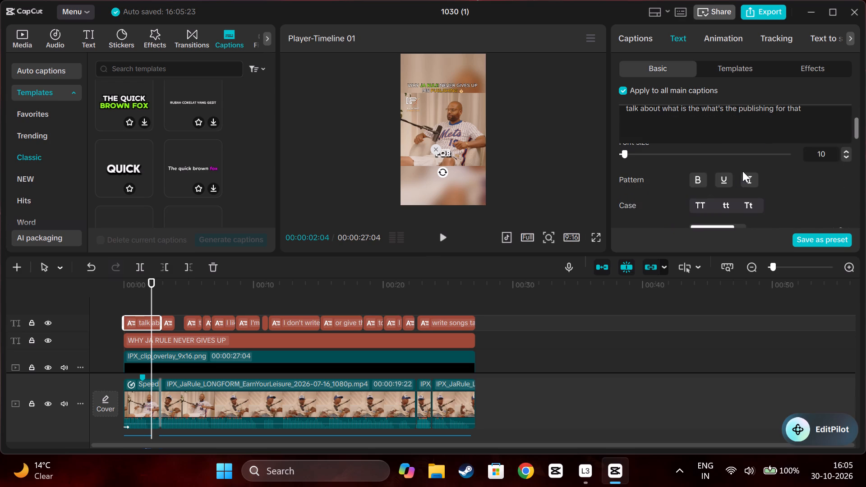
{"action": "left_click", "coordinate": [742, 171]}
{"action": "left_click", "coordinate": [696, 283]}
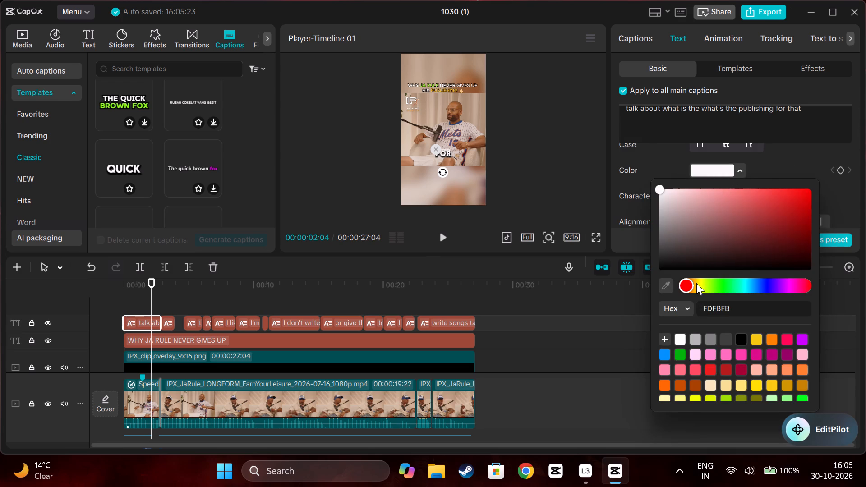
{"action": "left_click", "coordinate": [789, 202]}
{"action": "left_click_drag", "start_coordinate": [790, 202], "coordinate": [846, 188]}
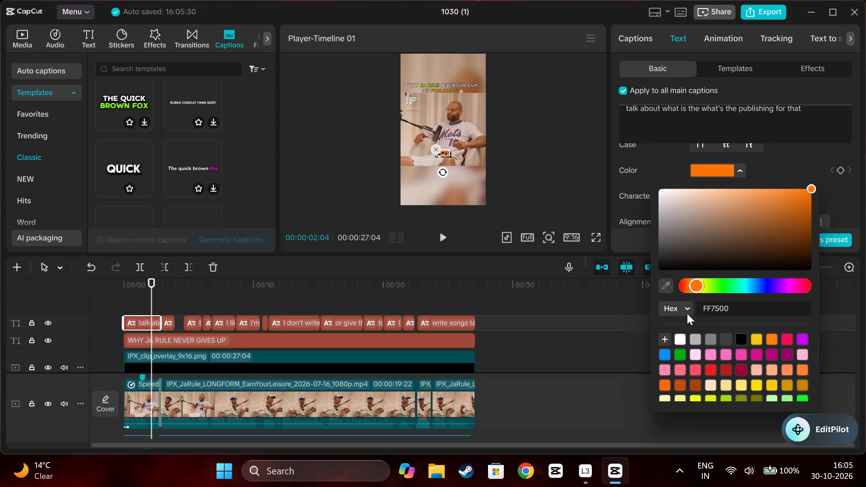
{"action": "left_click", "coordinate": [698, 282]}
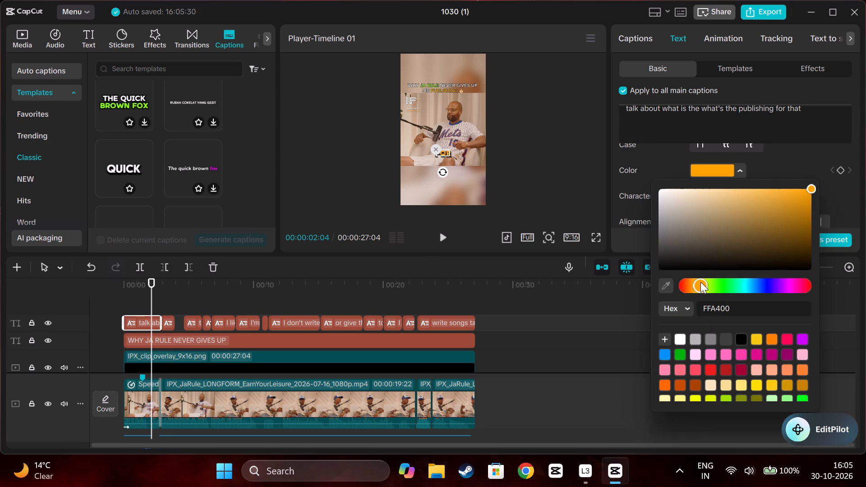
{"action": "left_click", "coordinate": [782, 170]}
Play the video from the beginning to check the restyled captions.
{"action": "left_click", "coordinate": [400, 305]}
{"action": "left_click_drag", "start_coordinate": [400, 304], "coordinate": [149, 312]}
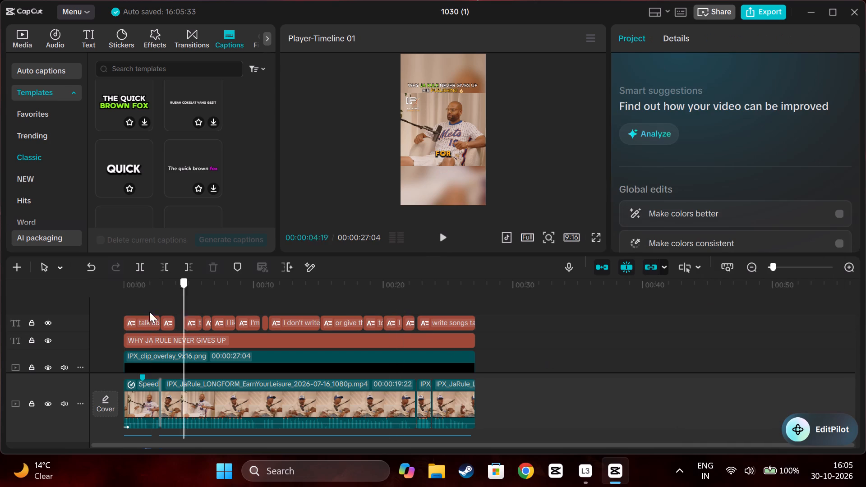
{"action": "left_click_drag", "start_coordinate": [149, 312], "coordinate": [117, 314]}
{"action": "left_click", "coordinate": [442, 239]}
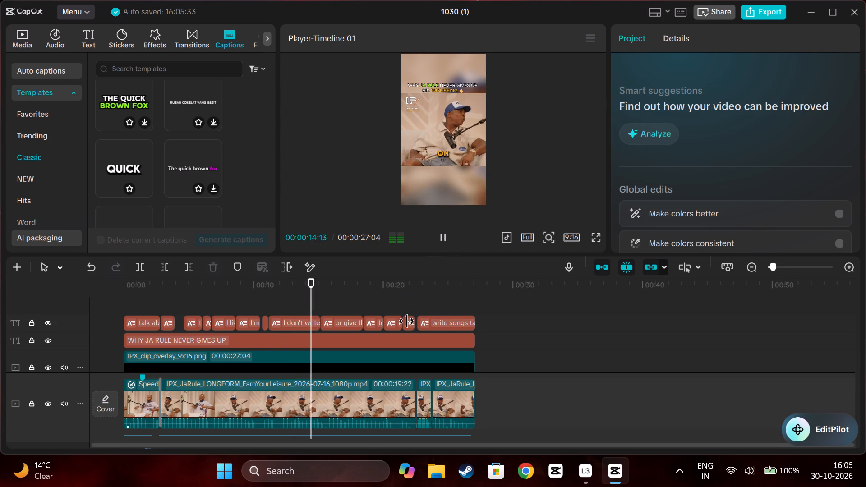
Show the audio tracks and replay the opening from the start and from about 2 seconds to check its sound.
{"action": "scroll", "coordinate": [276, 331], "scroll_direction": "down", "scroll_amount": 7}
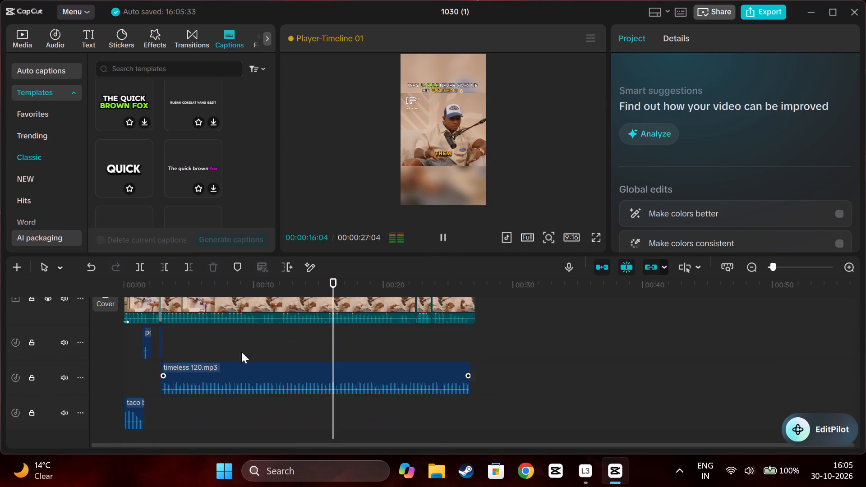
{"action": "left_click", "coordinate": [208, 331]}
{"action": "left_click_drag", "start_coordinate": [209, 338], "coordinate": [119, 346]}
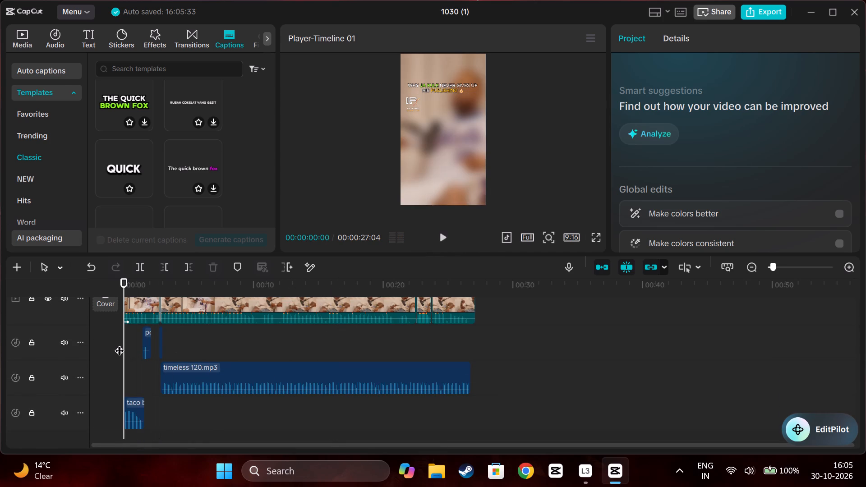
{"action": "key", "text": "space"}
{"action": "key", "text": "space"}
{"action": "key", "text": "space"}
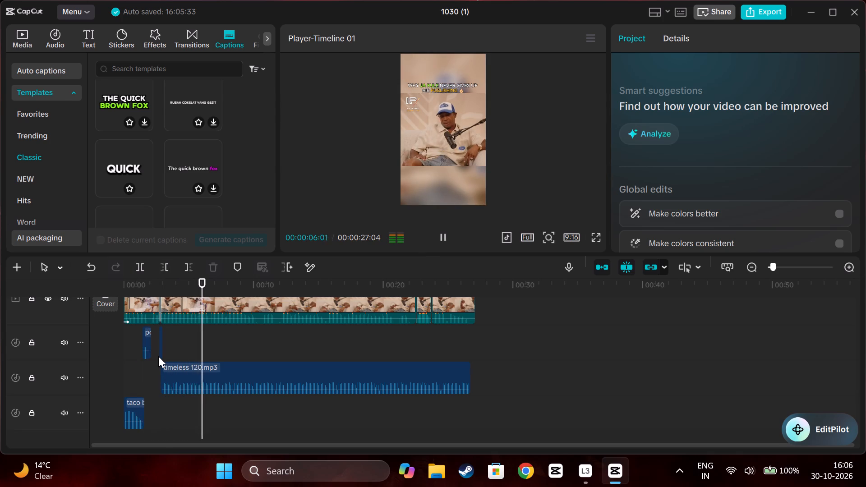
{"action": "scroll", "coordinate": [24, 195], "scroll_direction": "down", "scroll_amount": 5}
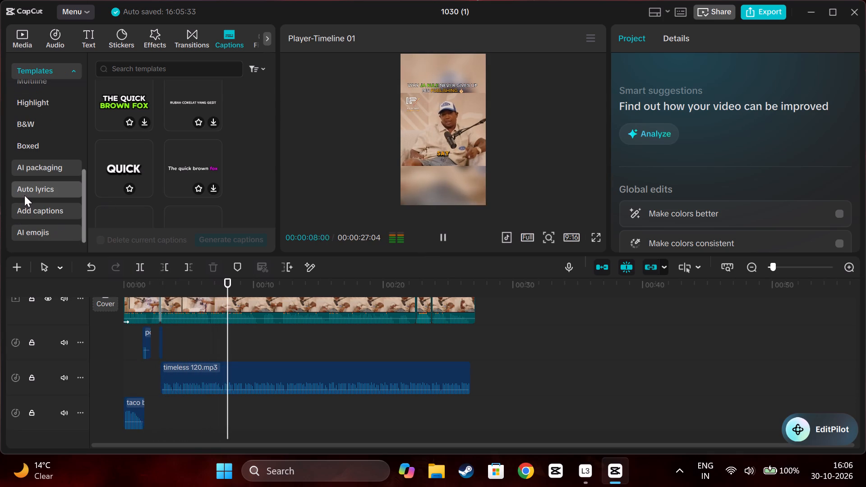
{"action": "scroll", "coordinate": [25, 194], "scroll_direction": "down", "scroll_amount": 1}
{"action": "scroll", "coordinate": [25, 194], "scroll_direction": "up", "scroll_amount": 1}
{"action": "key", "text": "space"}
{"action": "left_click", "coordinate": [123, 372]}
{"action": "left_click_drag", "start_coordinate": [123, 372], "coordinate": [109, 374]}
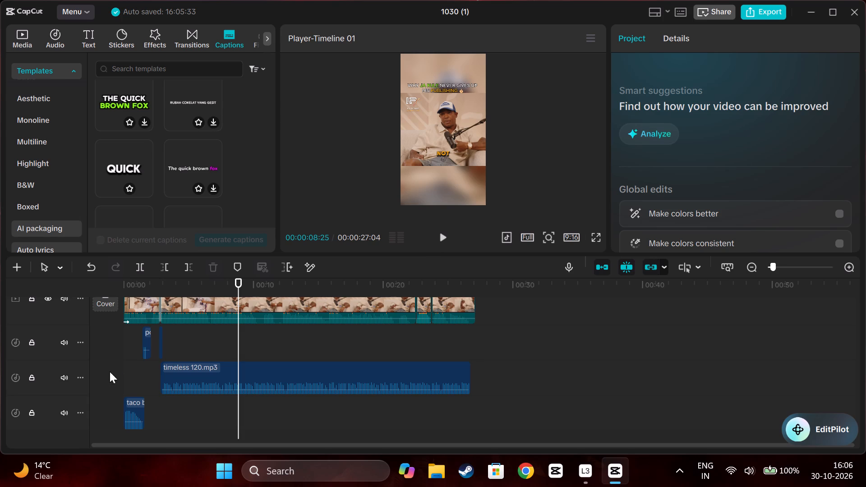
{"action": "left_click", "coordinate": [183, 330]}
{"action": "left_click_drag", "start_coordinate": [183, 331], "coordinate": [151, 347]}
{"action": "key", "text": "space"}
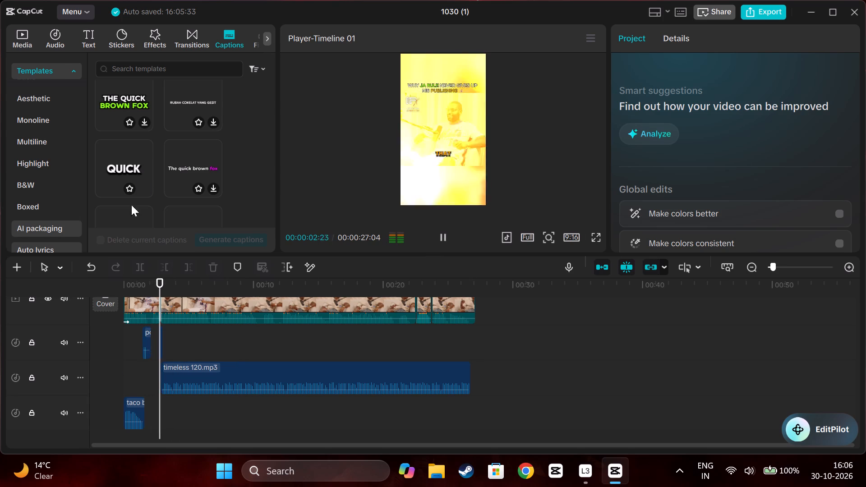
Browse the sound effects in the imported media, down to pop.mp3 and punch.mp3.
{"action": "left_click", "coordinate": [22, 41]}
{"action": "scroll", "coordinate": [133, 211], "scroll_direction": "down", "scroll_amount": 4}
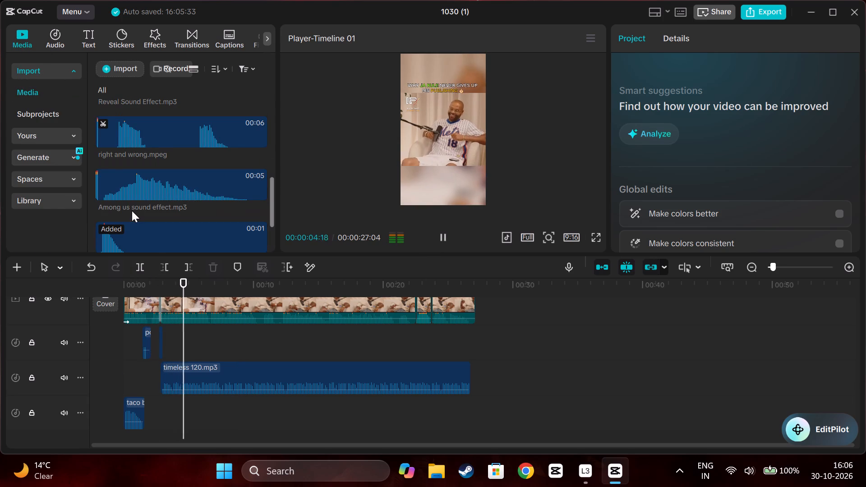
{"action": "scroll", "coordinate": [132, 211], "scroll_direction": "down", "scroll_amount": 5}
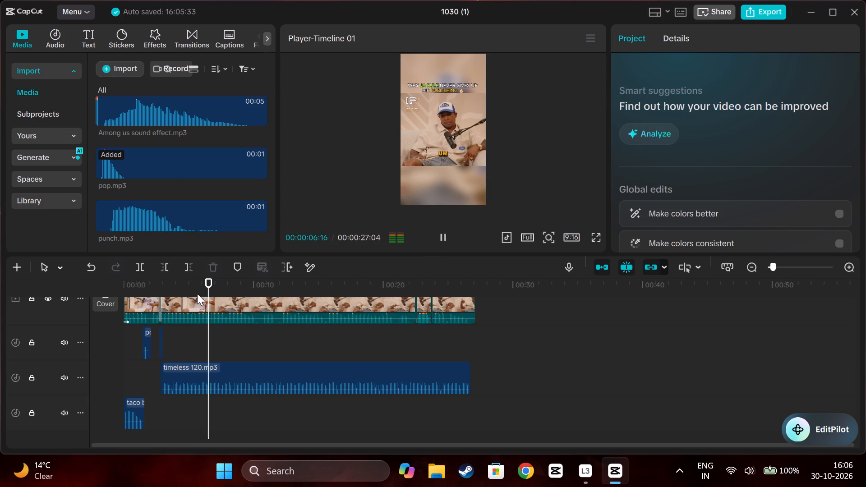
Enlarge the timeline around 3 seconds and replay the passage after the click sound effect.
{"action": "left_click", "coordinate": [174, 347]}
{"action": "left_click_drag", "start_coordinate": [174, 347], "coordinate": [168, 347]}
{"action": "key", "text": "space"}
{"action": "scroll", "coordinate": [174, 345], "scroll_direction": "up", "scroll_amount": 2, "text": "ctrl"}
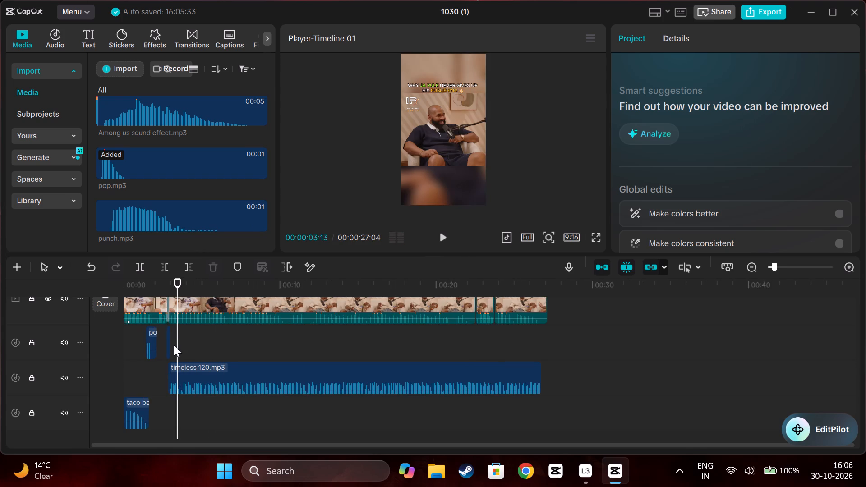
{"action": "scroll", "coordinate": [174, 345], "scroll_direction": "up", "scroll_amount": 20, "text": "ctrl"}
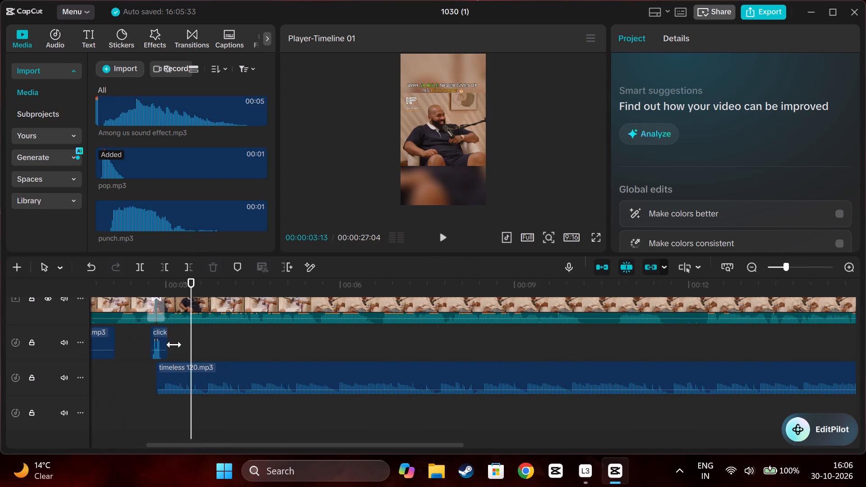
{"action": "left_click", "coordinate": [174, 345]}
{"action": "key", "text": "space"}
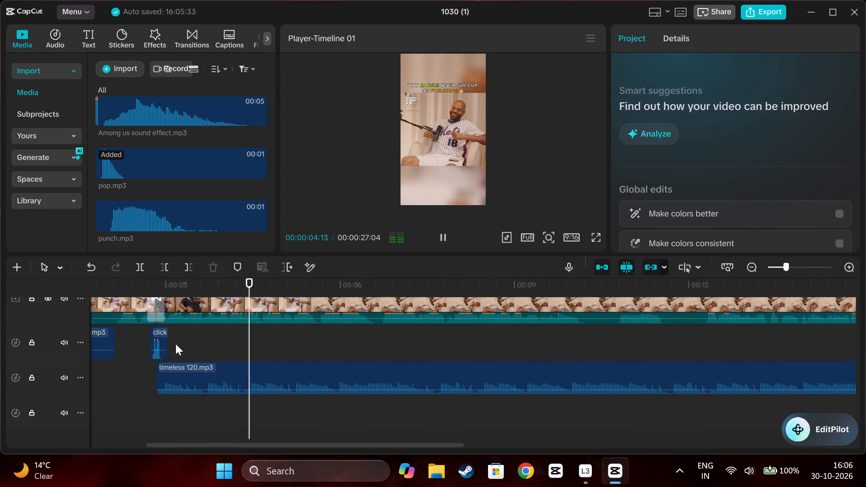
{"action": "left_click", "coordinate": [175, 342]}
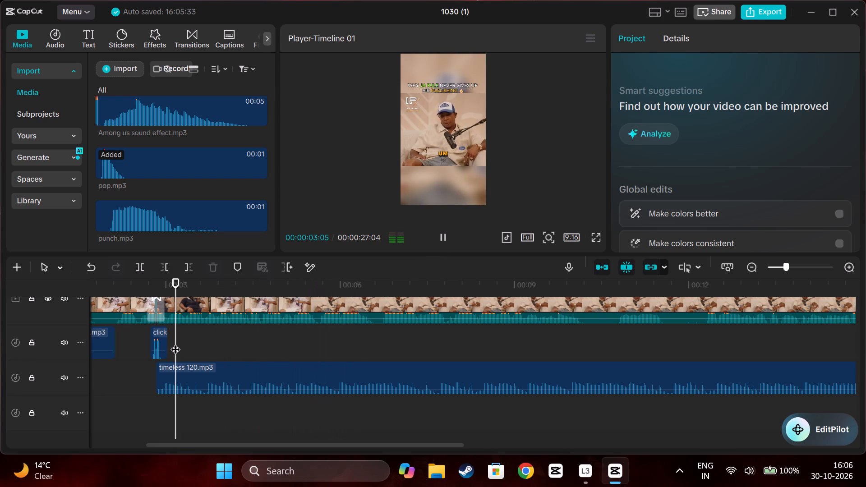
{"action": "left_click_drag", "start_coordinate": [175, 342], "coordinate": [170, 344]}
{"action": "key", "text": "space"}
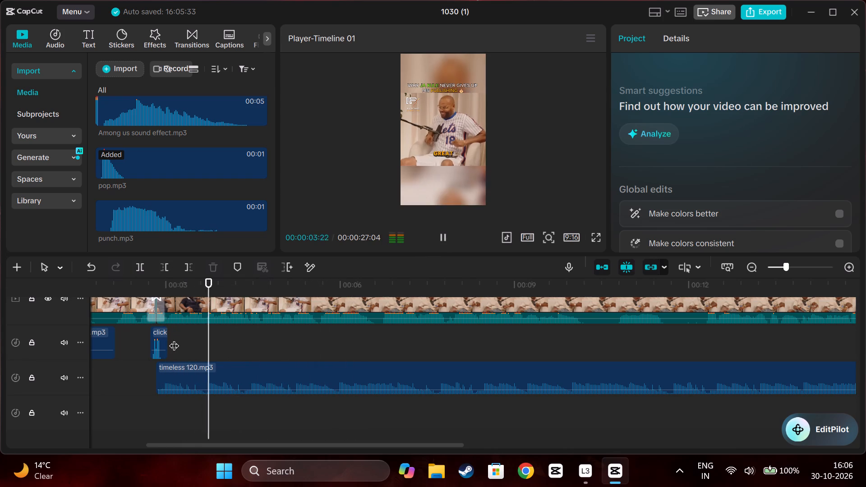
{"action": "key", "text": "space"}
Step back frame by frame from 00:00:04:10 to 00:00:02:28 and replay the passage after the click sound effect.
{"action": "key", "text": "Left"}
{"action": "key", "text": "Left"}
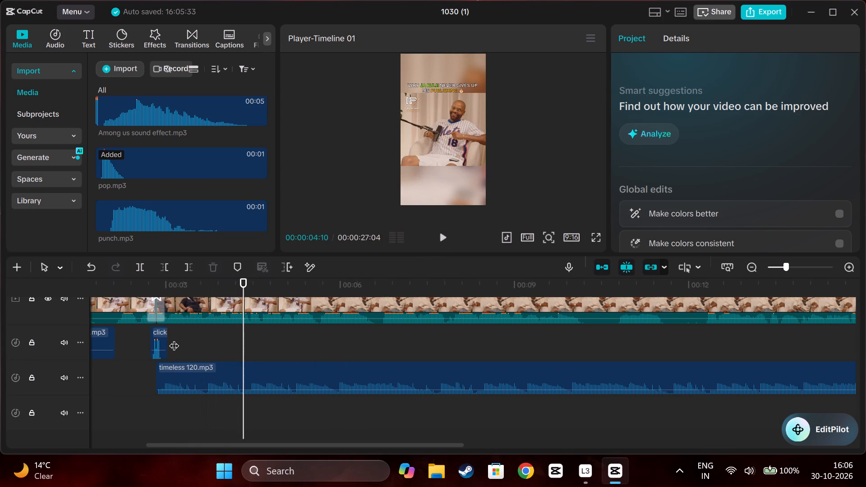
{"action": "key", "text": "Left"}
{"action": "key", "text": "Left"}
{"action": "key", "text": "Left"}
{"action": "key", "text": "Left"}
{"action": "key", "text": "Left"}
{"action": "key", "text": "Left"}
{"action": "key", "text": "Left"}
{"action": "key", "text": "Left"}
{"action": "key", "text": "Left"}
{"action": "key", "text": "Left"}
{"action": "key", "text": "Left"}
{"action": "key", "text": "Left"}
{"action": "key", "text": "Left"}
{"action": "key", "text": "Left"}
{"action": "key", "text": "Left"}
{"action": "key", "text": "Left"}
{"action": "key", "text": "Left"}
{"action": "key", "text": "Left"}
{"action": "key", "text": "Left"}
{"action": "key", "text": "Left"}
{"action": "key", "text": "Left"}
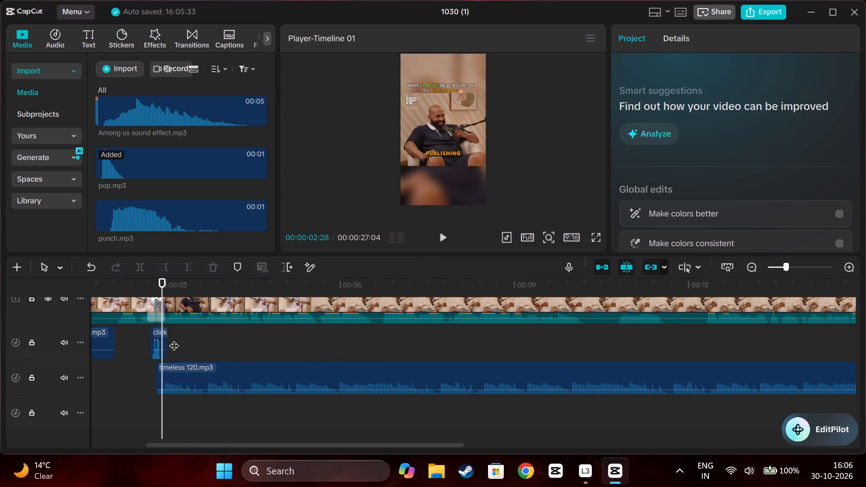
{"action": "key", "text": "space"}
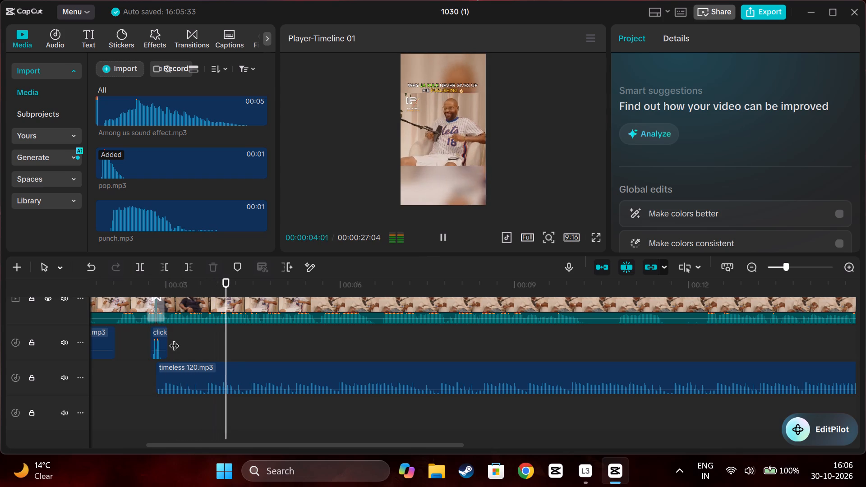
Add the Cha-Ching! Money sound from the sfx folder on New Volume (D:) to the click effect's track at 00:00:03:25.
{"action": "key", "text": "Left"}
{"action": "key", "text": "Left"}
{"action": "key", "text": "Left"}
{"action": "key", "text": "Left"}
{"action": "key", "text": "Left"}
{"action": "key", "text": "Left"}
{"action": "key", "text": "Left"}
{"action": "key", "text": "Left"}
{"action": "key", "text": "Left"}
{"action": "key", "text": "Left"}
{"action": "key", "text": "Left"}
{"action": "key", "text": "Left"}
{"action": "key", "text": "Left"}
{"action": "key", "text": "Left"}
{"action": "key", "text": "Left"}
{"action": "key", "text": "Left"}
{"action": "key", "text": "Left"}
{"action": "key", "text": "Left"}
{"action": "key", "text": "Left"}
{"action": "key", "text": "Left"}
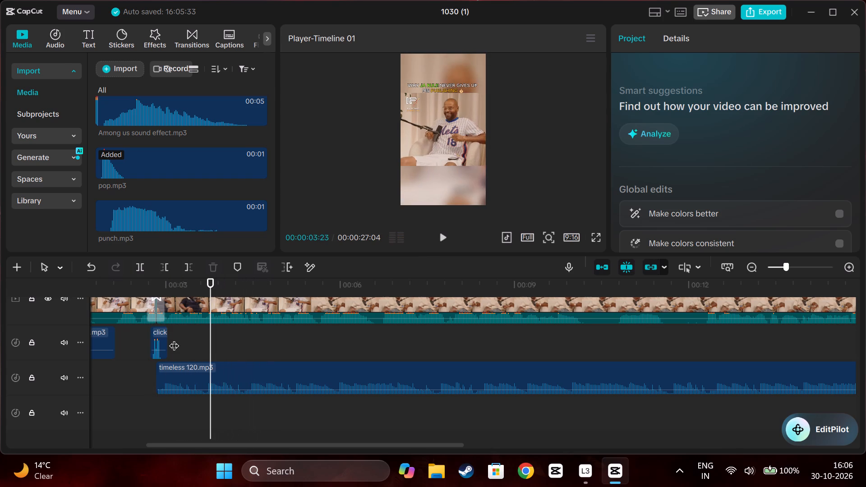
{"action": "key", "text": "Right"}
{"action": "key", "text": "Right"}
{"action": "key", "text": "Right"}
{"action": "key", "text": "Right"}
{"action": "key", "text": "Right"}
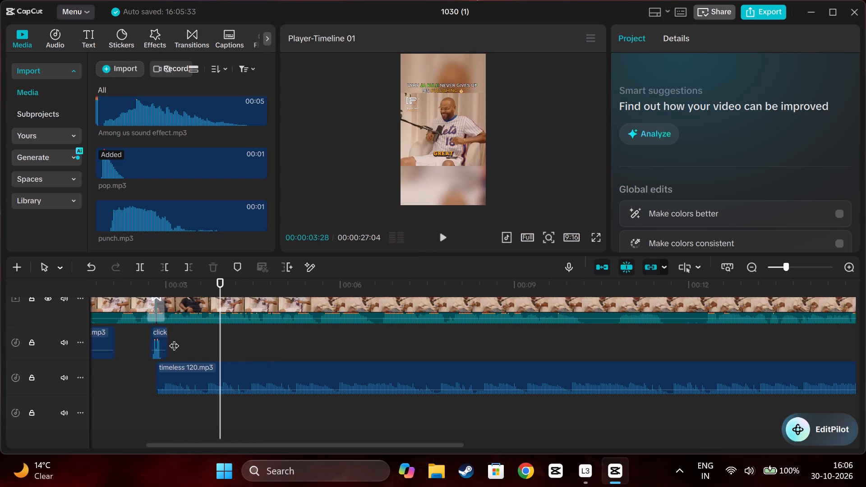
{"action": "key", "text": "Left"}
{"action": "key", "text": "Left"}
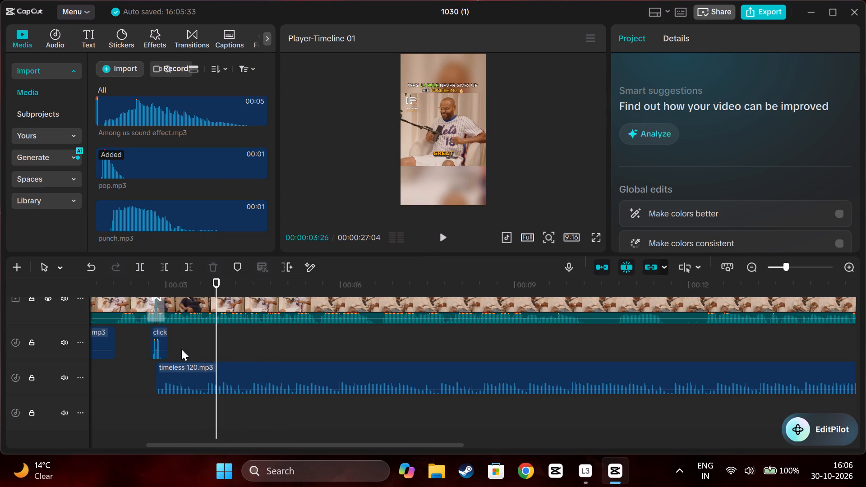
{"action": "key", "text": "Left"}
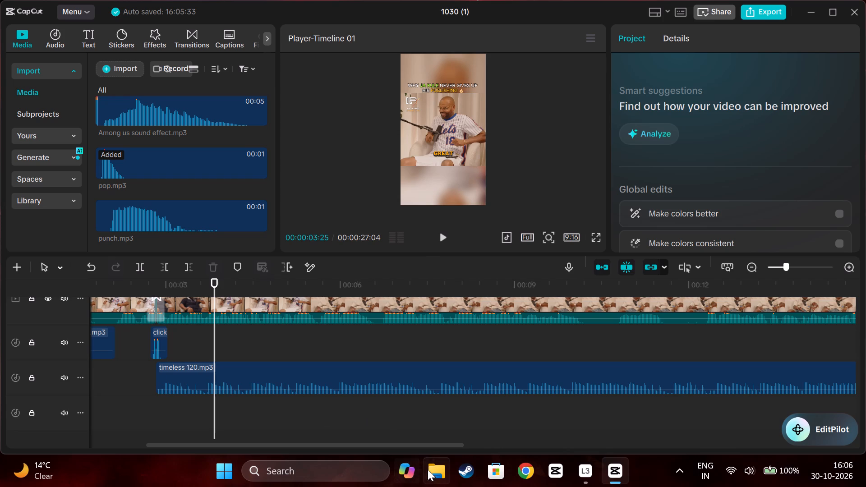
{"action": "left_click", "coordinate": [429, 469]}
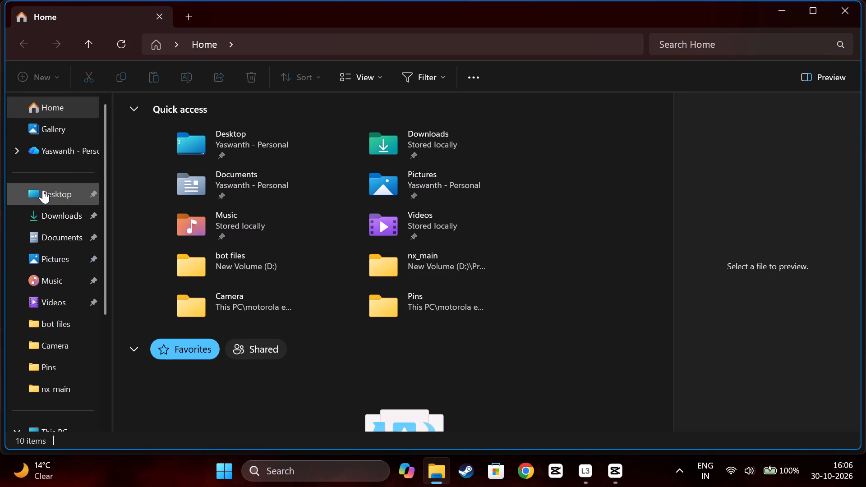
{"action": "scroll", "coordinate": [38, 315], "scroll_direction": "down", "scroll_amount": 5}
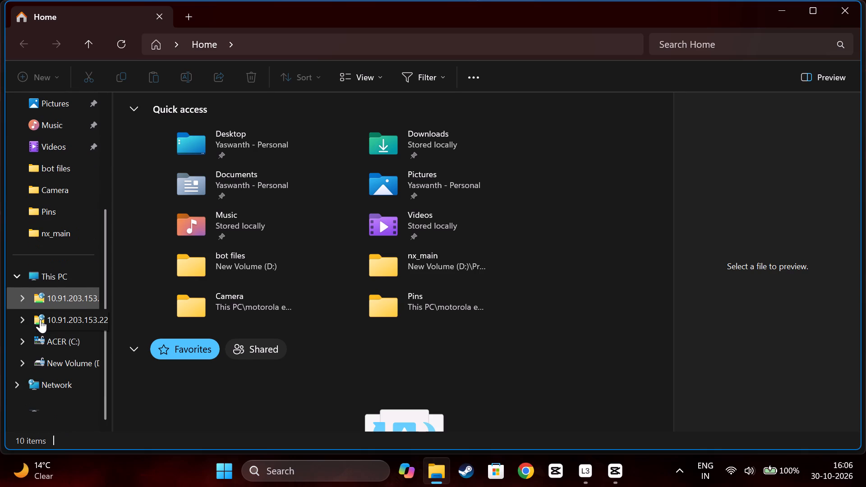
{"action": "left_click", "coordinate": [40, 364]}
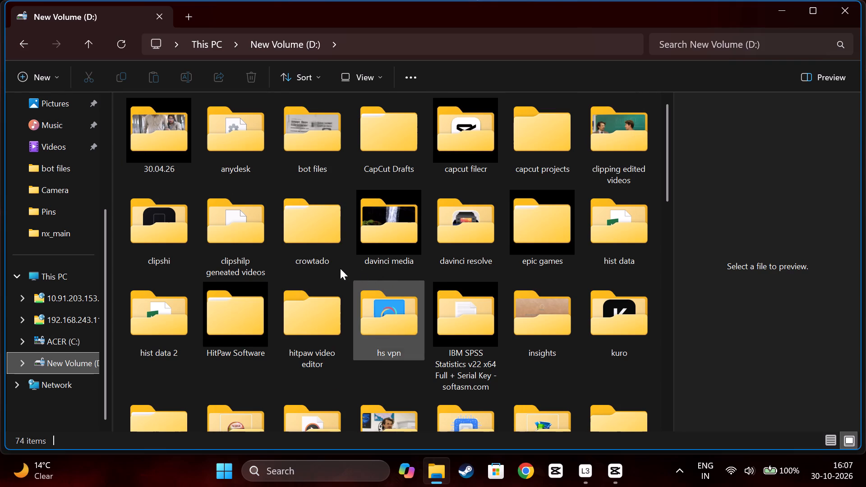
{"action": "scroll", "coordinate": [300, 262], "scroll_direction": "down", "scroll_amount": 2}
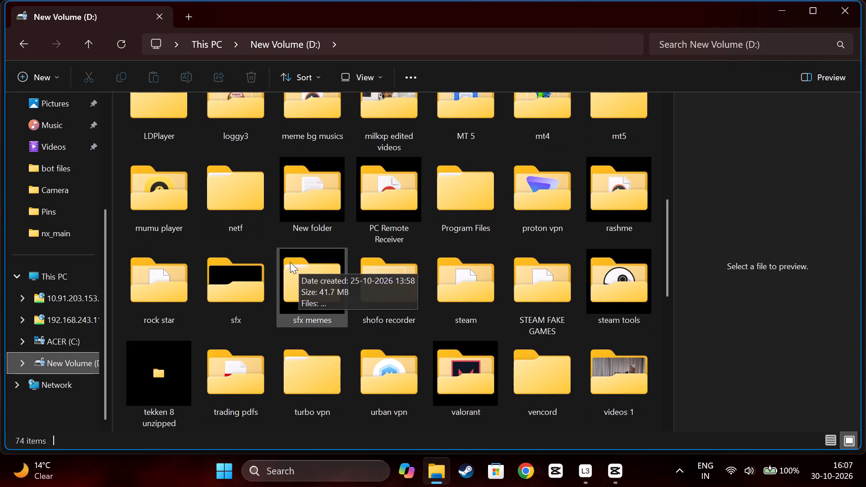
{"action": "double_click", "coordinate": [240, 285]}
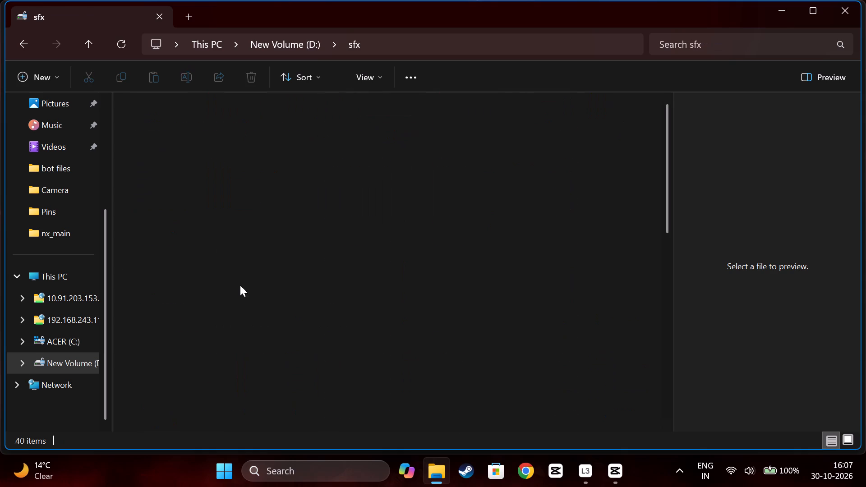
{"action": "scroll", "coordinate": [196, 294], "scroll_direction": "down", "scroll_amount": 2}
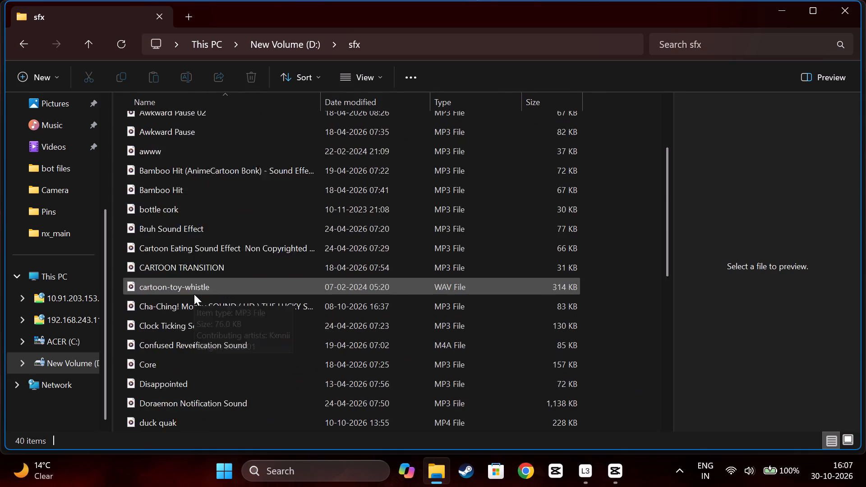
{"action": "scroll", "coordinate": [194, 294], "scroll_direction": "down", "scroll_amount": 2}
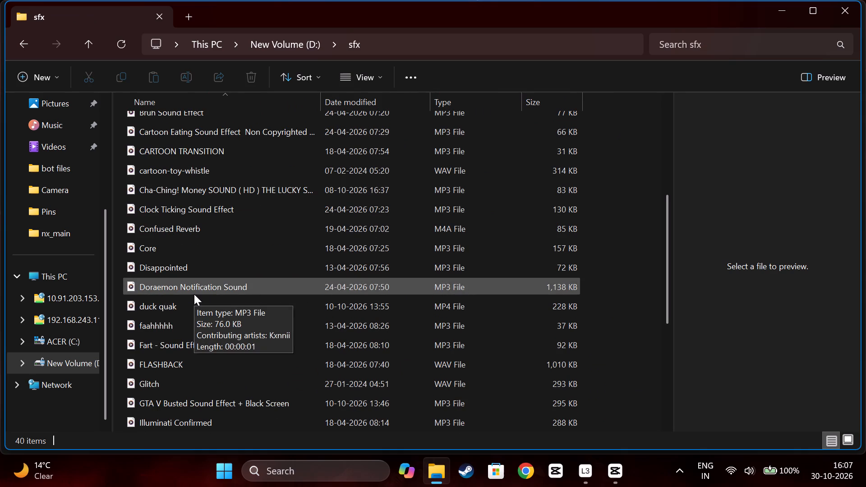
{"action": "left_click_drag", "start_coordinate": [160, 185], "coordinate": [490, 249]}
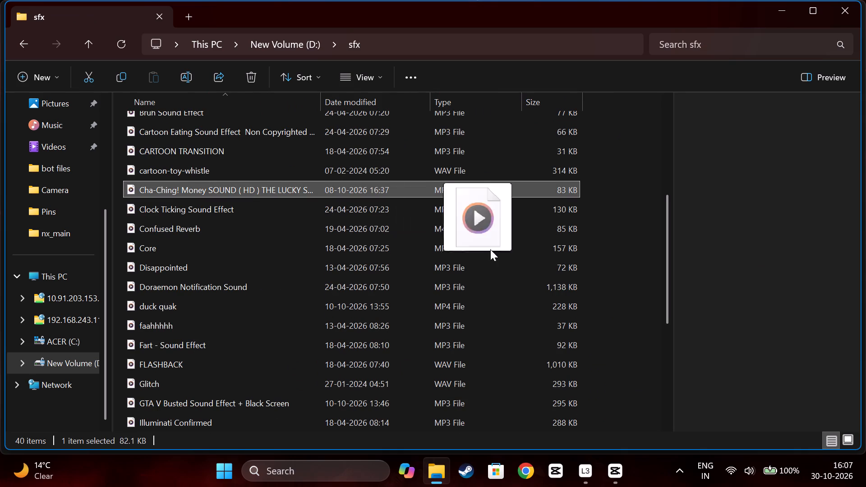
{"action": "left_click_drag", "start_coordinate": [490, 249], "coordinate": [243, 366]}
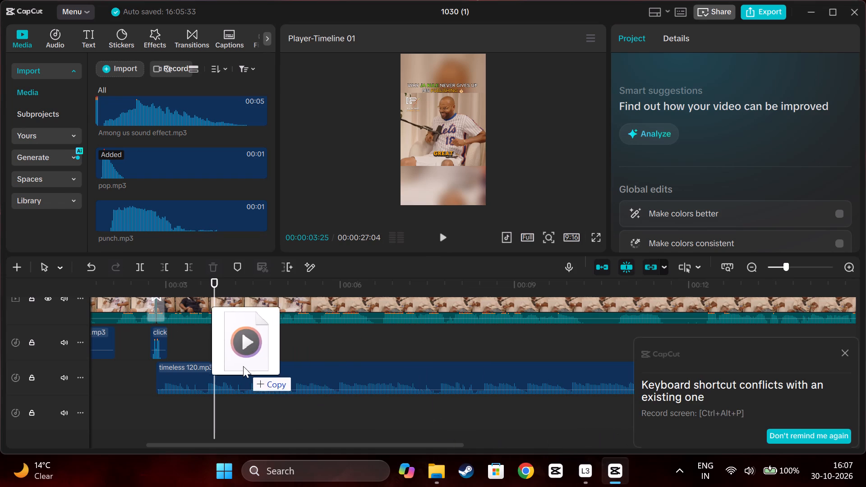
{"action": "left_click_drag", "start_coordinate": [243, 366], "coordinate": [226, 345]}
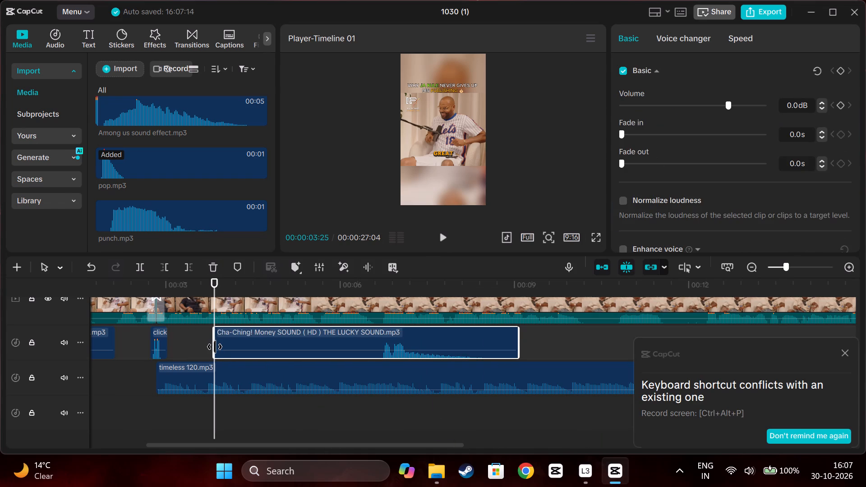
Trim the silent lead-in of about 3 seconds from the Cha-Ching clip and move it back to start near 00:00:03:25.
{"action": "left_click_drag", "start_coordinate": [212, 349], "coordinate": [382, 369]}
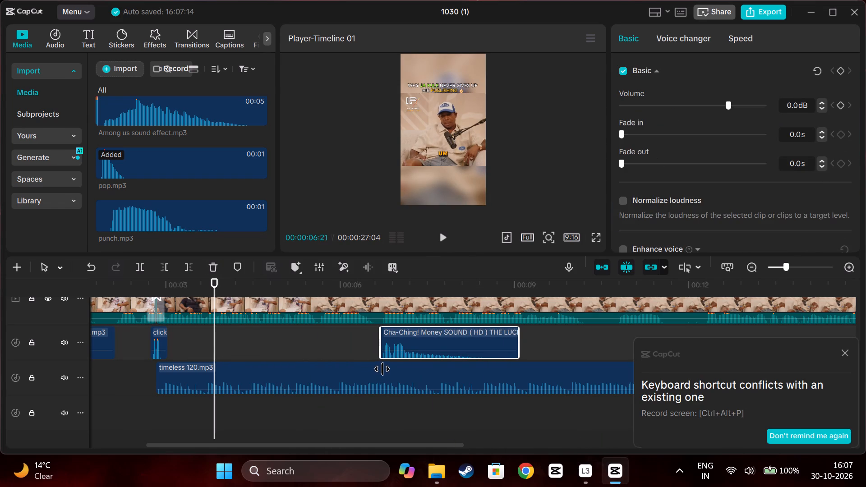
{"action": "left_click_drag", "start_coordinate": [382, 369], "coordinate": [381, 369]}
{"action": "left_click_drag", "start_coordinate": [404, 355], "coordinate": [302, 355]}
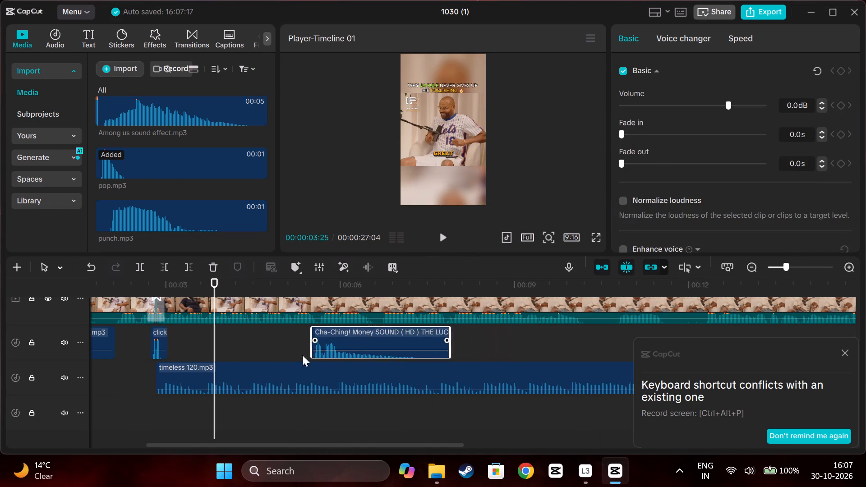
{"action": "left_click_drag", "start_coordinate": [302, 355], "coordinate": [239, 354]}
Replay from 00:00:02:20 and shift the Cha-Ching clip a few frames earlier to match the laugh.
{"action": "left_click", "coordinate": [148, 409]}
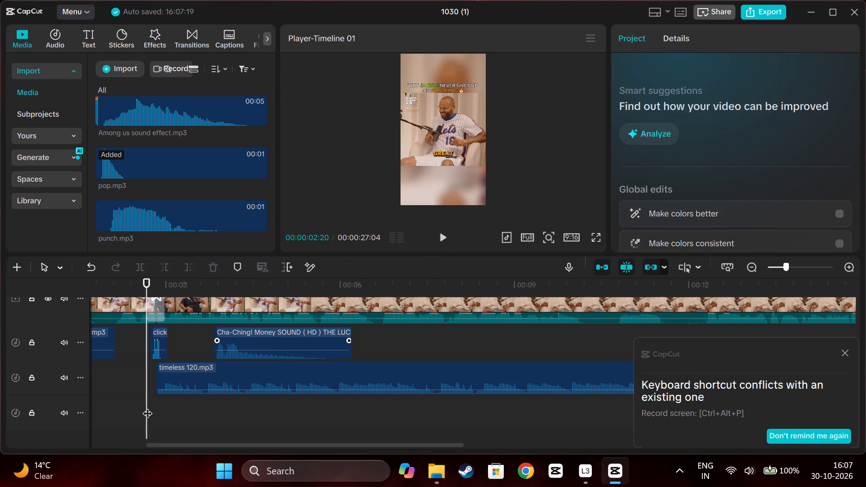
{"action": "key", "text": "space"}
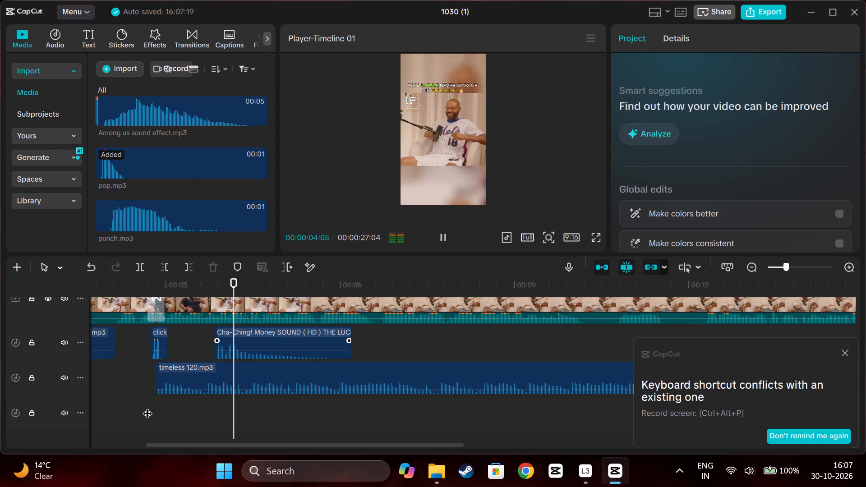
{"action": "left_click", "coordinate": [188, 338]}
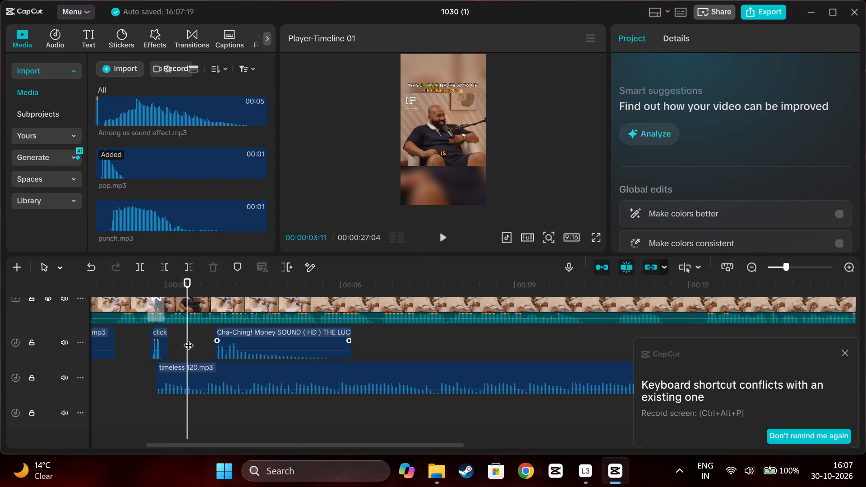
{"action": "left_click_drag", "start_coordinate": [240, 356], "coordinate": [233, 357]}
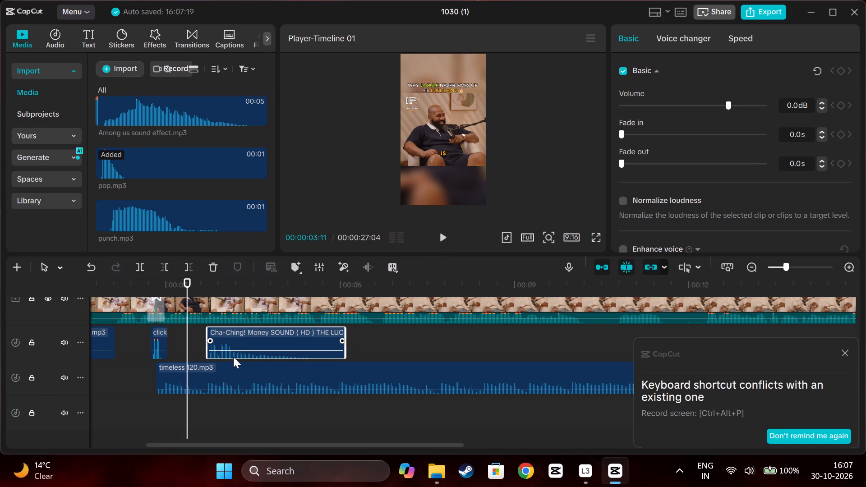
{"action": "left_click_drag", "start_coordinate": [233, 357], "coordinate": [235, 357]}
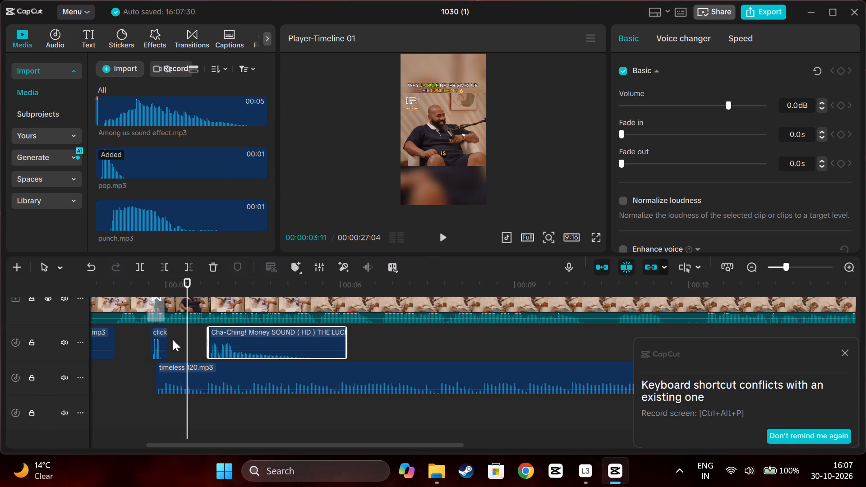
Replay from about 3 seconds and again from 00:00:02:14 to check the Cha-Ching timing and the passage up to about 11 seconds.
{"action": "left_click", "coordinate": [175, 339]}
{"action": "key", "text": "space"}
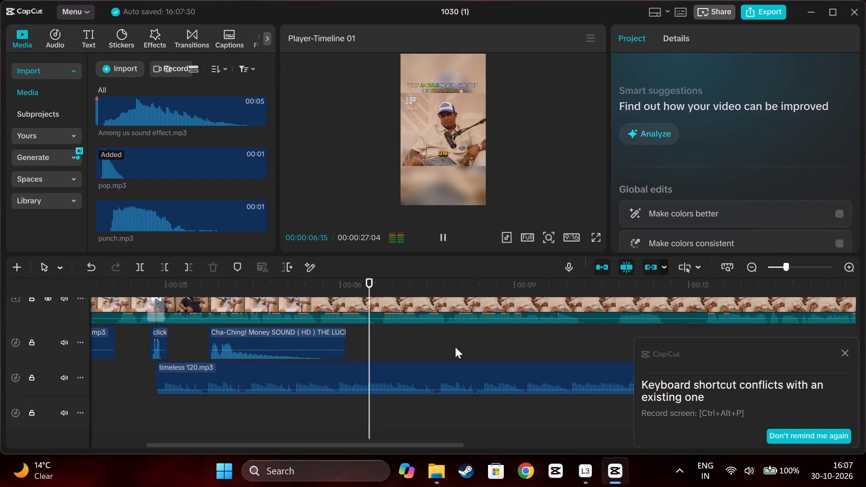
{"action": "left_click", "coordinate": [843, 350]}
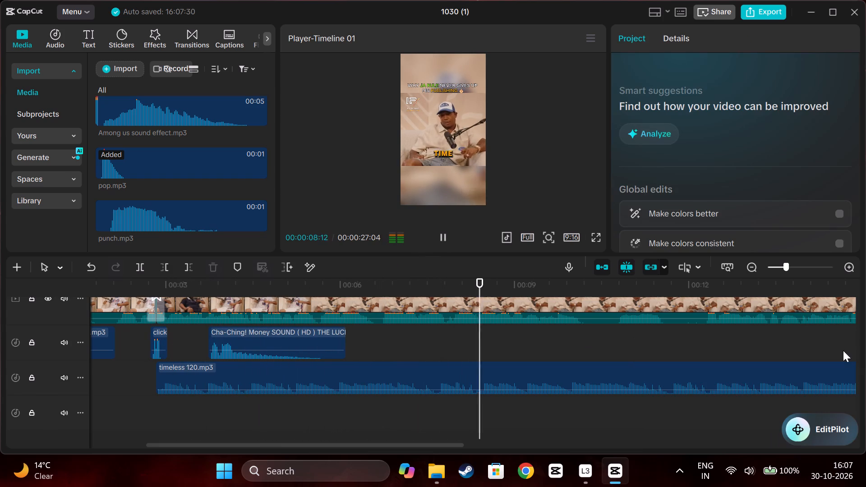
{"action": "scroll", "coordinate": [375, 343], "scroll_direction": "down", "scroll_amount": 6, "text": "ctrl"}
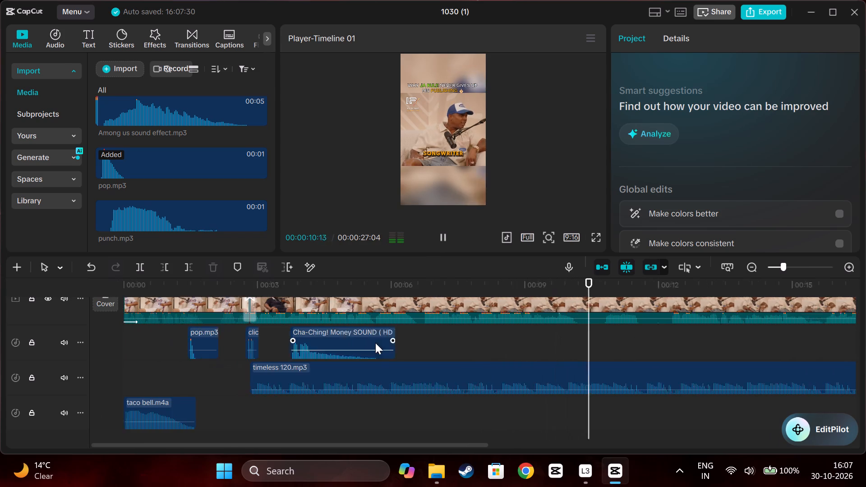
{"action": "left_click", "coordinate": [227, 386]}
{"action": "key", "text": "space"}
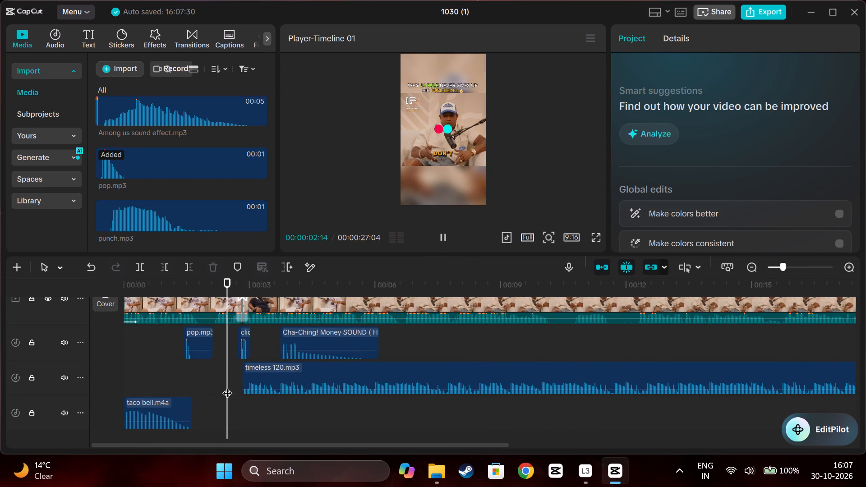
{"action": "key", "text": "space"}
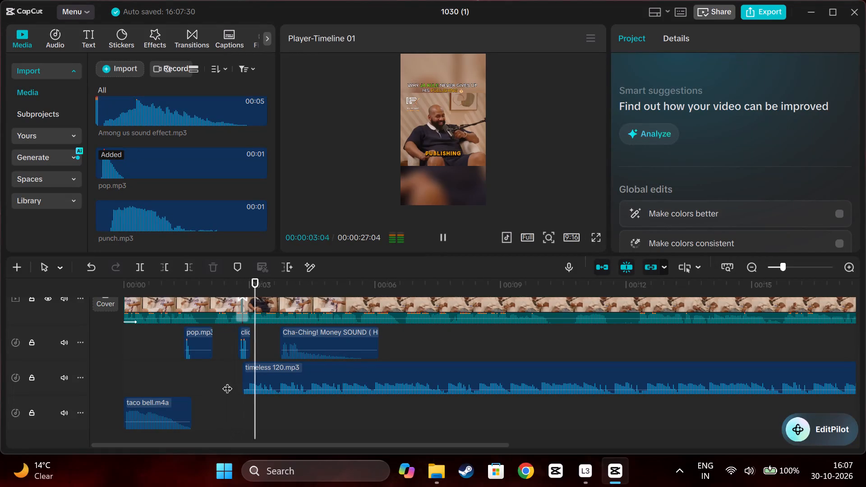
{"action": "scroll", "coordinate": [349, 387], "scroll_direction": "left", "scroll_amount": 1}
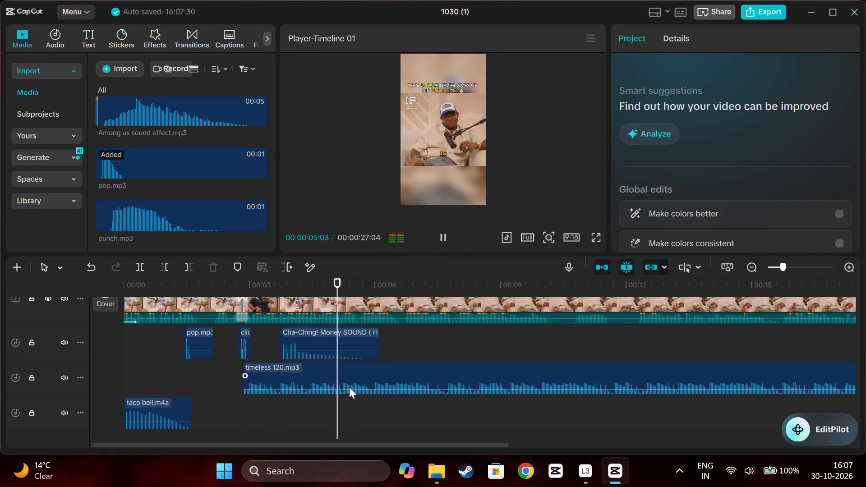
{"action": "scroll", "coordinate": [349, 387], "scroll_direction": "left", "scroll_amount": 1}
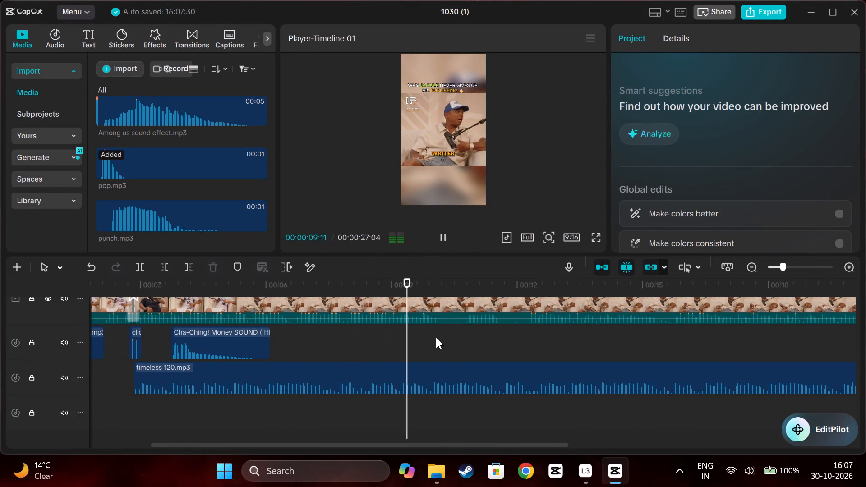
{"action": "key", "text": "space"}
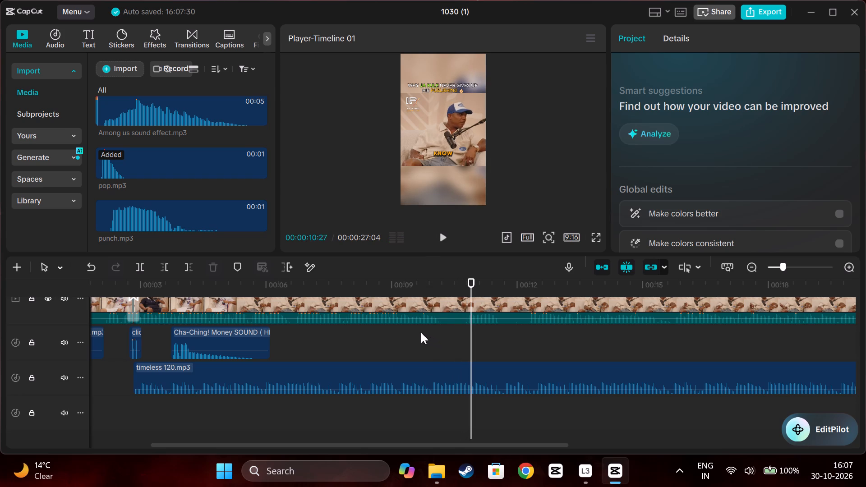
Replay the passage between about 00:00:08:16 and 00:00:10:08 to find the spot for the next sound effect.
{"action": "left_click", "coordinate": [421, 332]}
{"action": "left_click_drag", "start_coordinate": [421, 332], "coordinate": [382, 334]}
{"action": "key", "text": "space"}
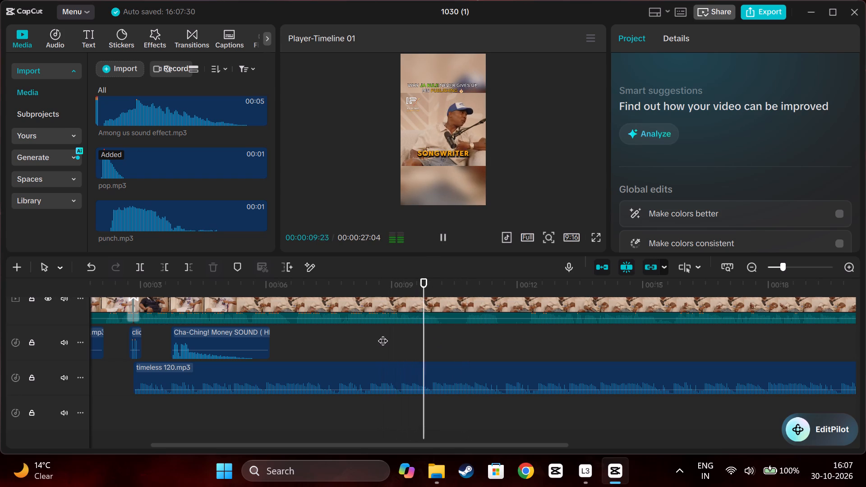
{"action": "key", "text": "space"}
{"action": "key", "text": "Left"}
{"action": "key", "text": "Left"}
{"action": "key", "text": "Left"}
{"action": "key", "text": "Left"}
{"action": "key", "text": "Left"}
{"action": "key", "text": "Left"}
{"action": "key", "text": "Left"}
{"action": "key", "text": "Left"}
{"action": "key", "text": "Left"}
{"action": "key", "text": "Left"}
{"action": "key", "text": "Left"}
{"action": "key", "text": "Left"}
{"action": "key", "text": "Left"}
{"action": "key", "text": "Left"}
{"action": "key", "text": "Left"}
{"action": "key", "text": "Left"}
{"action": "key", "text": "Left"}
{"action": "key", "text": "Left"}
{"action": "key", "text": "Left"}
{"action": "key", "text": "Left"}
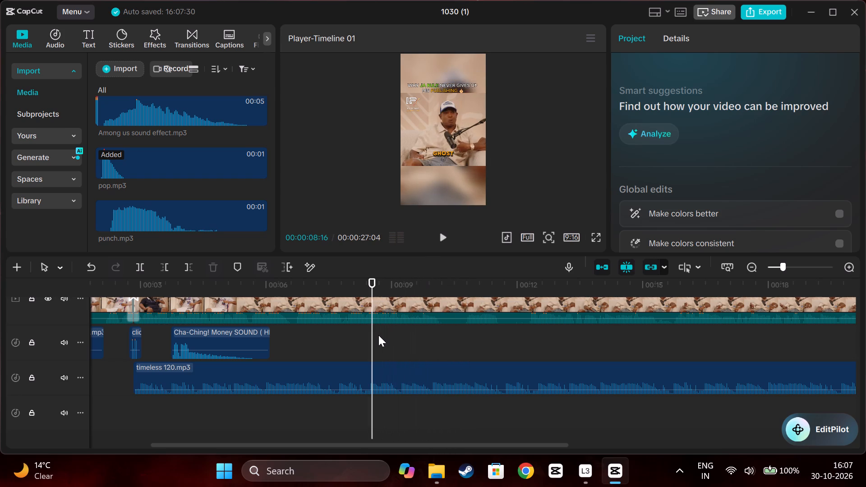
{"action": "key", "text": "space"}
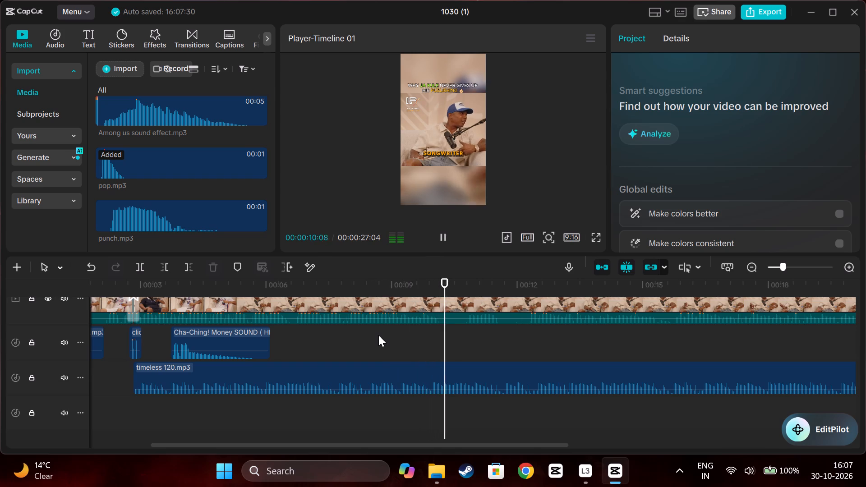
Add the whoosh sound effect from the sfx folder to the Cha-Ching clip's track at 00:00:09:18.
{"action": "key", "text": "Left"}
{"action": "key", "text": "Left"}
{"action": "key", "text": "Left"}
{"action": "key", "text": "Left"}
{"action": "key", "text": "Left"}
{"action": "key", "text": "Left"}
{"action": "key", "text": "Left"}
{"action": "key", "text": "Left"}
{"action": "key", "text": "Left"}
{"action": "key", "text": "Left"}
{"action": "key", "text": "Left"}
{"action": "key", "text": "Left"}
{"action": "key", "text": "Left"}
{"action": "key", "text": "Left"}
{"action": "key", "text": "Left"}
{"action": "key", "text": "Left"}
{"action": "key", "text": "Left"}
{"action": "key", "text": "Left"}
{"action": "key", "text": "Left"}
{"action": "key", "text": "Left"}
{"action": "key", "text": "Left"}
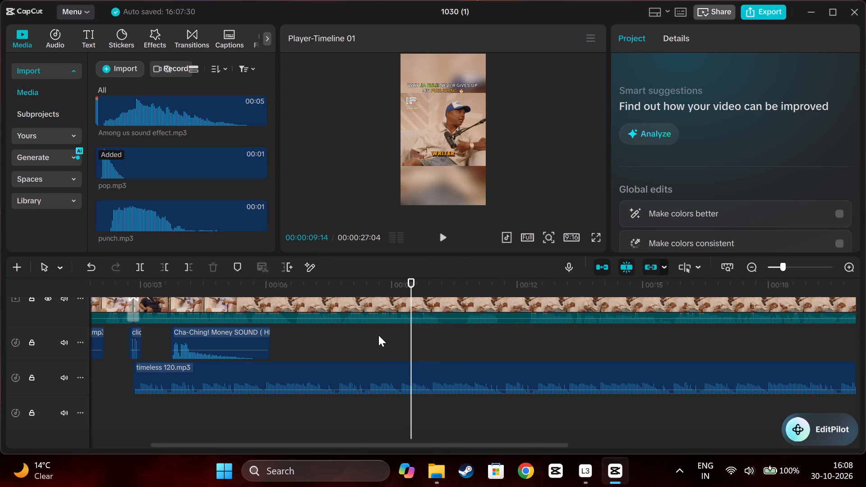
{"action": "key", "text": "Right"}
{"action": "key", "text": "Right"}
{"action": "key", "text": "Right"}
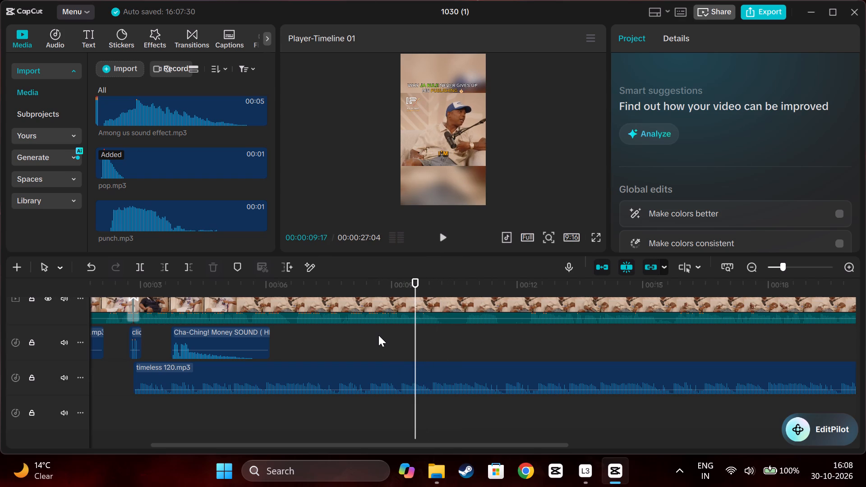
{"action": "key", "text": "Right"}
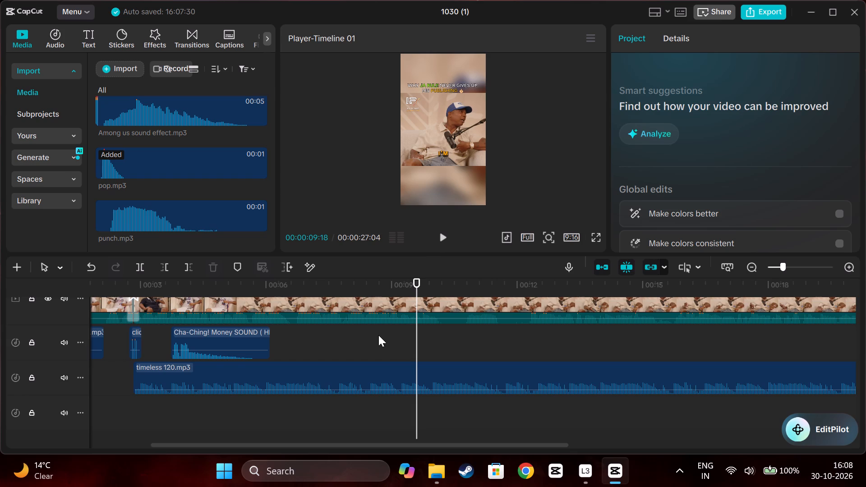
{"action": "scroll", "coordinate": [394, 433], "scroll_direction": "down", "scroll_amount": 3}
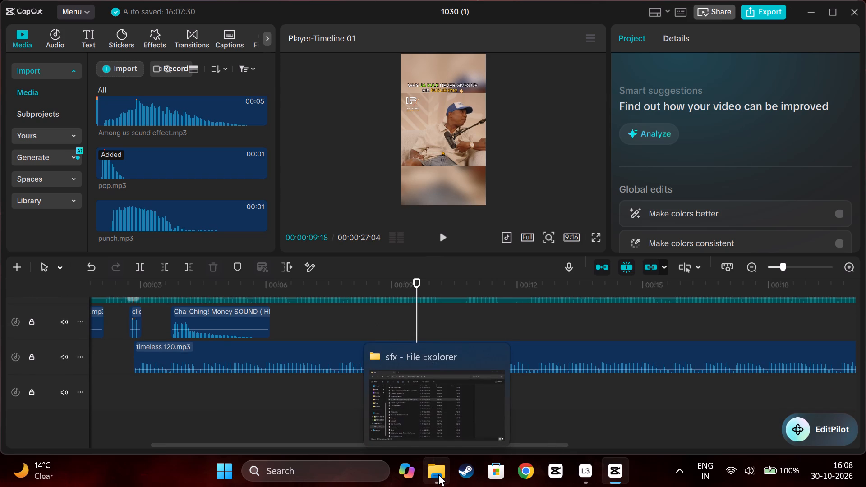
{"action": "left_click", "coordinate": [438, 474]}
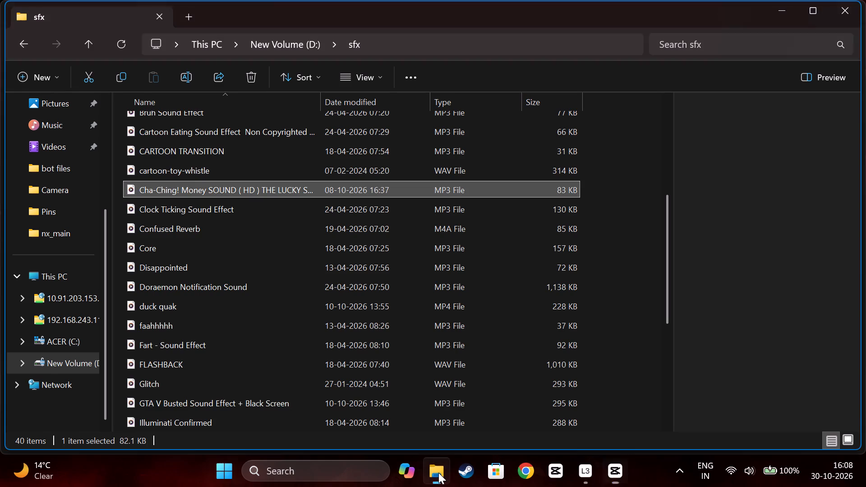
{"action": "scroll", "coordinate": [345, 352], "scroll_direction": "down", "scroll_amount": 9}
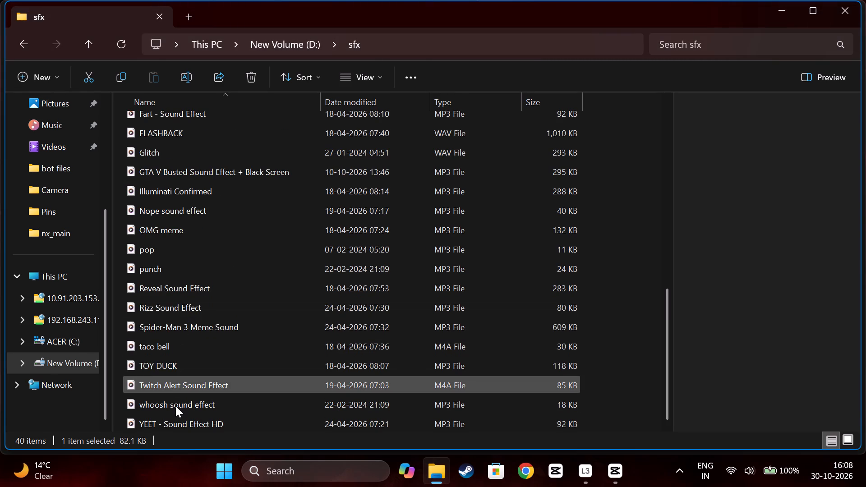
{"action": "left_click_drag", "start_coordinate": [163, 402], "coordinate": [526, 419]}
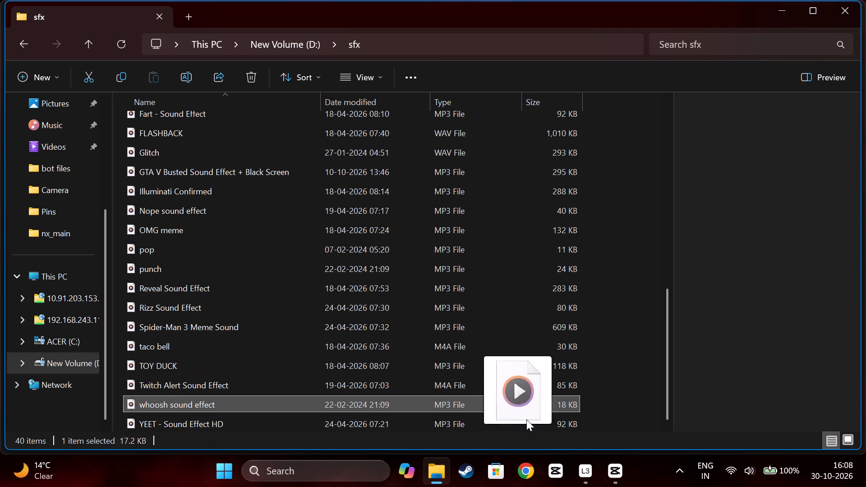
{"action": "left_click_drag", "start_coordinate": [526, 419], "coordinate": [396, 342]}
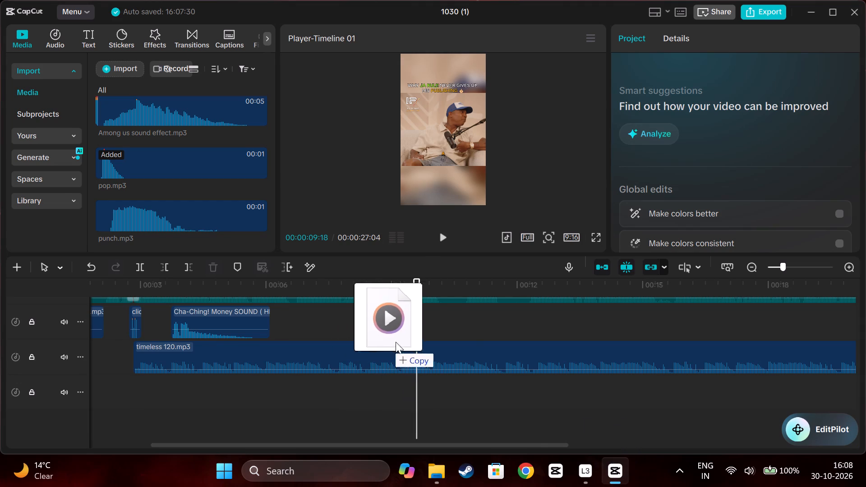
{"action": "left_click_drag", "start_coordinate": [396, 342], "coordinate": [418, 320]}
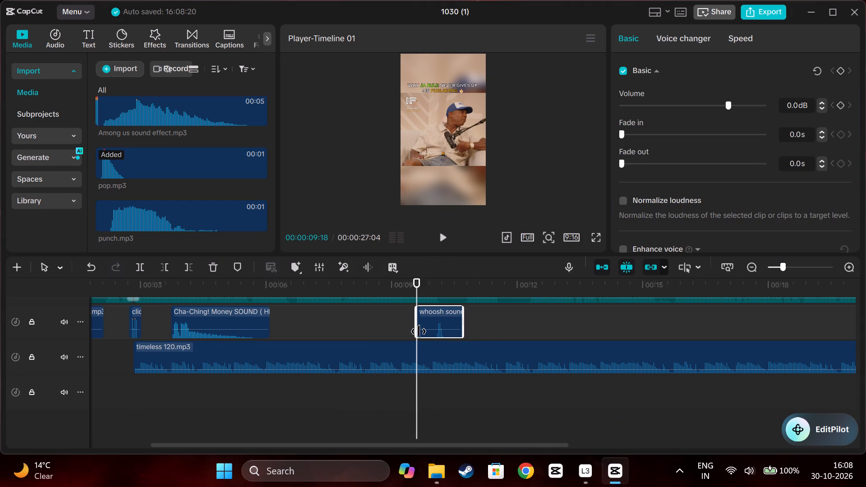
Trim the silent lead-in from the whoosh clip, move it back to start at 00:00:09:18, and preview it.
{"action": "left_click_drag", "start_coordinate": [417, 332], "coordinate": [434, 341]}
{"action": "left_click_drag", "start_coordinate": [441, 334], "coordinate": [430, 335]}
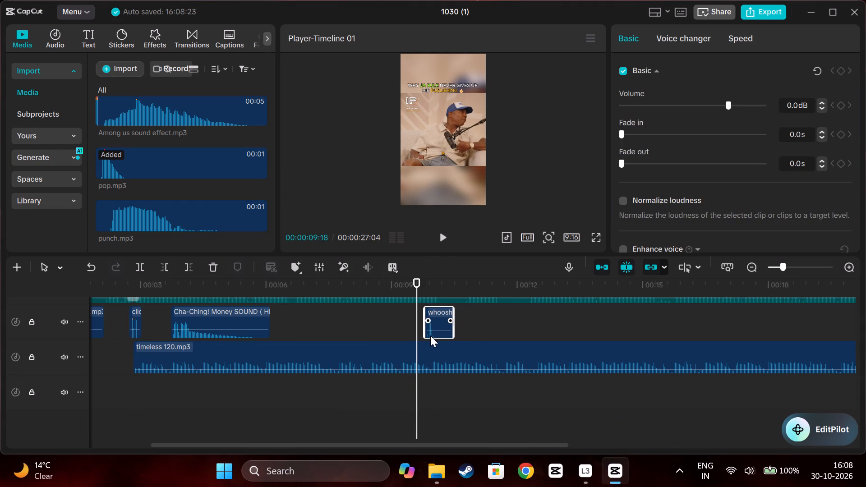
{"action": "left_click_drag", "start_coordinate": [430, 335], "coordinate": [426, 335]}
{"action": "left_click", "coordinate": [359, 322]}
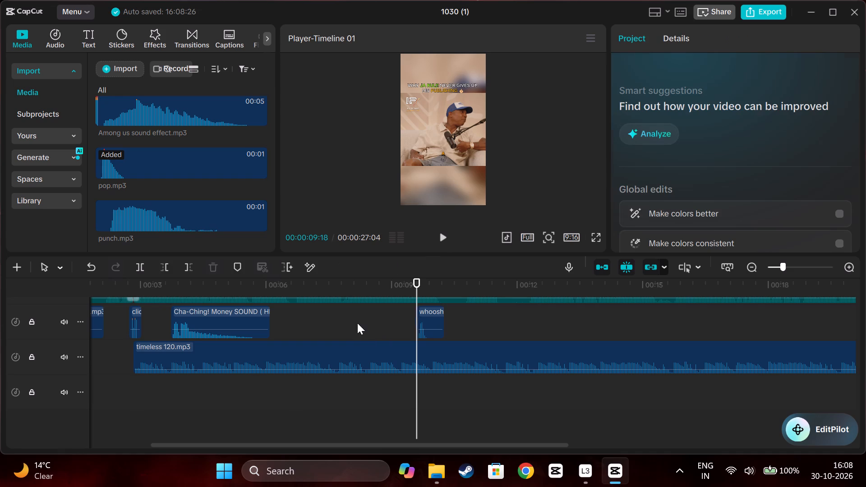
{"action": "key", "text": "space"}
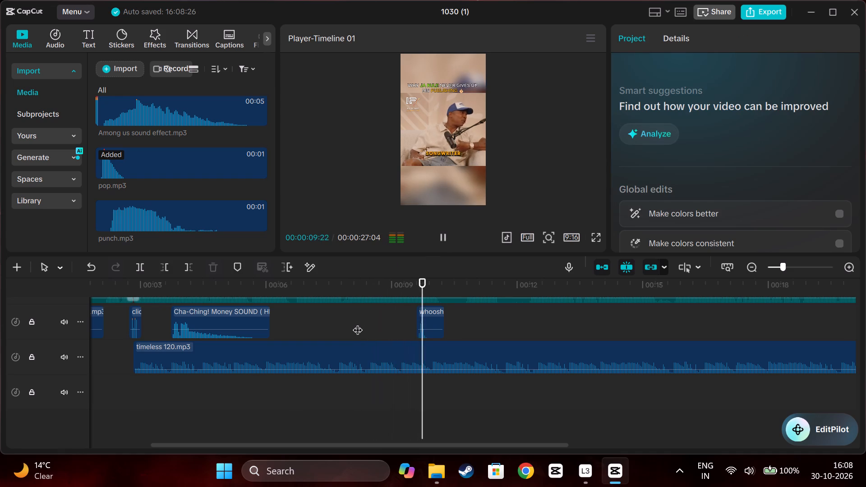
{"action": "left_click", "coordinate": [392, 321]}
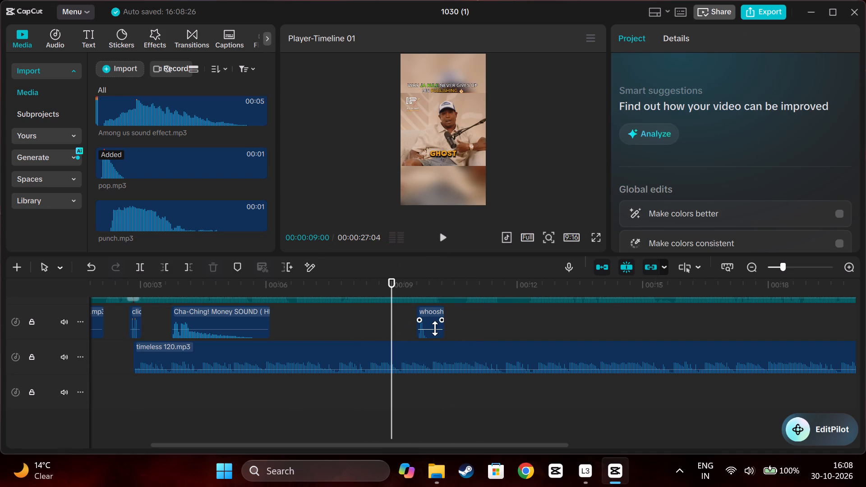
Raise the whoosh clip's volume to 2.0 dB and replay the passage around it.
{"action": "left_click", "coordinate": [435, 330]}
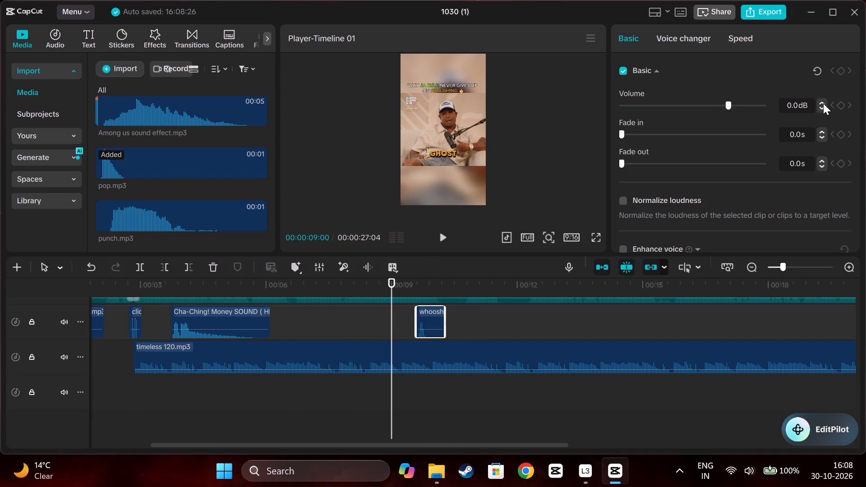
{"action": "double_click", "coordinate": [823, 103]}
{"action": "triple_click", "coordinate": [823, 103]}
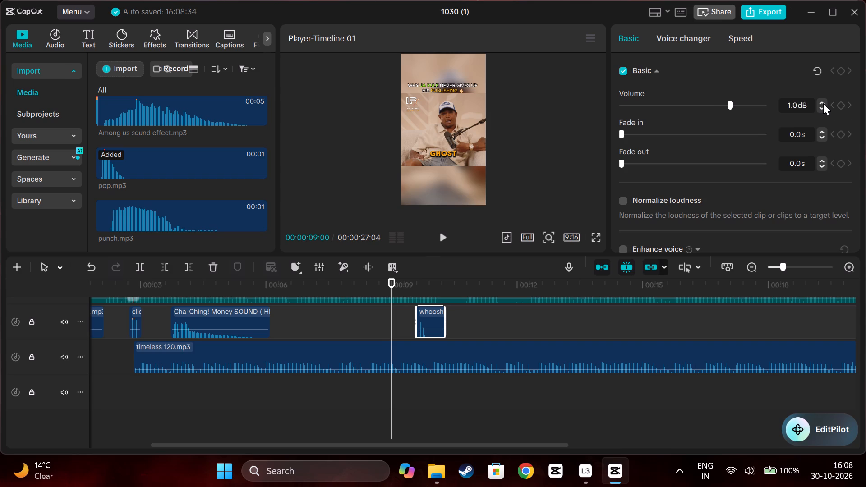
{"action": "triple_click", "coordinate": [823, 103]}
{"action": "triple_click", "coordinate": [823, 101]}
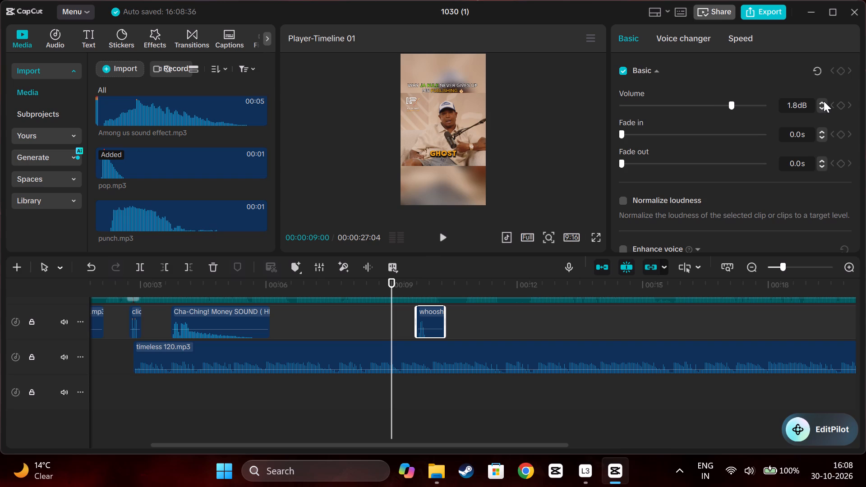
{"action": "double_click", "coordinate": [824, 101]}
{"action": "left_click", "coordinate": [418, 310]}
{"action": "left_click", "coordinate": [405, 323]}
{"action": "key", "text": "space"}
{"action": "key", "text": "space"}
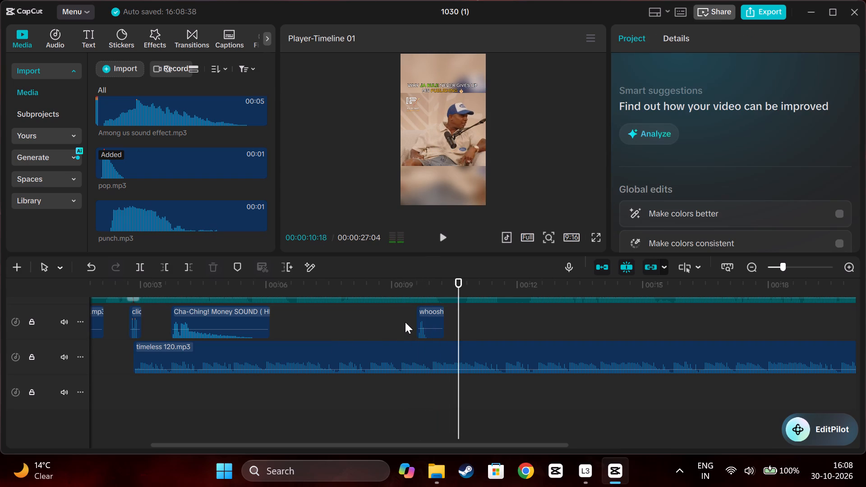
{"action": "scroll", "coordinate": [405, 322], "scroll_direction": "up", "scroll_amount": 1}
Raise the whoosh clip's volume further to 4.9 dB.
{"action": "left_click", "coordinate": [430, 331]}
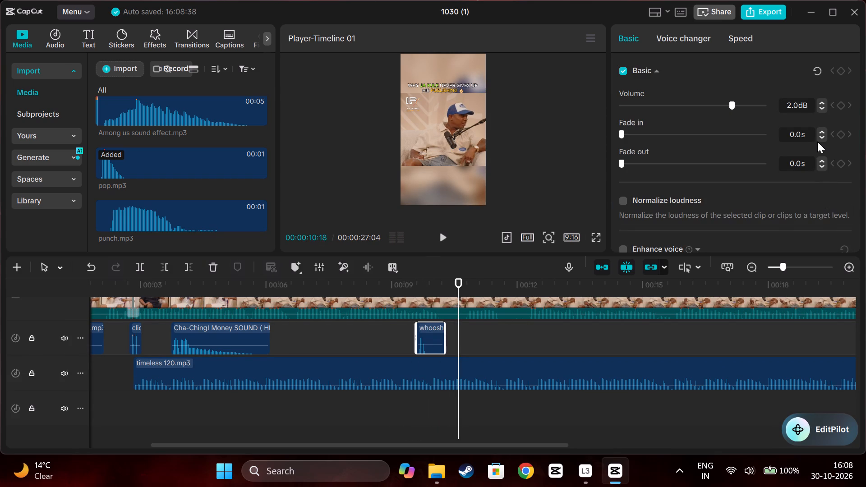
{"action": "triple_click", "coordinate": [820, 101]}
{"action": "triple_click", "coordinate": [820, 100]}
{"action": "triple_click", "coordinate": [824, 102]}
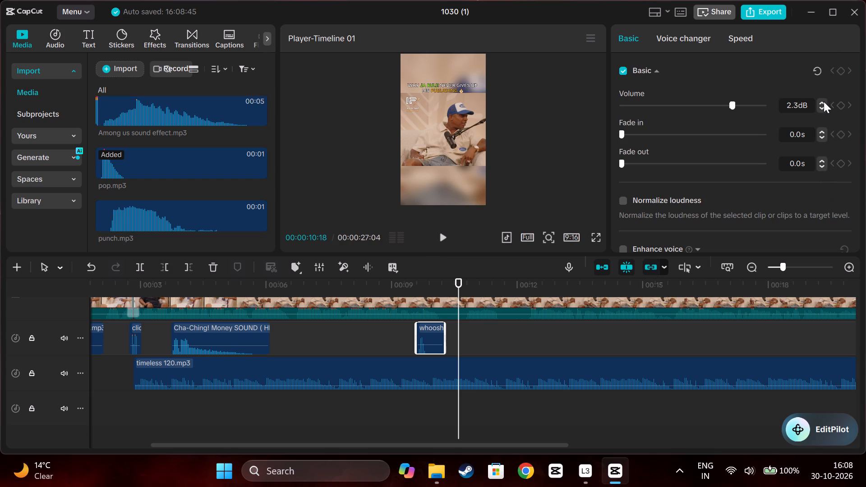
{"action": "triple_click", "coordinate": [824, 101]}
{"action": "triple_click", "coordinate": [824, 101]}
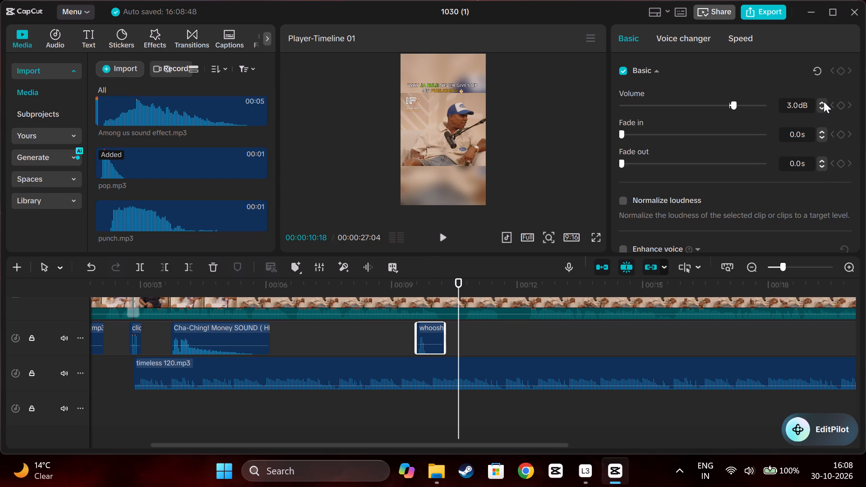
{"action": "triple_click", "coordinate": [824, 101]}
{"action": "triple_click", "coordinate": [824, 101]}
{"action": "triple_click", "coordinate": [824, 101]}
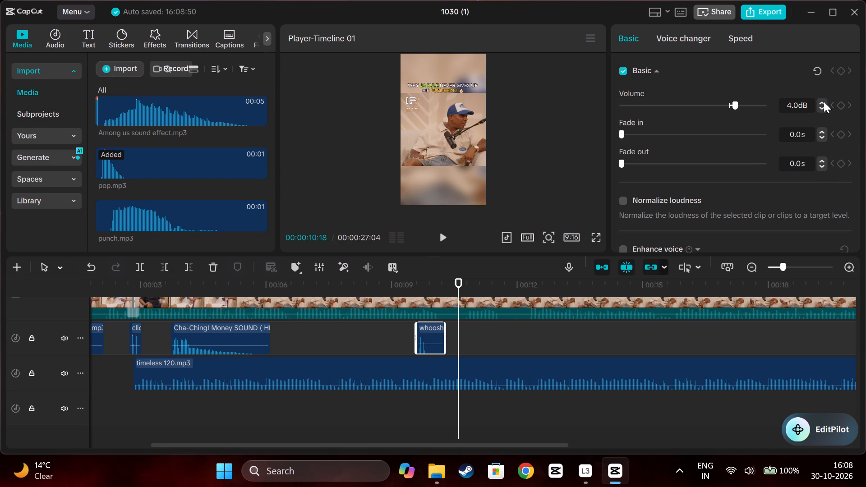
{"action": "triple_click", "coordinate": [824, 101]}
{"action": "left_click", "coordinate": [824, 101]}
{"action": "triple_click", "coordinate": [824, 101]}
{"action": "double_click", "coordinate": [824, 101]}
Replay from 00:00:09:10 through to the end of the video to check the whoosh and the remaining audio.
{"action": "left_click", "coordinate": [405, 345]}
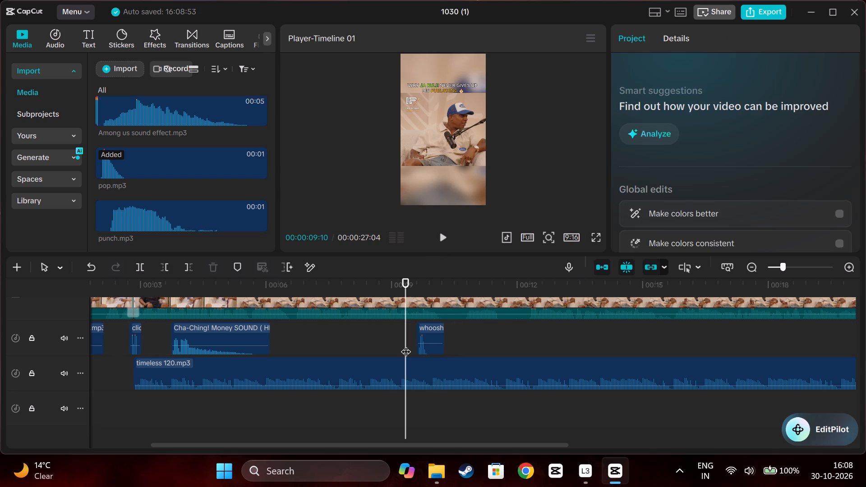
{"action": "key", "text": "space"}
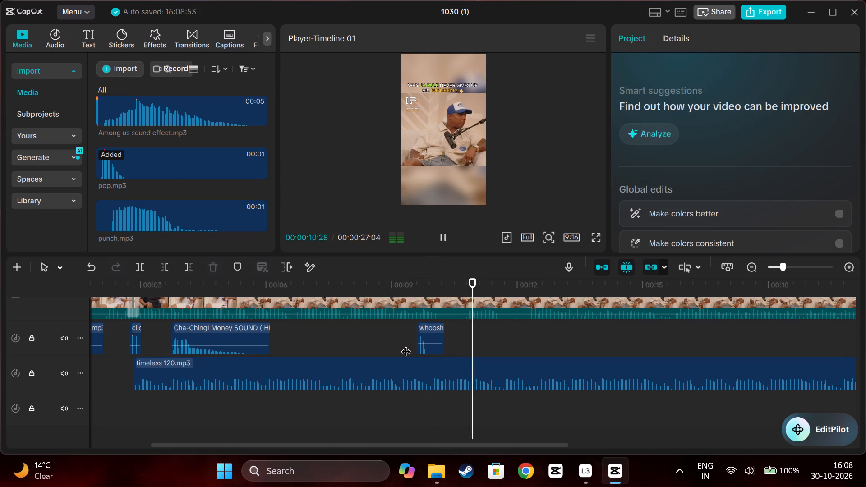
{"action": "scroll", "coordinate": [405, 342], "scroll_direction": "left", "scroll_amount": 1}
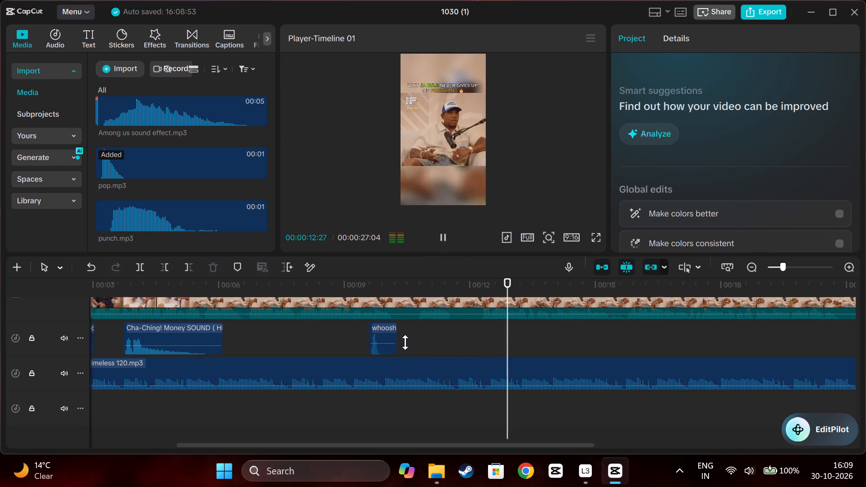
{"action": "scroll", "coordinate": [405, 342], "scroll_direction": "left", "scroll_amount": 1}
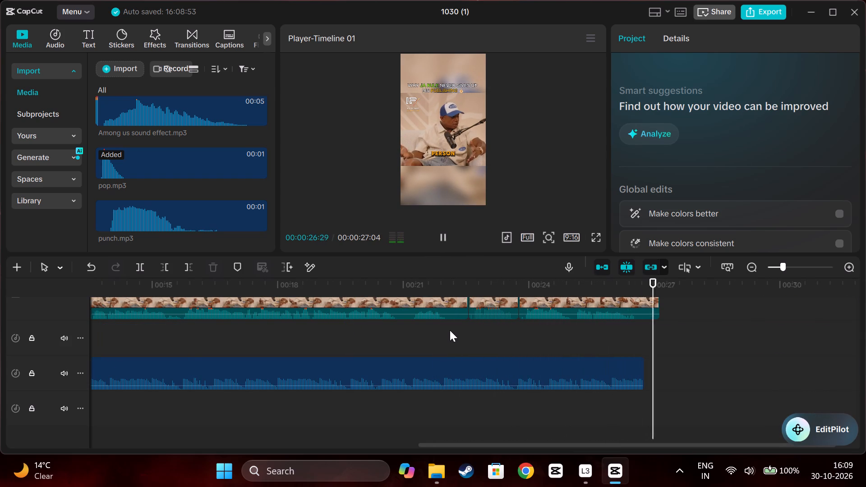
Extend the end of the timeless 120 music clip to the end of the video at 00:00:27:04.
{"action": "scroll", "coordinate": [475, 330], "scroll_direction": "up", "scroll_amount": 3}
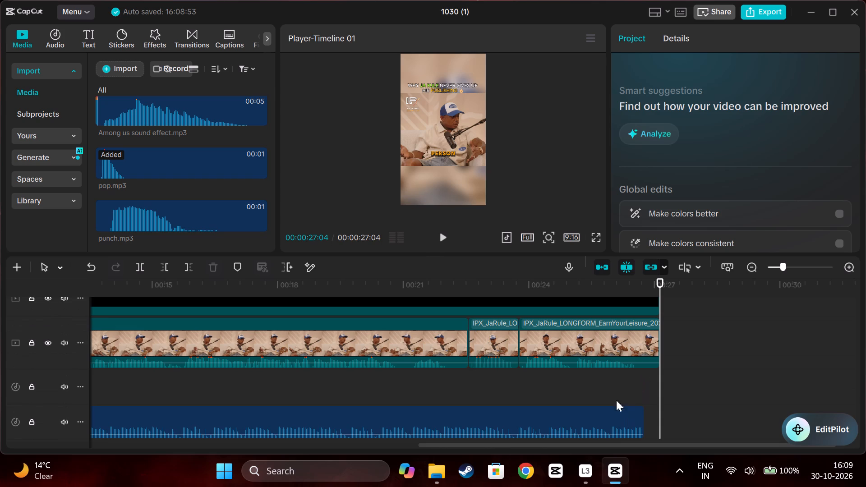
{"action": "scroll", "coordinate": [590, 409], "scroll_direction": "down", "scroll_amount": 2}
{"action": "left_click", "coordinate": [603, 400]}
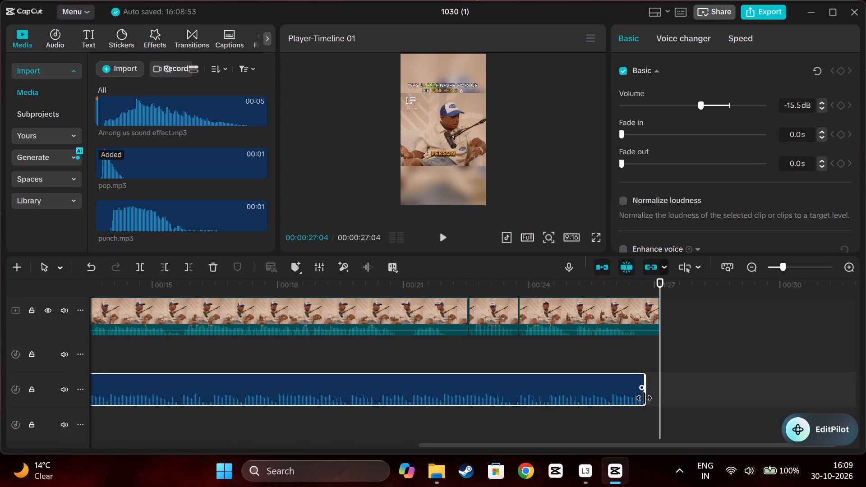
{"action": "left_click_drag", "start_coordinate": [644, 398], "coordinate": [659, 398]}
Replay the whole video from the start, and its ending again from 00:00:22:17, to check the music and sound effects.
{"action": "scroll", "coordinate": [622, 375], "scroll_direction": "up", "scroll_amount": 4}
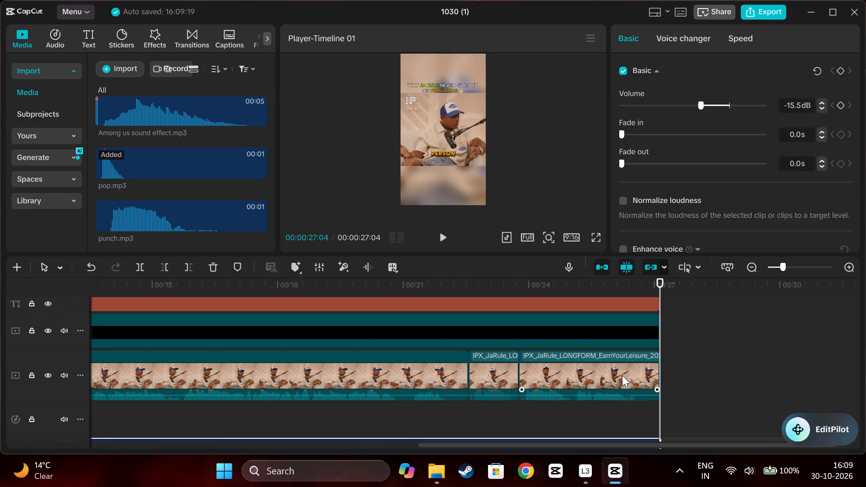
{"action": "scroll", "coordinate": [622, 375], "scroll_direction": "up", "scroll_amount": 4}
{"action": "scroll", "coordinate": [622, 375], "scroll_direction": "down", "scroll_amount": 6}
{"action": "left_click", "coordinate": [534, 384]}
{"action": "left_click_drag", "start_coordinate": [534, 384], "coordinate": [501, 395]}
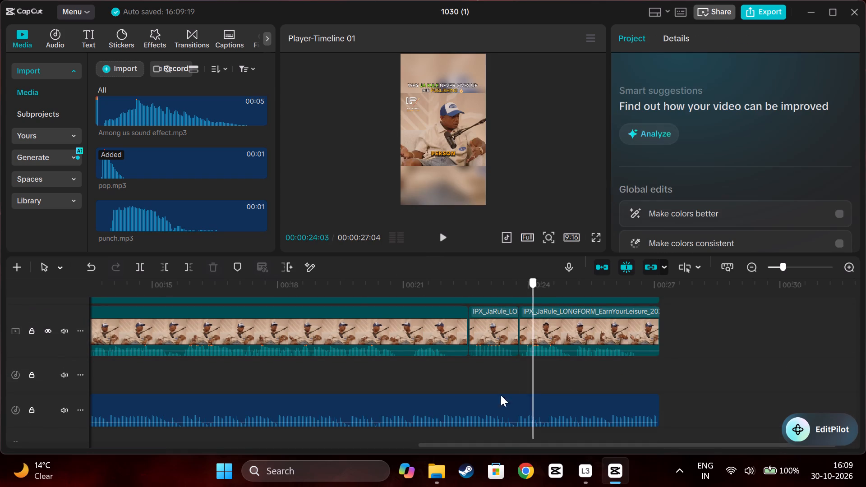
{"action": "left_click_drag", "start_coordinate": [501, 395], "coordinate": [79, 391]}
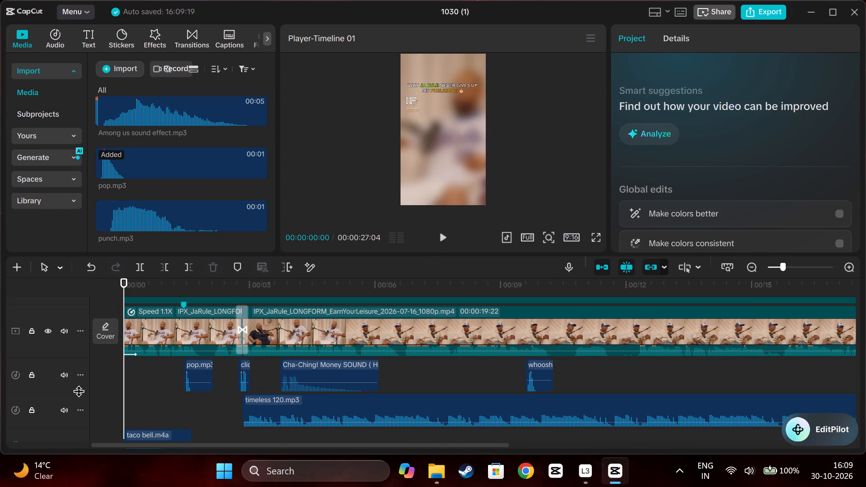
{"action": "key", "text": "space"}
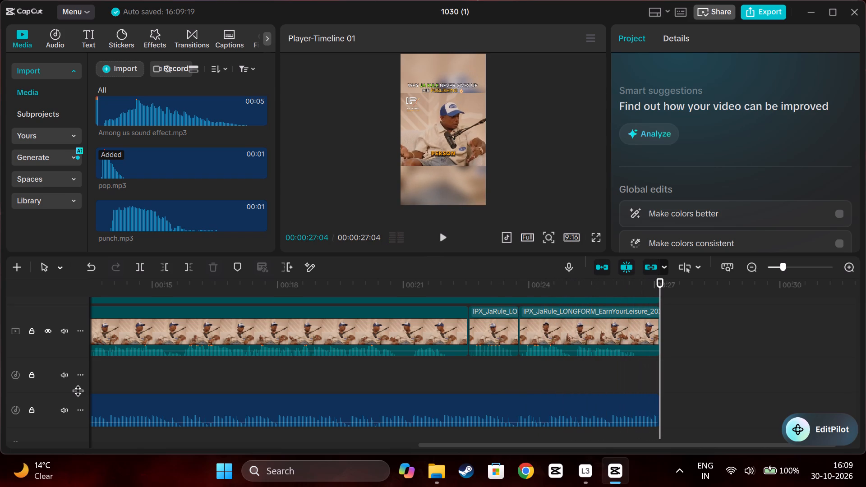
{"action": "left_click", "coordinate": [519, 370]}
{"action": "left_click_drag", "start_coordinate": [519, 370], "coordinate": [465, 381]}
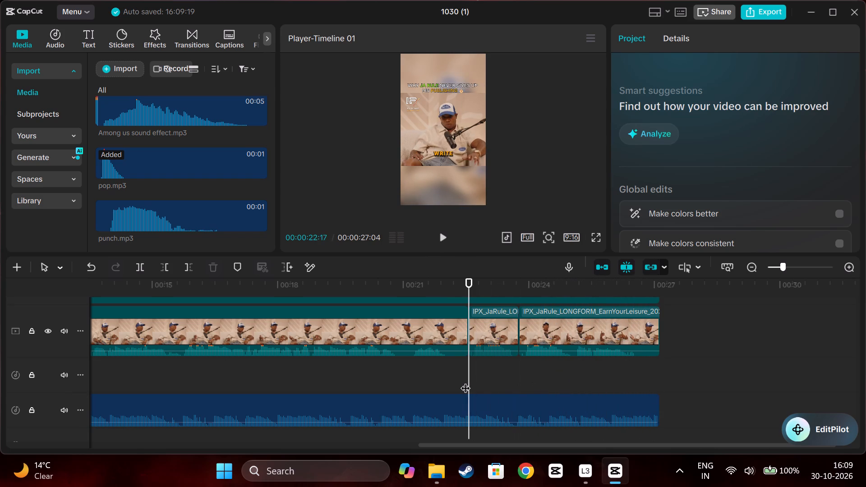
{"action": "key", "text": "space"}
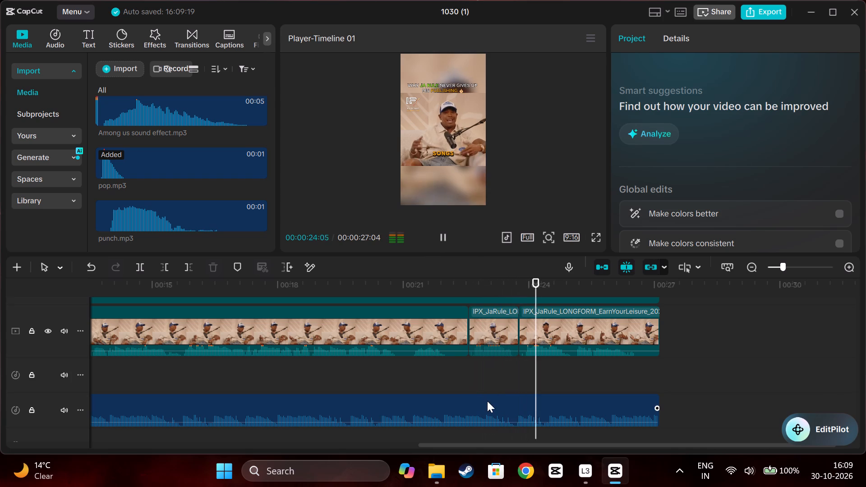
Add the second, wrong-answer portion of right and wrong.mpeg to the sound effects track at 00:00:23:28.
{"action": "left_click", "coordinate": [519, 374]}
{"action": "left_click_drag", "start_coordinate": [519, 374], "coordinate": [526, 372]}
{"action": "scroll", "coordinate": [418, 382], "scroll_direction": "right", "scroll_amount": 5}
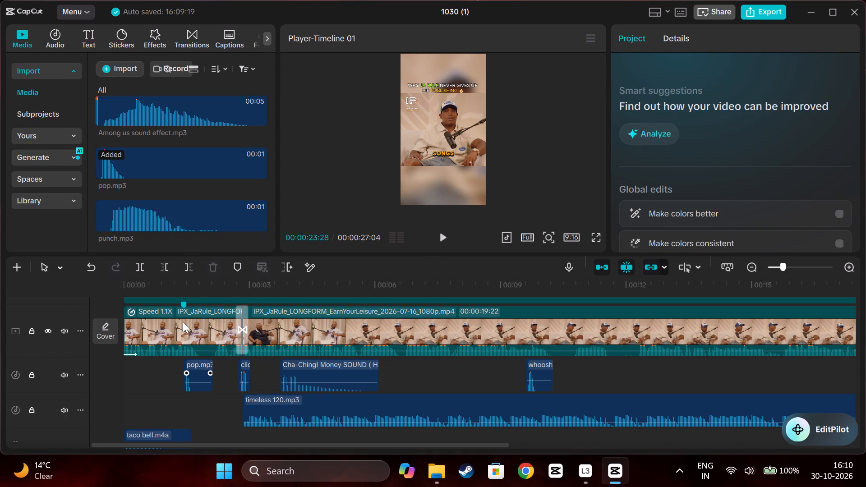
{"action": "scroll", "coordinate": [177, 226], "scroll_direction": "down", "scroll_amount": 7}
{"action": "scroll", "coordinate": [170, 203], "scroll_direction": "up", "scroll_amount": 3}
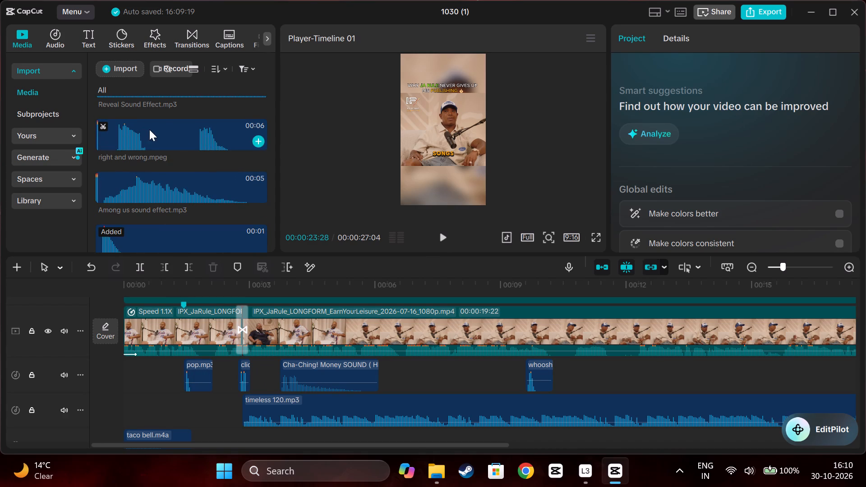
{"action": "left_click", "coordinate": [105, 128]}
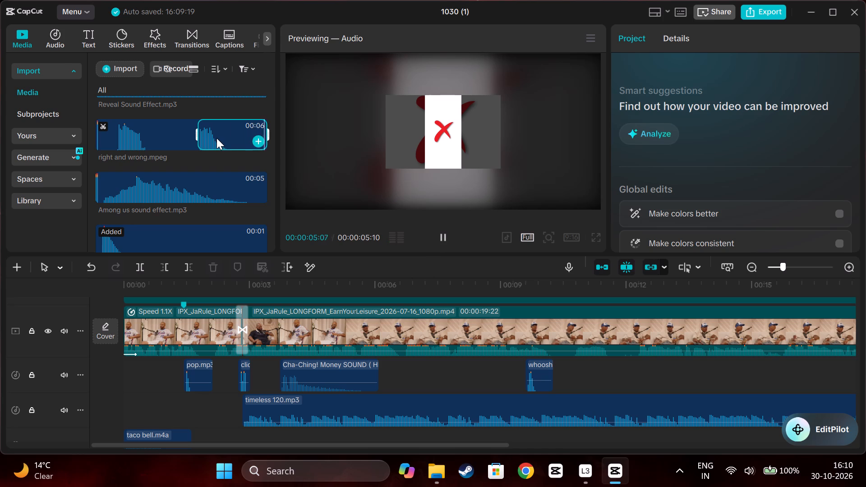
{"action": "left_click_drag", "start_coordinate": [214, 138], "coordinate": [865, 381]}
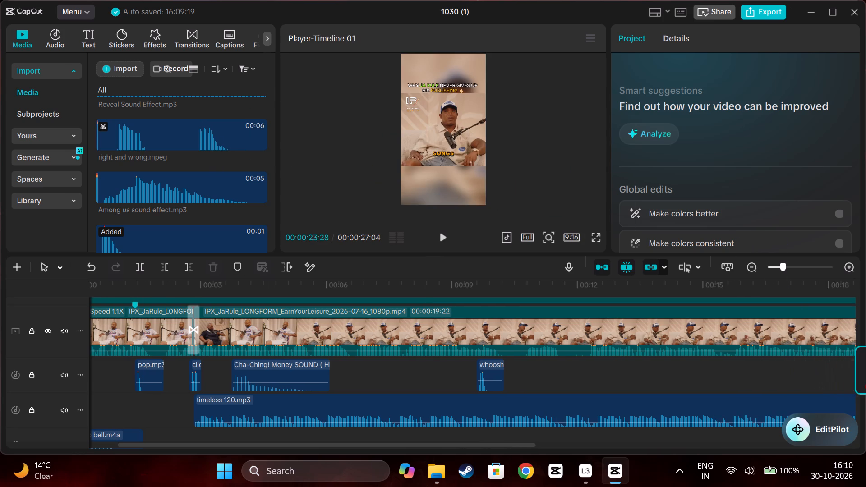
{"action": "left_click_drag", "start_coordinate": [865, 381], "coordinate": [863, 387]}
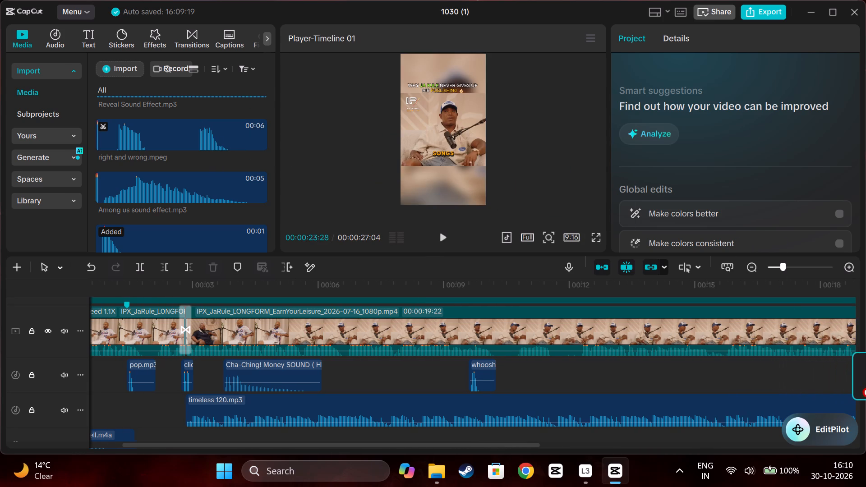
{"action": "left_click_drag", "start_coordinate": [863, 387], "coordinate": [804, 381]}
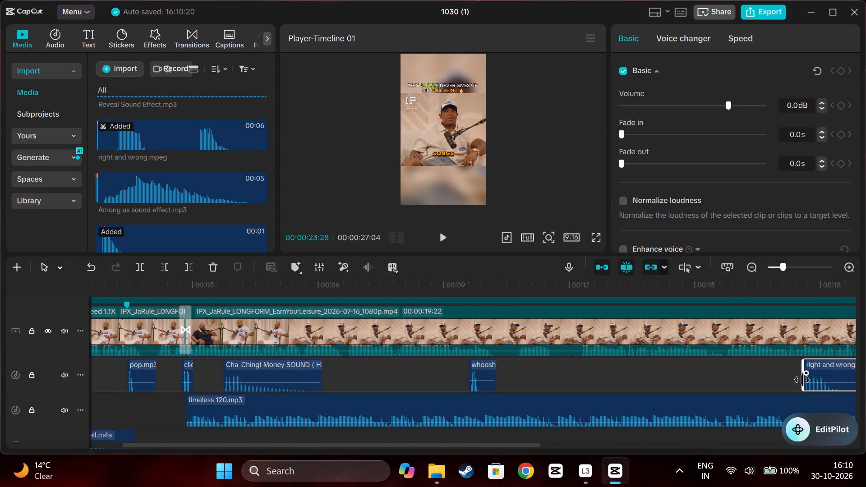
{"action": "scroll", "coordinate": [802, 380], "scroll_direction": "left", "scroll_amount": 3}
{"action": "left_click_drag", "start_coordinate": [270, 366], "coordinate": [312, 366]}
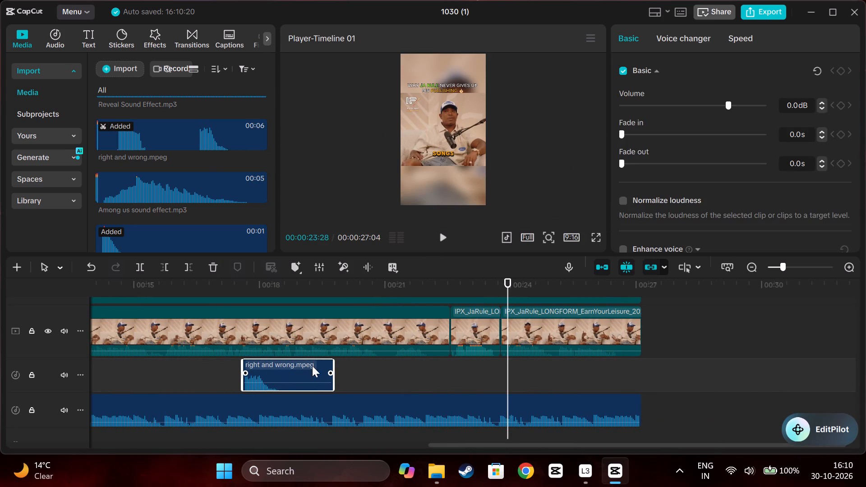
{"action": "left_click_drag", "start_coordinate": [312, 366], "coordinate": [539, 369]}
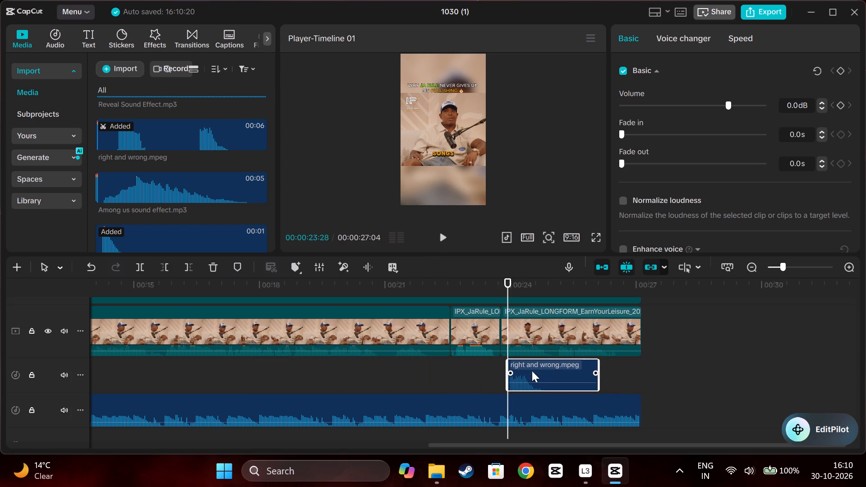
Replay the ending twice from just before the wrong-answer sound to check its timing.
{"action": "left_click", "coordinate": [481, 381]}
{"action": "key", "text": "space"}
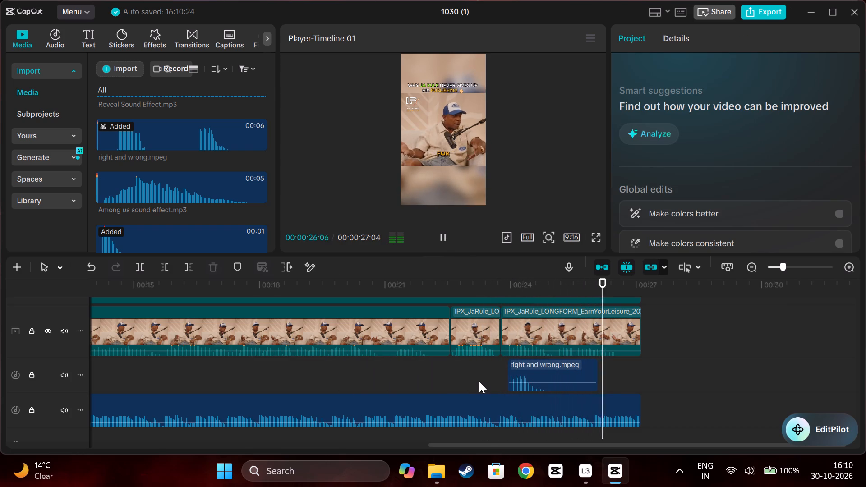
{"action": "left_click", "coordinate": [476, 377]}
{"action": "key", "text": "space"}
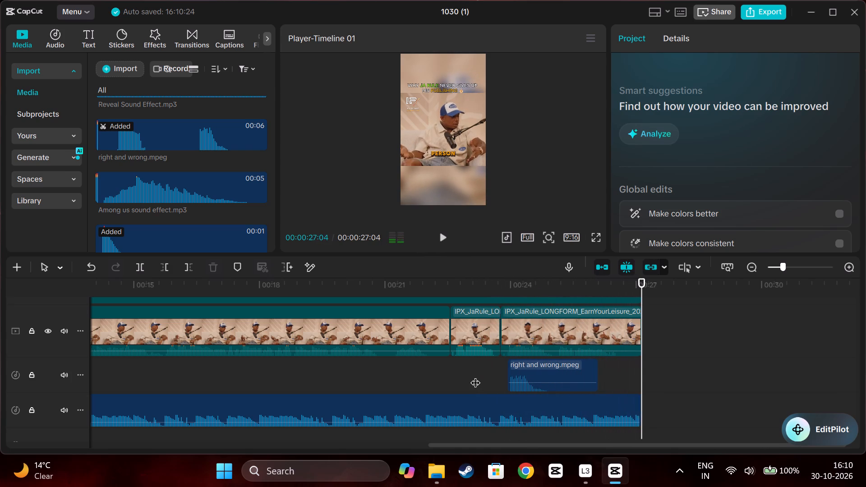
Play from 00:00:07:26 to about 00:00:15:09 to look for a spot for another sound effect.
{"action": "scroll", "coordinate": [394, 365], "scroll_direction": "right", "scroll_amount": 3}
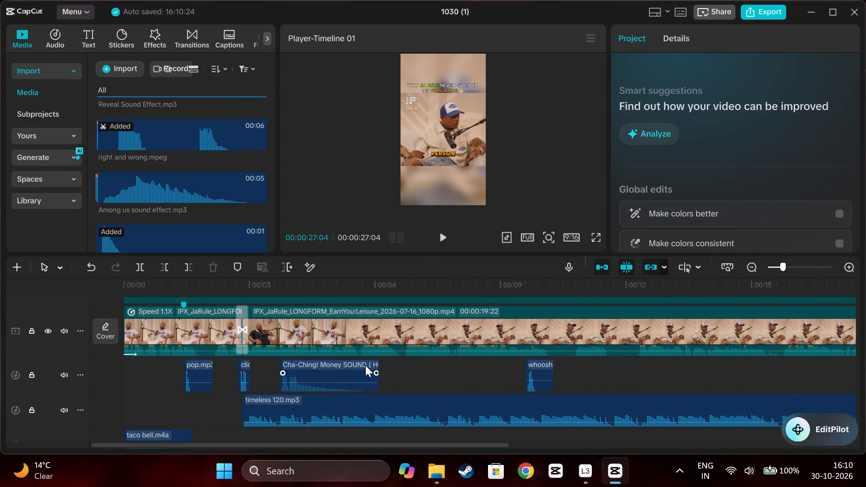
{"action": "scroll", "coordinate": [365, 365], "scroll_direction": "right", "scroll_amount": 1}
{"action": "left_click", "coordinate": [304, 375]}
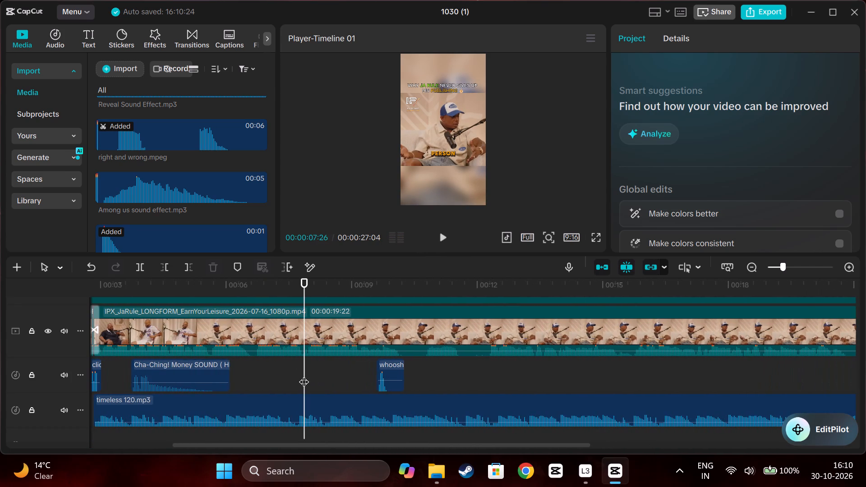
{"action": "key", "text": "space"}
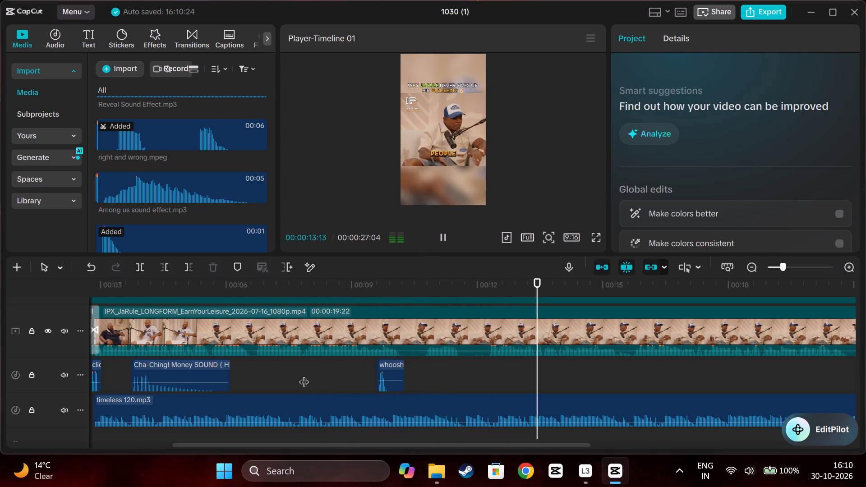
{"action": "key", "text": "space"}
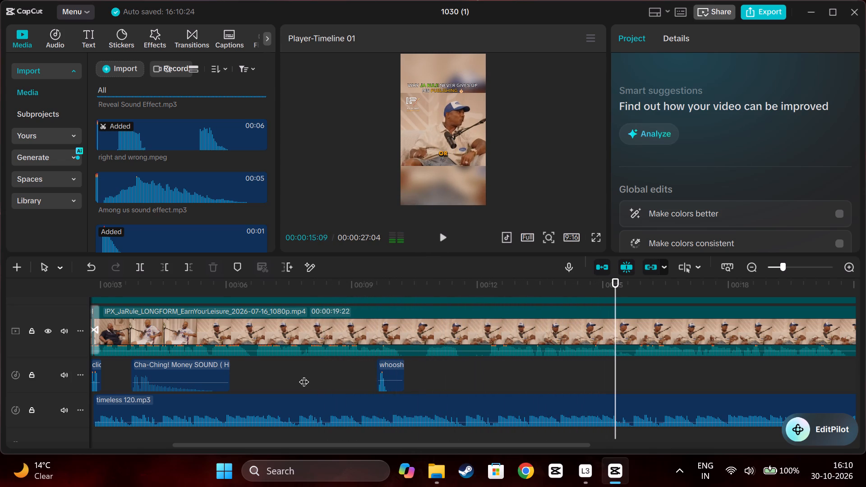
Replay the passage after the whoosh several times, mainly from 00:00:10:22, to pinpoint where the next sound effect belongs.
{"action": "left_click", "coordinate": [457, 375]}
{"action": "key", "text": "space"}
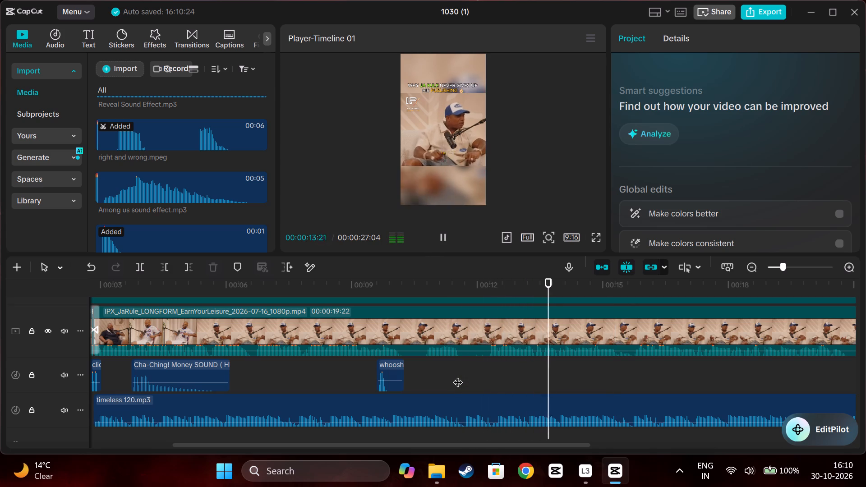
{"action": "left_click", "coordinate": [457, 375]}
{"action": "left_click_drag", "start_coordinate": [457, 375], "coordinate": [408, 378]}
{"action": "key", "text": "space"}
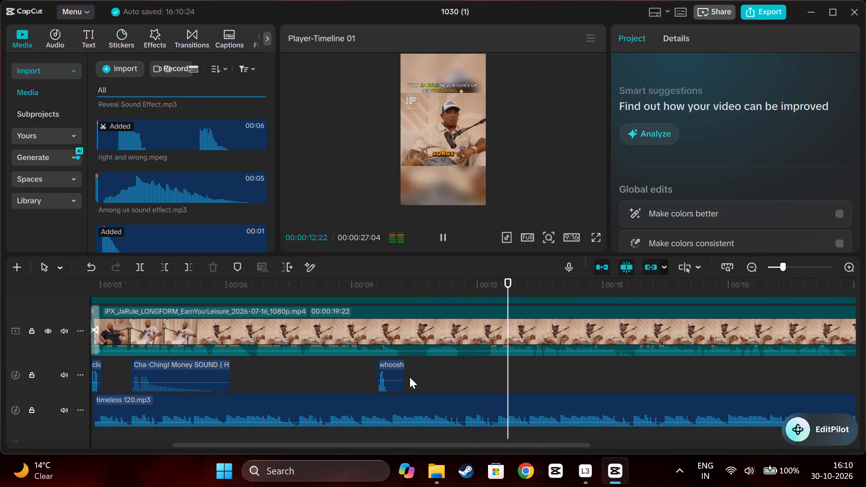
{"action": "left_click", "coordinate": [424, 370]}
{"action": "key", "text": "space"}
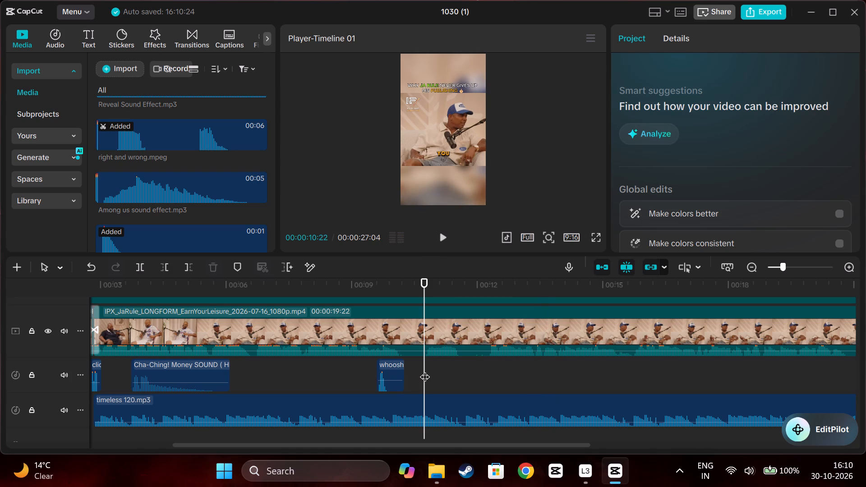
{"action": "key", "text": "space"}
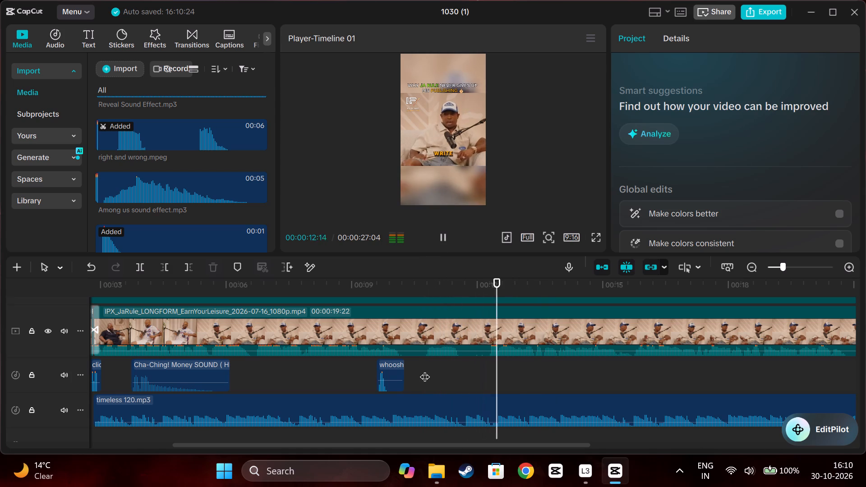
{"action": "left_click", "coordinate": [424, 370]}
{"action": "key", "text": "space"}
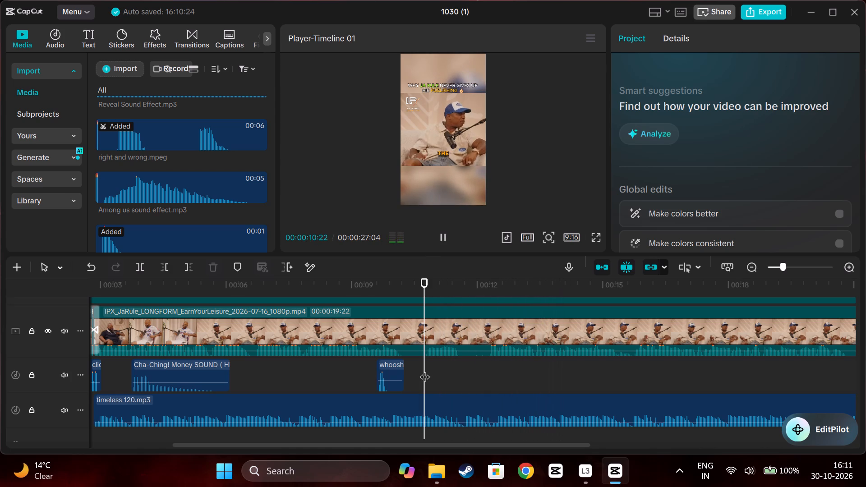
{"action": "key", "text": "space"}
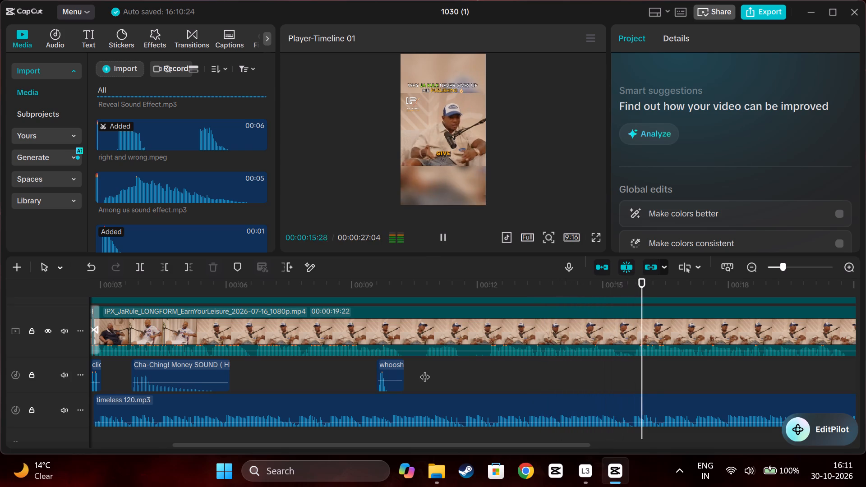
Stop playback at 00:00:13:01 and add the full, untrimmed right and wrong.mpeg there on the sound effects track.
{"action": "left_click", "coordinate": [465, 370]}
{"action": "left_click_drag", "start_coordinate": [465, 370], "coordinate": [454, 377]}
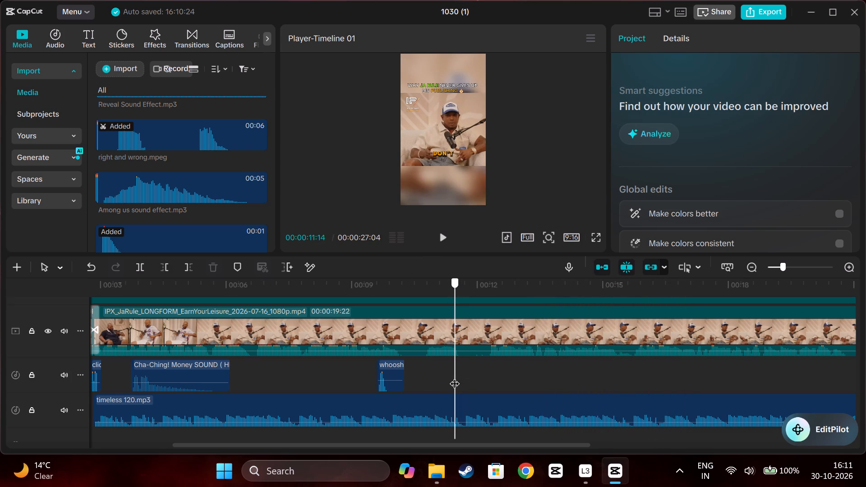
{"action": "left_click_drag", "start_coordinate": [454, 377], "coordinate": [419, 391]}
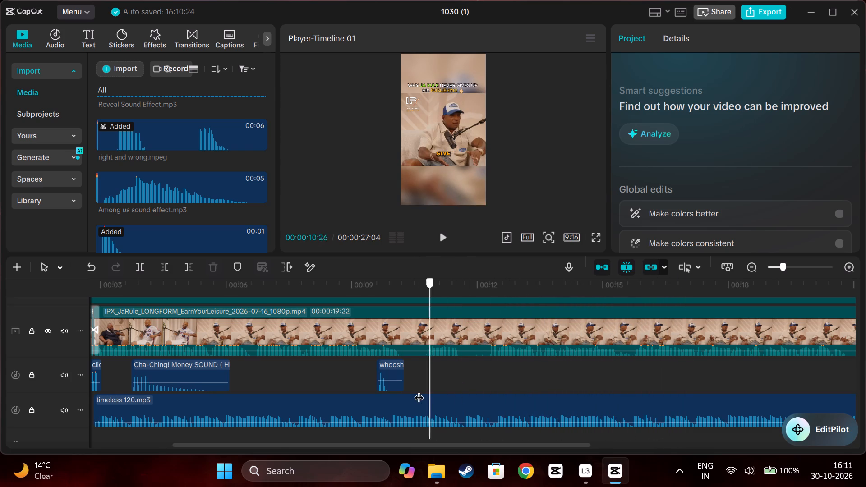
{"action": "left_click_drag", "start_coordinate": [419, 391], "coordinate": [421, 390]}
{"action": "key", "text": "space"}
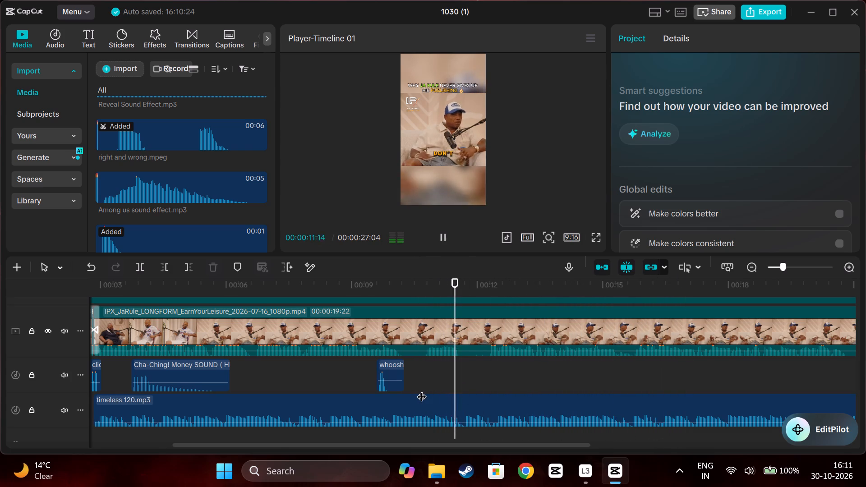
{"action": "key", "text": "space"}
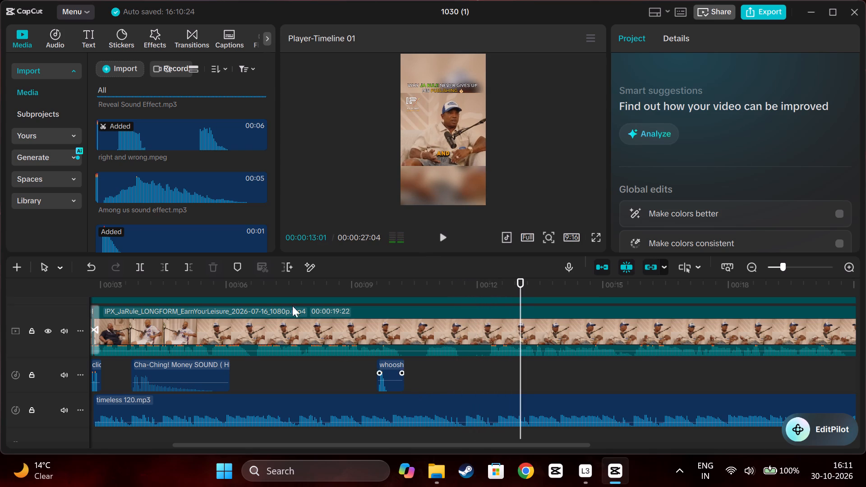
{"action": "scroll", "coordinate": [168, 213], "scroll_direction": "down", "scroll_amount": 5}
{"action": "scroll", "coordinate": [166, 213], "scroll_direction": "up", "scroll_amount": 4}
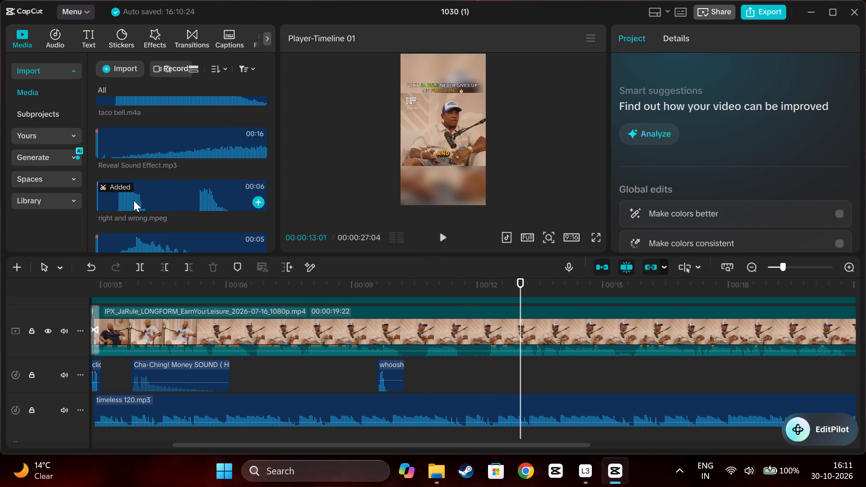
{"action": "left_click_drag", "start_coordinate": [134, 200], "coordinate": [130, 207]}
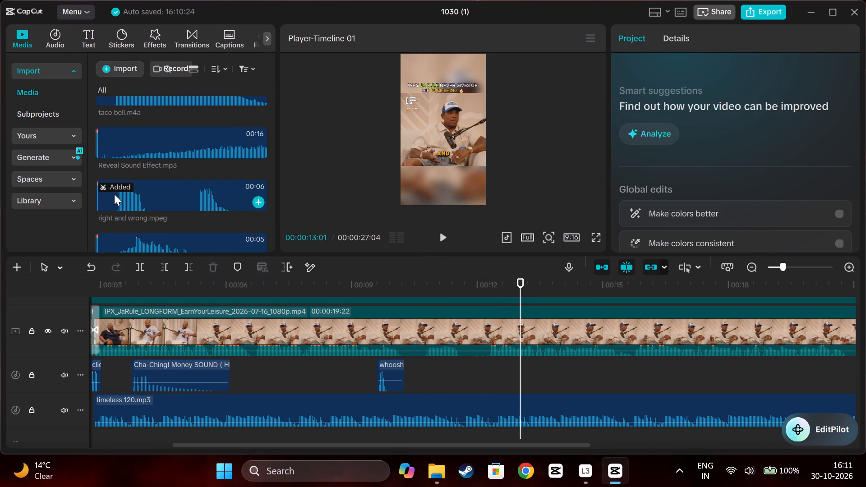
{"action": "left_click", "coordinate": [111, 188]}
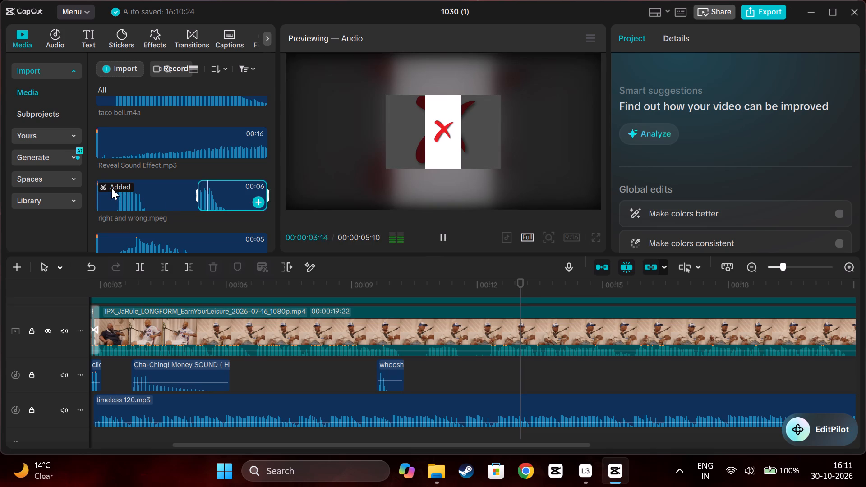
{"action": "left_click_drag", "start_coordinate": [116, 198], "coordinate": [477, 373]}
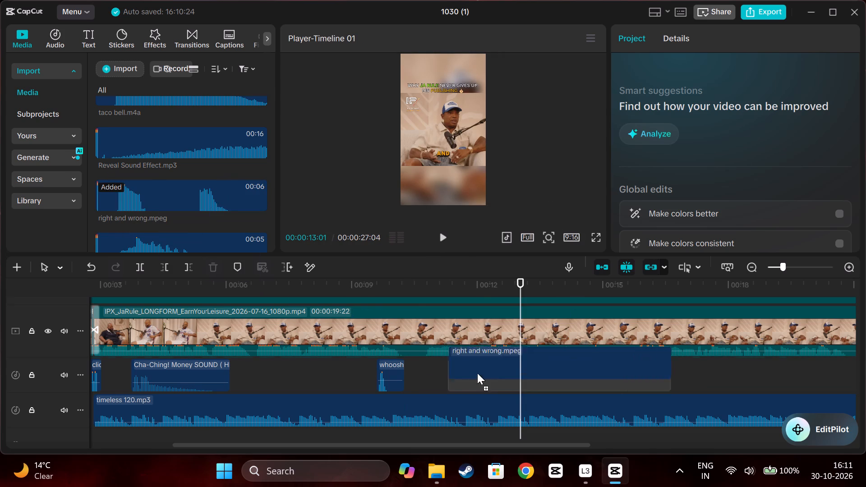
{"action": "left_click_drag", "start_coordinate": [477, 373], "coordinate": [518, 377]}
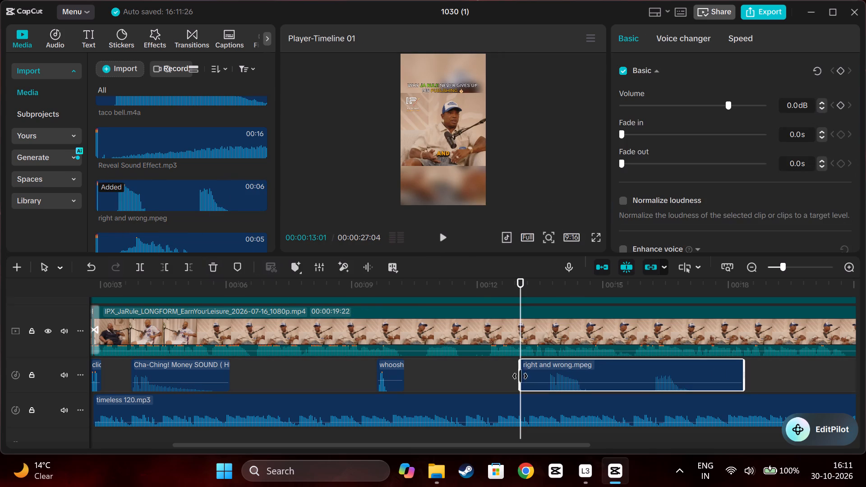
Trim both ends of the newly added right and wrong.mpeg so only its first sound remains, roughly 00:00:13:20 to 00:00:14:15.
{"action": "left_click_drag", "start_coordinate": [518, 379], "coordinate": [551, 395]}
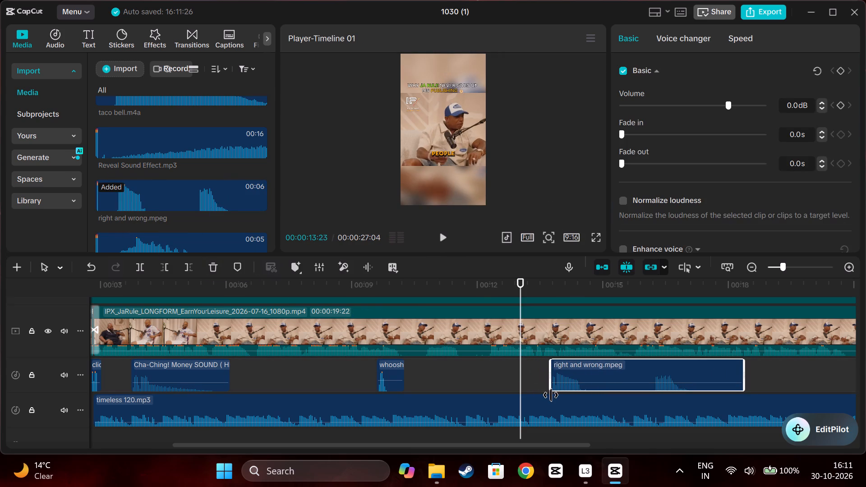
{"action": "left_click_drag", "start_coordinate": [551, 395], "coordinate": [548, 397]}
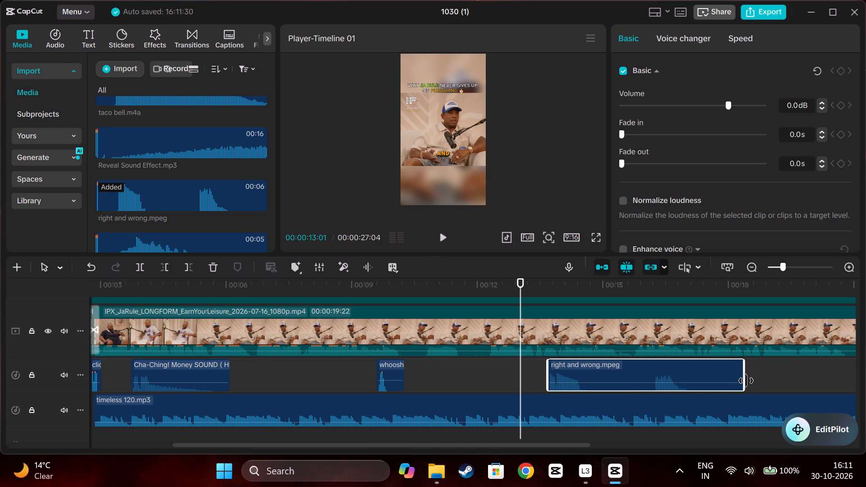
{"action": "left_click_drag", "start_coordinate": [746, 381], "coordinate": [580, 396]}
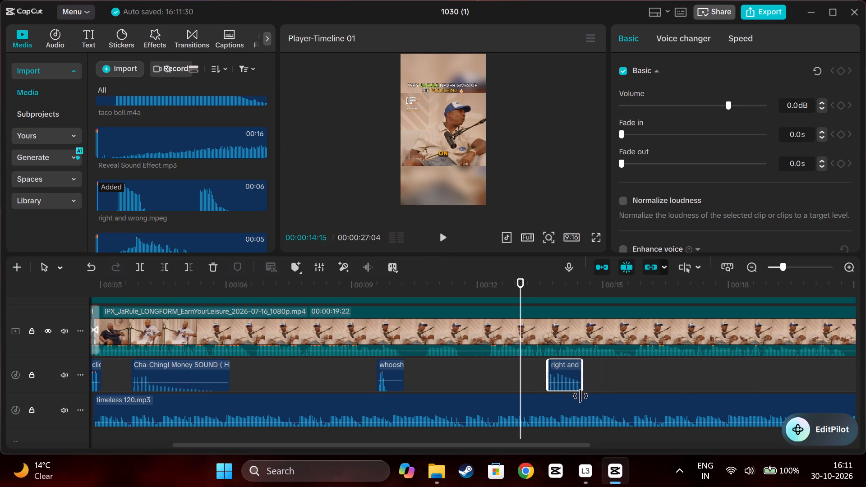
{"action": "left_click_drag", "start_coordinate": [580, 396], "coordinate": [580, 397]}
Replay from 00:00:11:18 to locate the cue, and move the trimmed right and wrong.mpeg to start at about 00:00:11:19.
{"action": "left_click", "coordinate": [460, 373]}
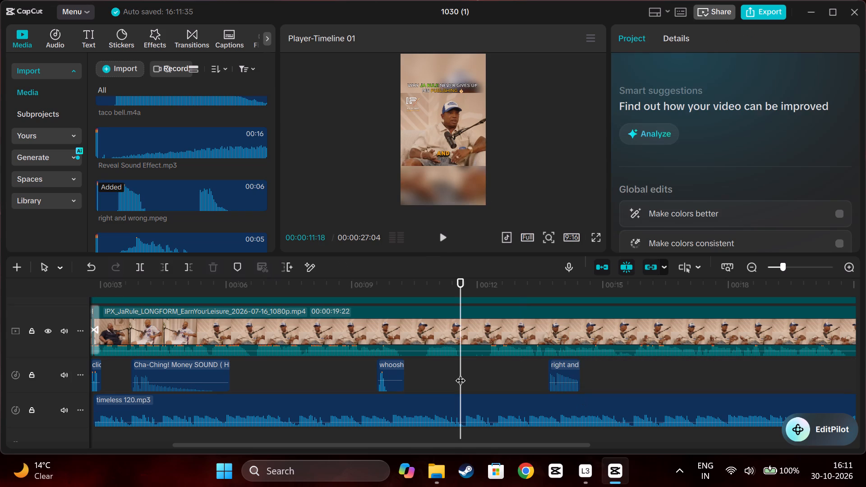
{"action": "key", "text": "space"}
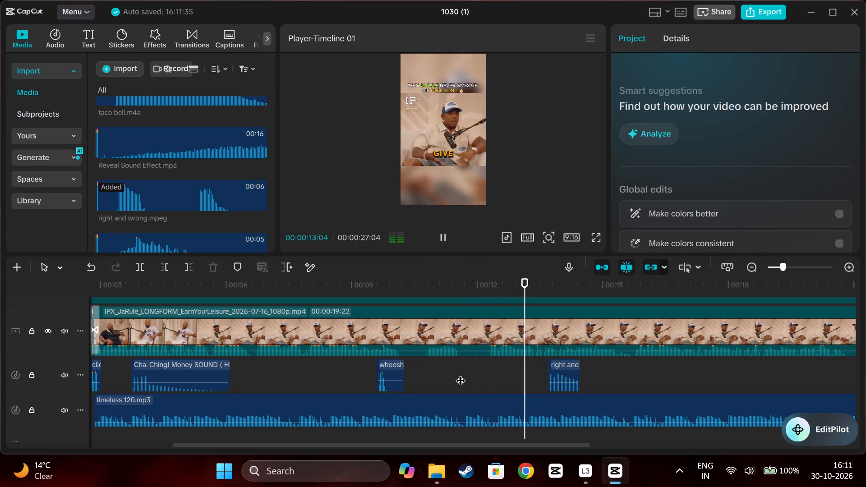
{"action": "key", "text": "space"}
{"action": "left_click", "coordinate": [490, 379]}
{"action": "left_click_drag", "start_coordinate": [490, 379], "coordinate": [490, 379]}
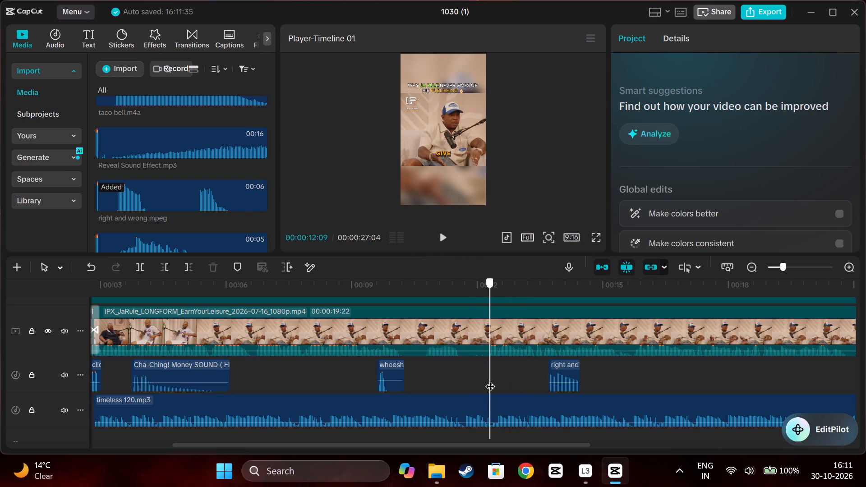
{"action": "left_click_drag", "start_coordinate": [490, 379], "coordinate": [462, 379]}
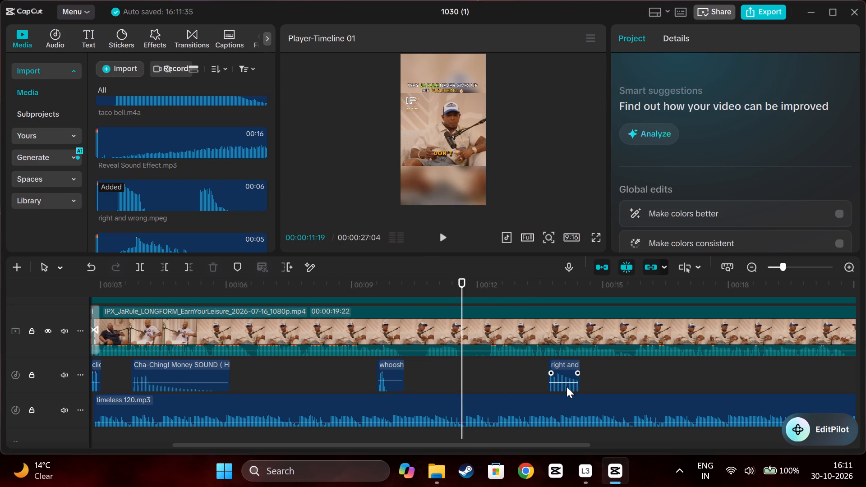
{"action": "left_click_drag", "start_coordinate": [565, 387], "coordinate": [478, 384]}
Play from just after the whoosh to check the moved sound, and replay the passage leading to 00:00:14:02.
{"action": "left_click", "coordinate": [413, 377]}
{"action": "key", "text": "space"}
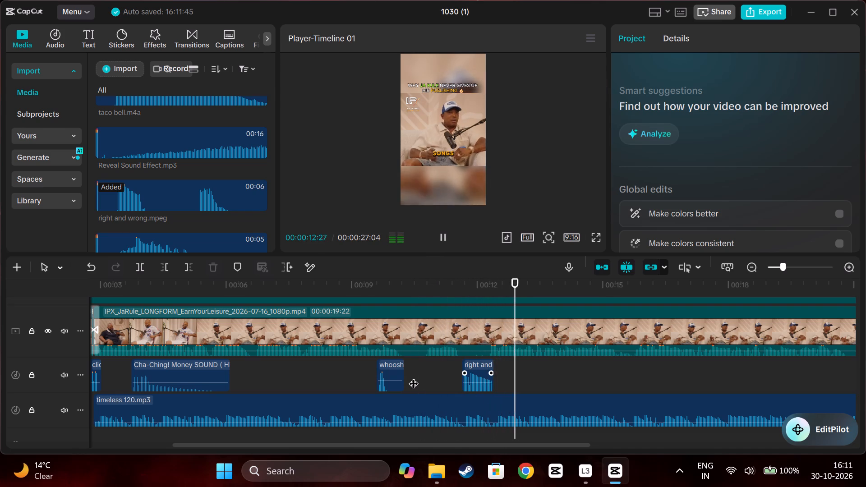
{"action": "left_click", "coordinate": [595, 375]}
{"action": "left_click_drag", "start_coordinate": [595, 375], "coordinate": [548, 375]}
{"action": "key", "text": "space"}
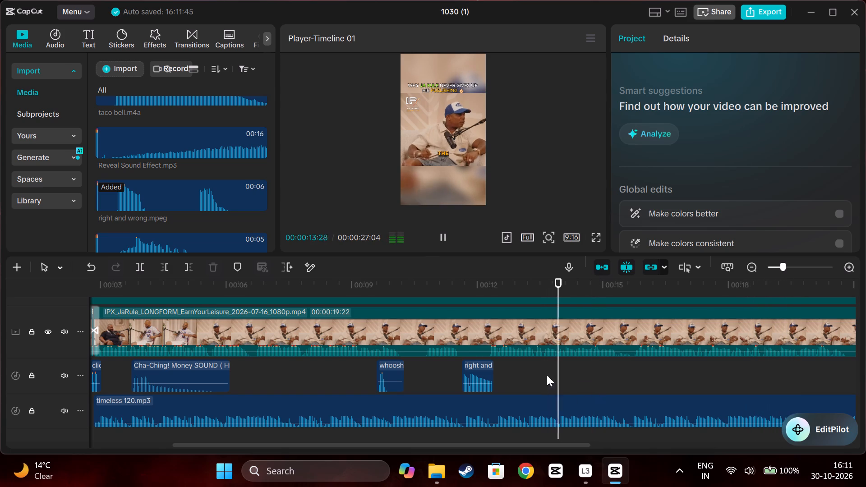
{"action": "key", "text": "space"}
Copy the Cha-Ching! Money SOUND clip near the start of the sound effects track.
{"action": "left_click", "coordinate": [157, 370]}
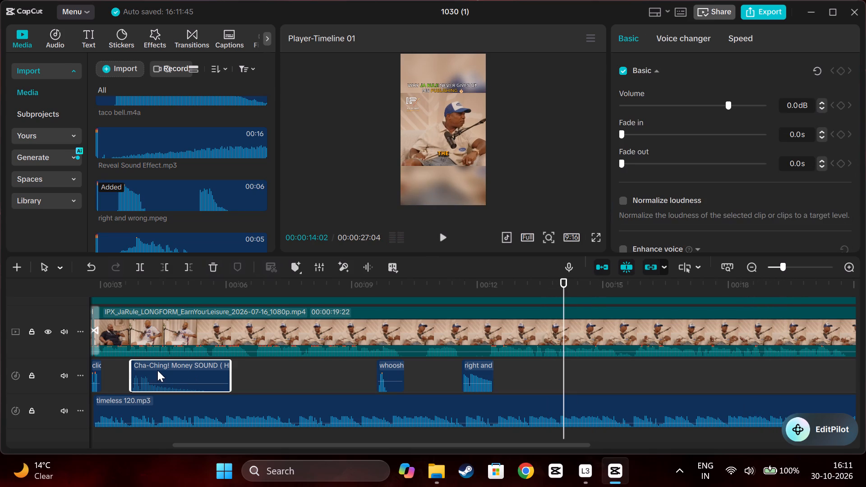
{"action": "right_click", "coordinate": [157, 370]}
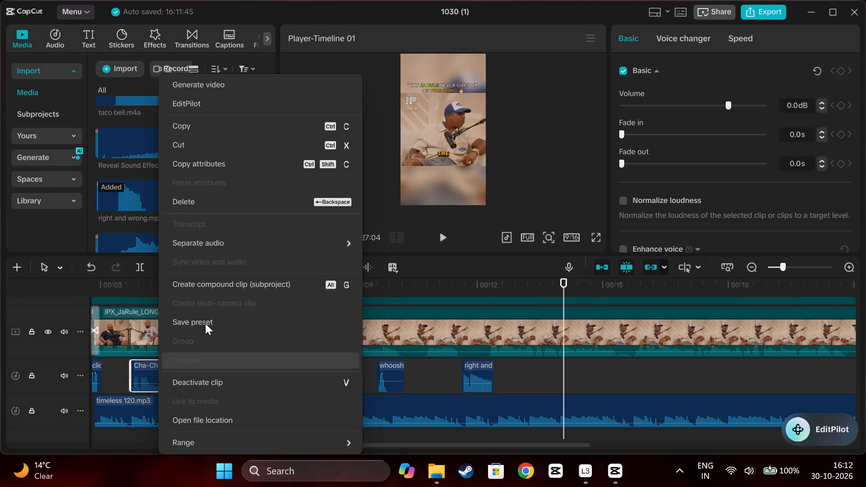
{"action": "left_click", "coordinate": [212, 129]}
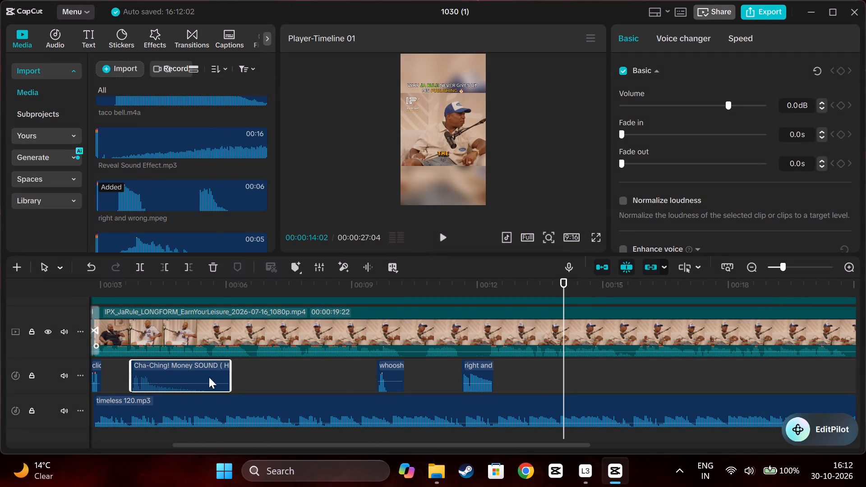
{"action": "key", "text": "ctrl+c"}
Play from about 00:00:12:17 to 00:00:18:22 to find where the copied money sound belongs.
{"action": "key", "text": "space"}
{"action": "left_click", "coordinate": [501, 368]}
{"action": "key", "text": "space"}
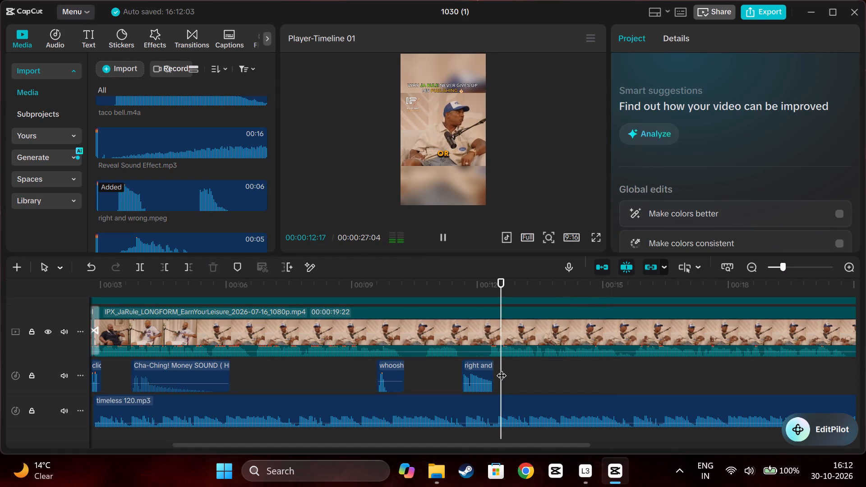
{"action": "key", "text": "space"}
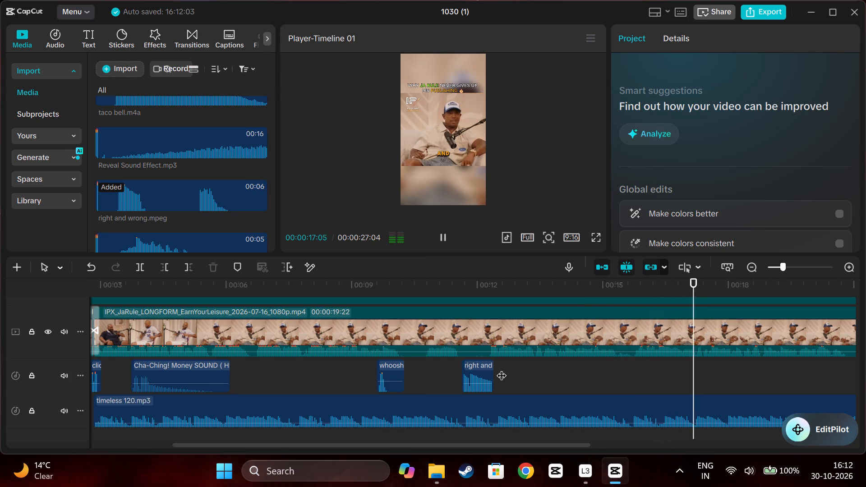
{"action": "scroll", "coordinate": [501, 368], "scroll_direction": "left", "scroll_amount": 1}
{"action": "key", "text": "space"}
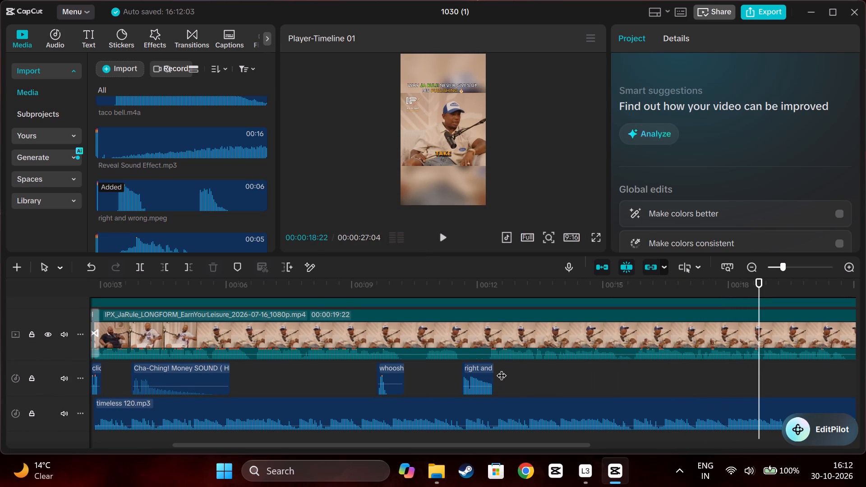
Step frame by frame to 00:00:17:13 and paste the Cha-Ching! Money SOUND copy there on the sound effects track.
{"action": "key", "text": "Left"}
{"action": "key", "text": "Left"}
{"action": "key", "text": "Left"}
{"action": "key", "text": "Left"}
{"action": "key", "text": "Left"}
{"action": "key", "text": "Left"}
{"action": "key", "text": "Left"}
{"action": "key", "text": "Left"}
{"action": "key", "text": "Left"}
{"action": "key", "text": "Left"}
{"action": "key", "text": "Left"}
{"action": "key", "text": "Left"}
{"action": "key", "text": "Left"}
{"action": "key", "text": "Left"}
{"action": "key", "text": "Left"}
{"action": "key", "text": "Left"}
{"action": "key", "text": "Left"}
{"action": "key", "text": "Left"}
{"action": "key", "text": "Left"}
{"action": "key", "text": "Left"}
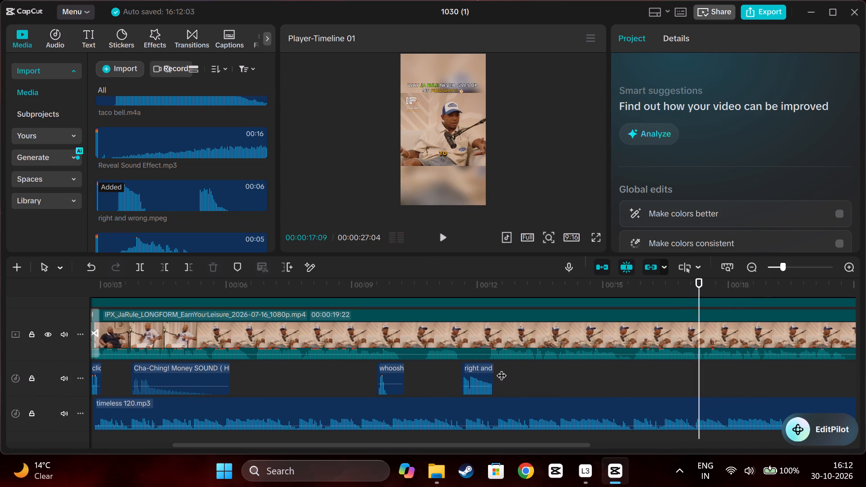
{"action": "key", "text": "Left"}
{"action": "key", "text": "Left"}
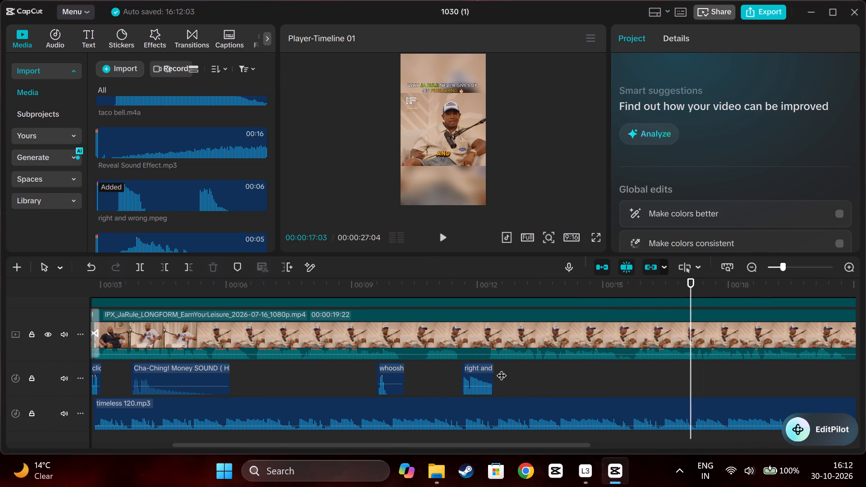
{"action": "key", "text": "Right"}
{"action": "key", "text": "Right"}
{"action": "key", "text": "Right"}
{"action": "key", "text": "Right"}
{"action": "key", "text": "Right"}
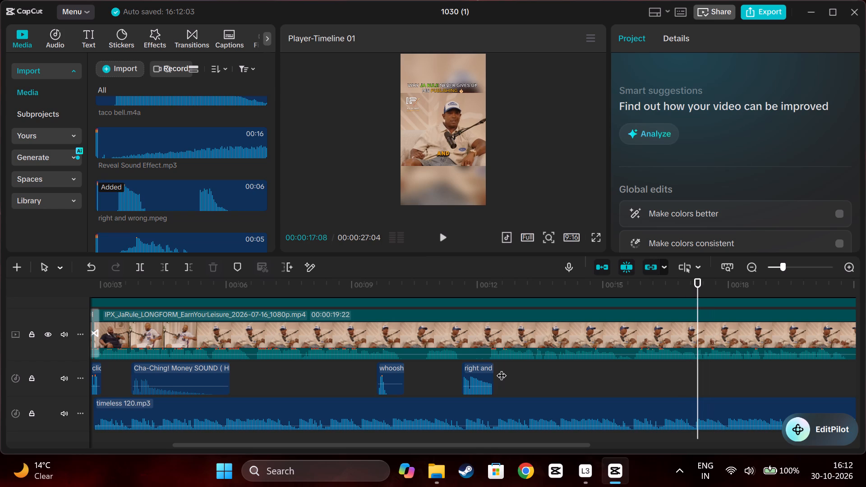
{"action": "key", "text": "Right"}
{"action": "key", "text": "Right"}
{"action": "key", "text": "Right"}
{"action": "key", "text": "Right"}
{"action": "key", "text": "Right"}
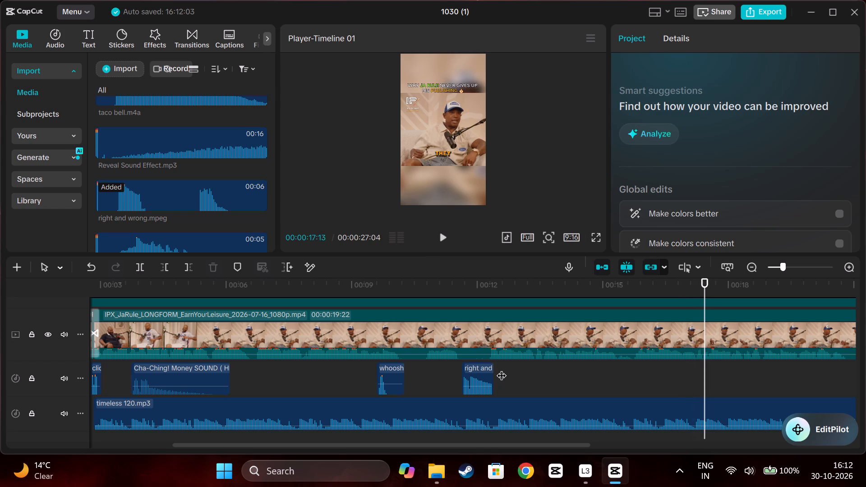
{"action": "key", "text": "Right"}
{"action": "key", "text": "Right"}
{"action": "key", "text": "Right"}
{"action": "key", "text": "Right"}
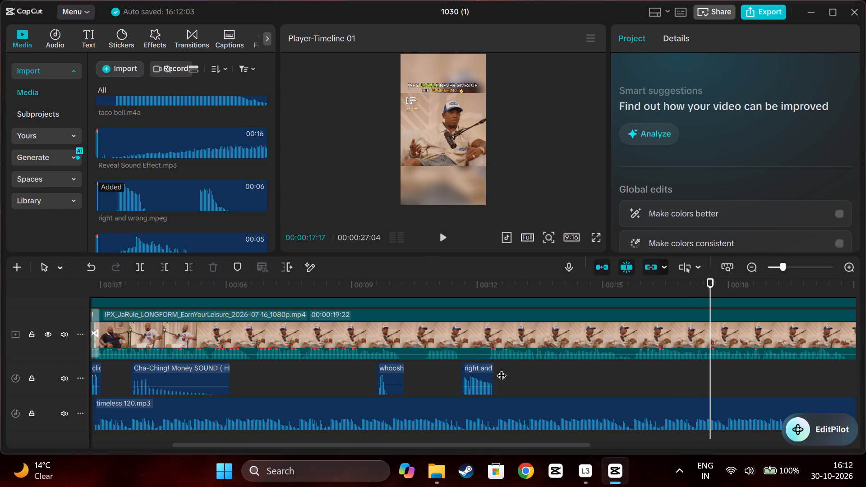
{"action": "key", "text": "Left"}
{"action": "key", "text": "Left"}
{"action": "key", "text": "Left"}
{"action": "key", "text": "Left"}
{"action": "key", "text": "Left"}
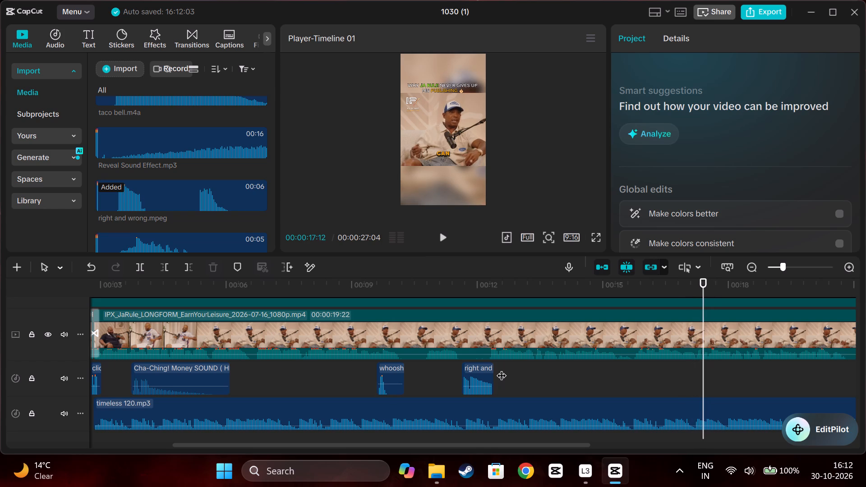
{"action": "key", "text": "Left"}
{"action": "key", "text": "Right"}
{"action": "key", "text": "Right"}
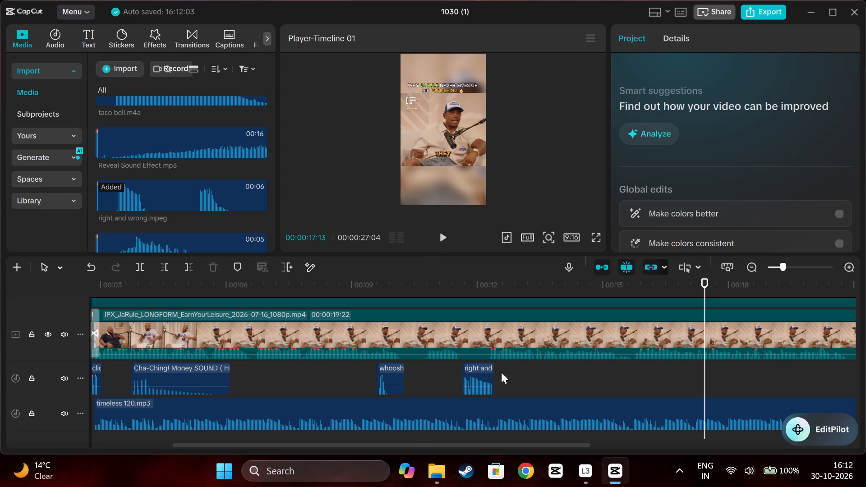
{"action": "key", "text": "ctrl+v"}
Play from the pasted money sound to the end at 00:00:27:04 and review all timeline tracks back to the start.
{"action": "key", "text": "space"}
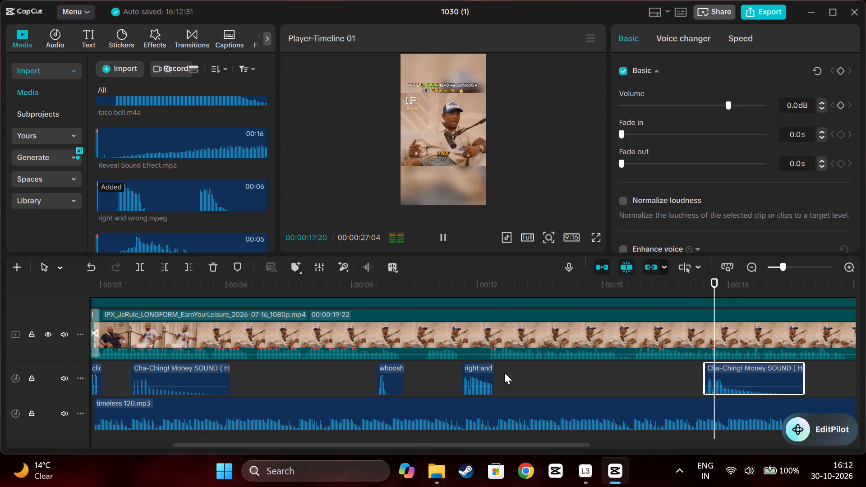
{"action": "scroll", "coordinate": [604, 386], "scroll_direction": "left", "scroll_amount": 1}
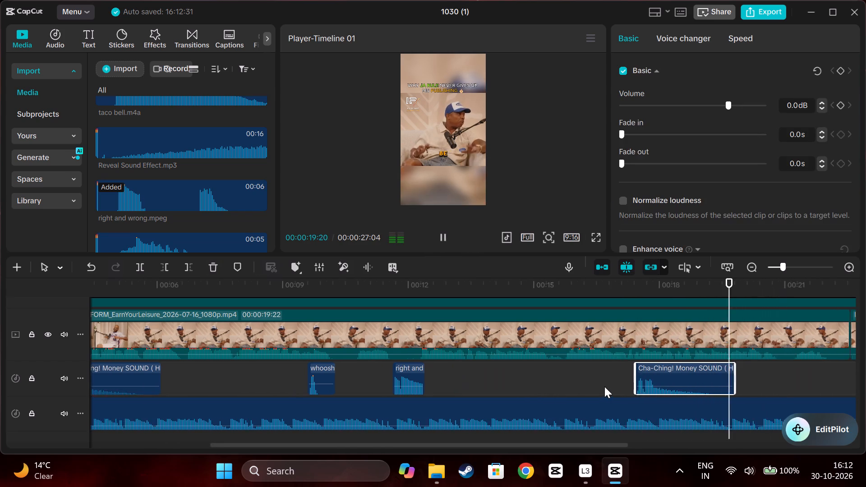
{"action": "scroll", "coordinate": [604, 386], "scroll_direction": "left", "scroll_amount": 1}
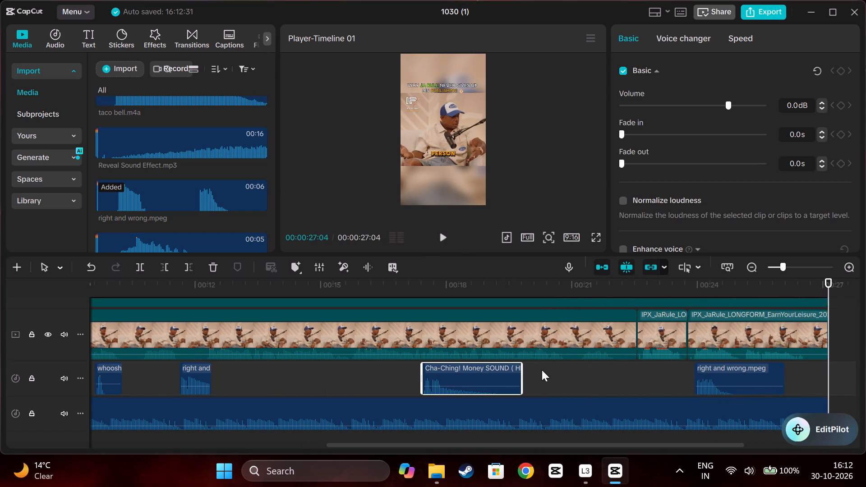
{"action": "scroll", "coordinate": [560, 373], "scroll_direction": "up", "scroll_amount": 4}
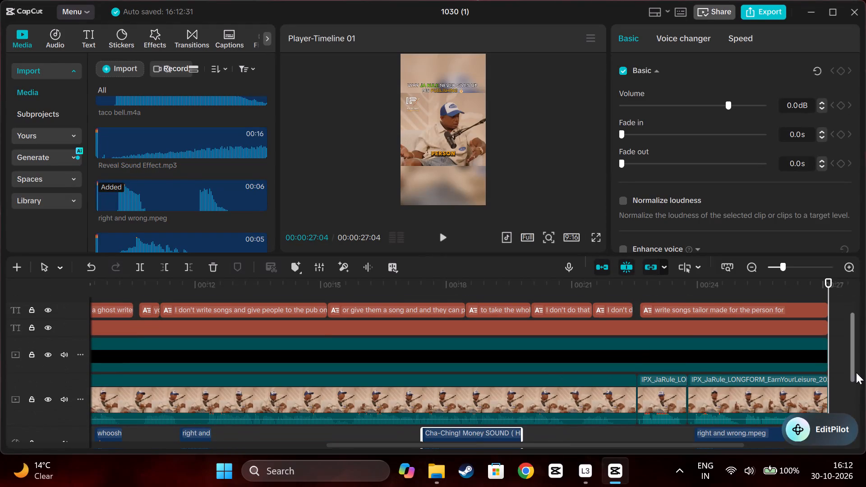
{"action": "scroll", "coordinate": [835, 380], "scroll_direction": "down", "scroll_amount": 4}
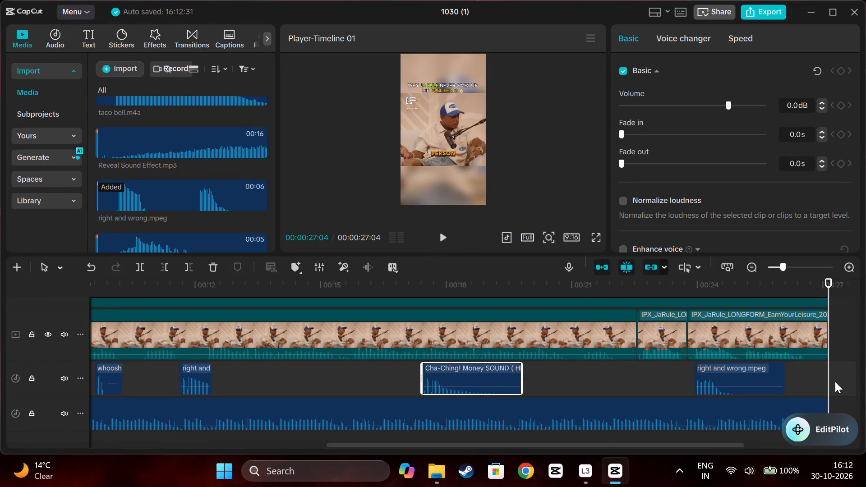
{"action": "left_click", "coordinate": [837, 355]}
{"action": "scroll", "coordinate": [534, 411], "scroll_direction": "right", "scroll_amount": 2}
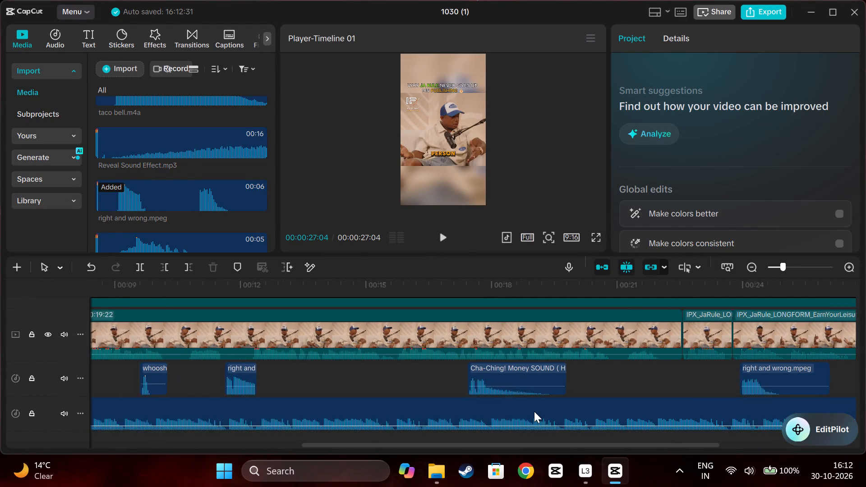
{"action": "scroll", "coordinate": [534, 411], "scroll_direction": "right", "scroll_amount": 3}
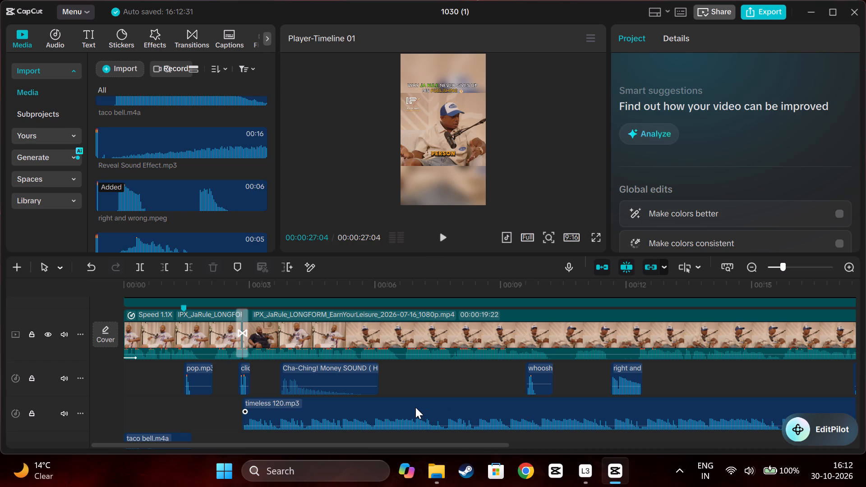
{"action": "scroll", "coordinate": [339, 368], "scroll_direction": "up", "scroll_amount": 3}
{"action": "scroll", "coordinate": [387, 389], "scroll_direction": "up", "scroll_amount": 4}
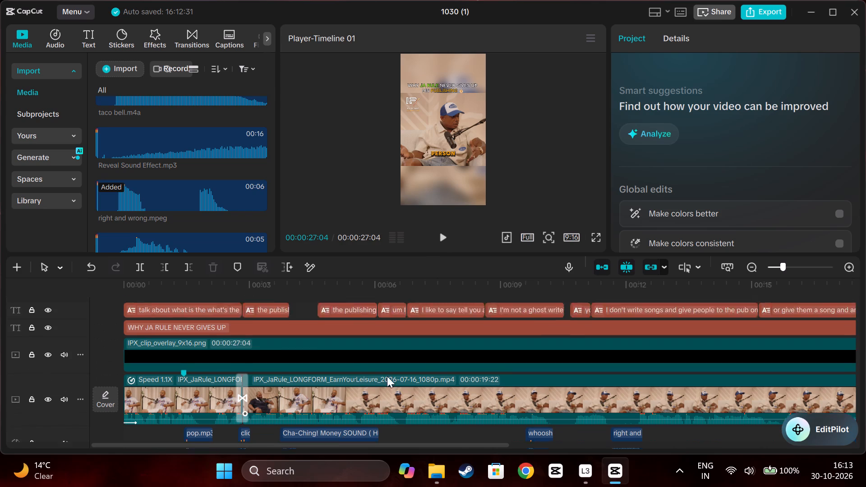
{"action": "scroll", "coordinate": [387, 376], "scroll_direction": "up", "scroll_amount": 2}
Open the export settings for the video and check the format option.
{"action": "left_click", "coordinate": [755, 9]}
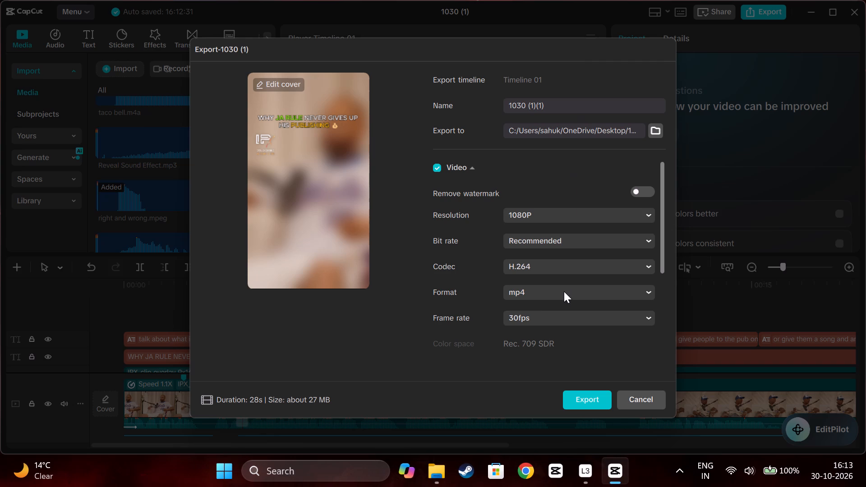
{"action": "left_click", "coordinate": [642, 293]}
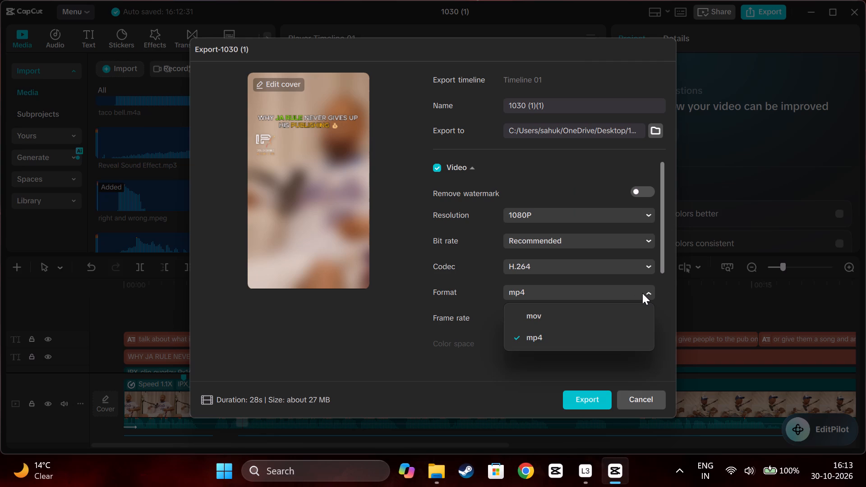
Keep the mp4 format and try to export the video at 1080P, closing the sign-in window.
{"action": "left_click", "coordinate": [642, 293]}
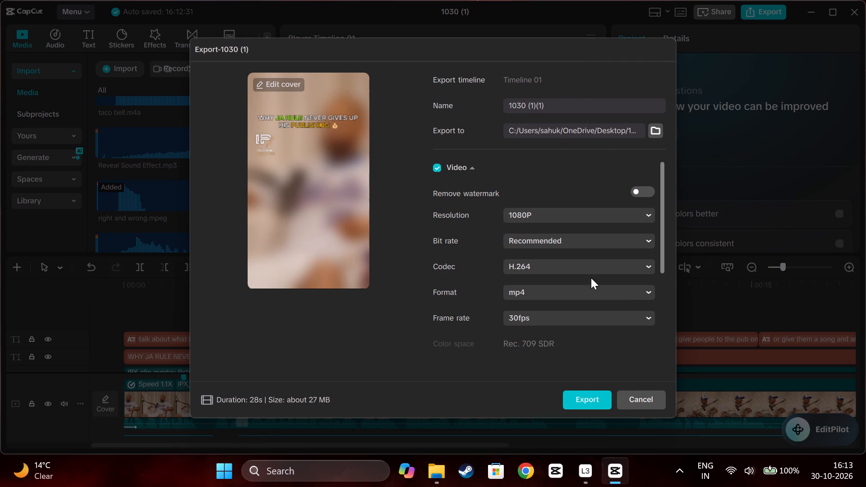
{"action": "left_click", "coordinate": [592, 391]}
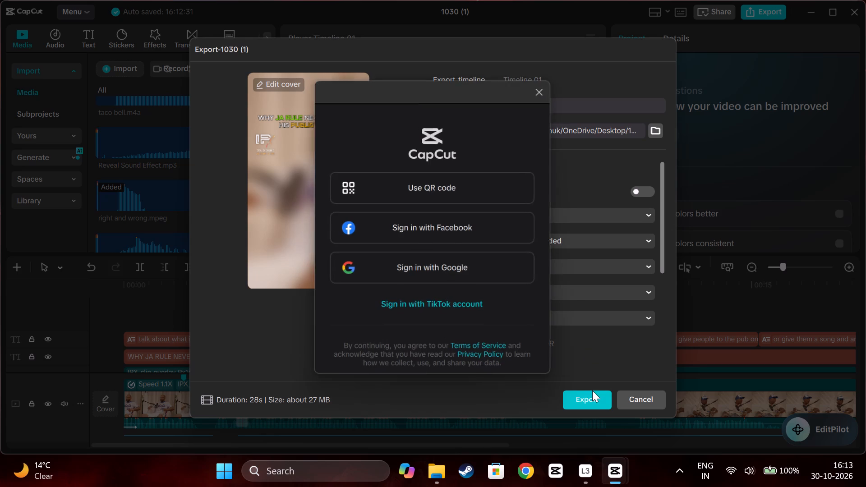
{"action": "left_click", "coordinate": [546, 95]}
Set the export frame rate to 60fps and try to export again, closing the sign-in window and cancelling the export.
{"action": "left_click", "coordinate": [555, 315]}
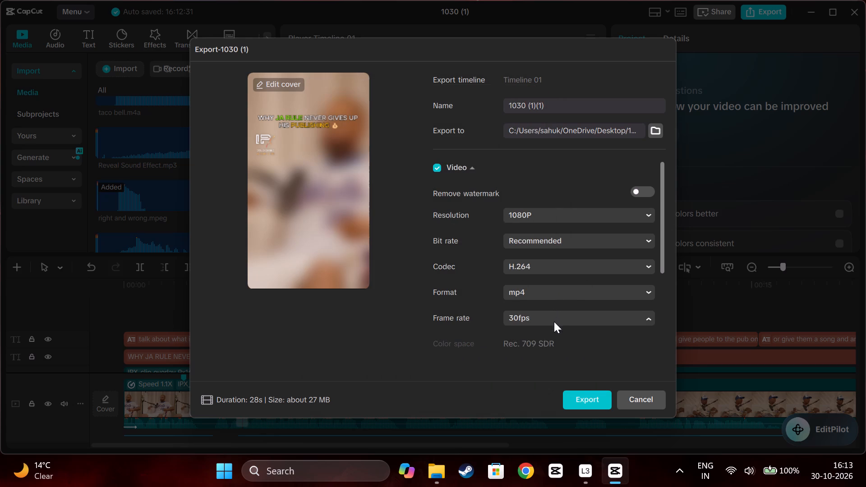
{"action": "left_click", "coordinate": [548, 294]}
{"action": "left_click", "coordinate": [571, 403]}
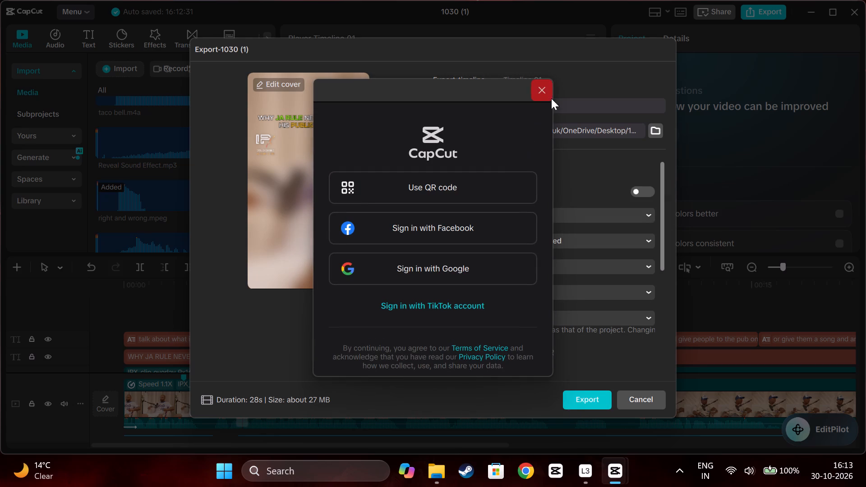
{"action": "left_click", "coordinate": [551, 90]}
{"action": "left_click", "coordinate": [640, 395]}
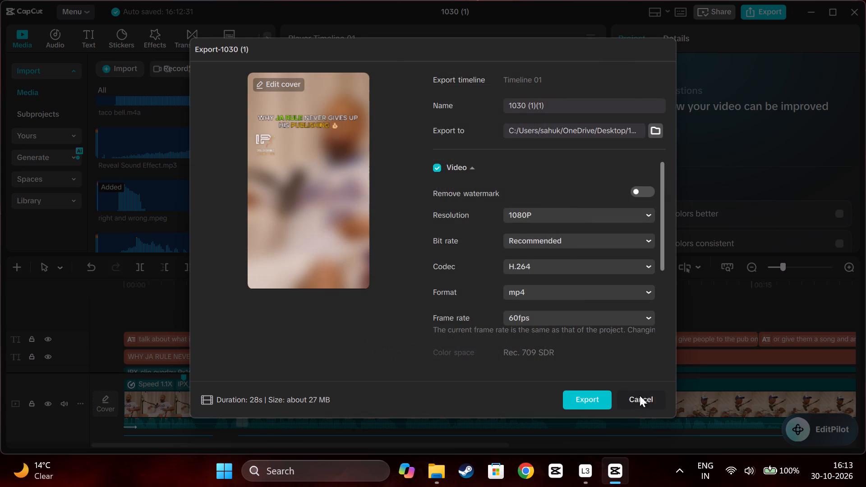
Select all clips across the timeline's video, text and audio tracks and open the options for the selection.
{"action": "scroll", "coordinate": [525, 342], "scroll_direction": "down", "scroll_amount": 6}
{"action": "scroll", "coordinate": [153, 379], "scroll_direction": "down", "scroll_amount": 4}
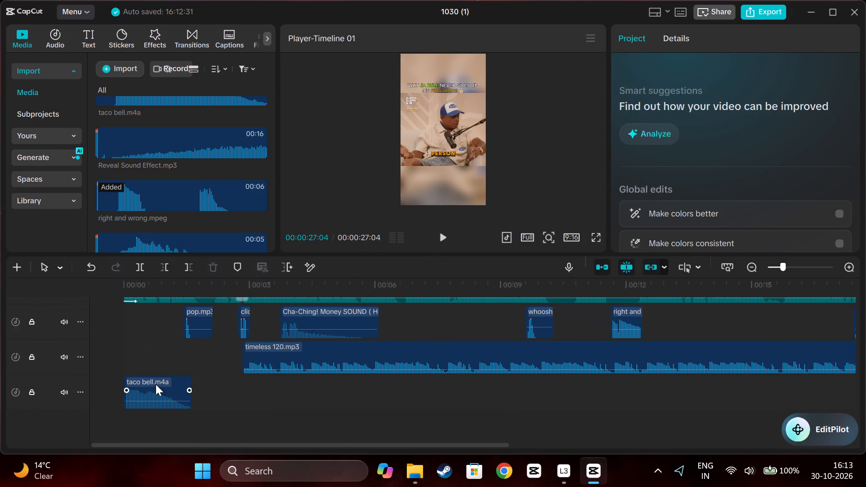
{"action": "scroll", "coordinate": [149, 365], "scroll_direction": "down", "scroll_amount": 4}
{"action": "key", "text": "ctrl+a"}
{"action": "scroll", "coordinate": [198, 367], "scroll_direction": "up", "scroll_amount": 4}
{"action": "right_click", "coordinate": [356, 357]}
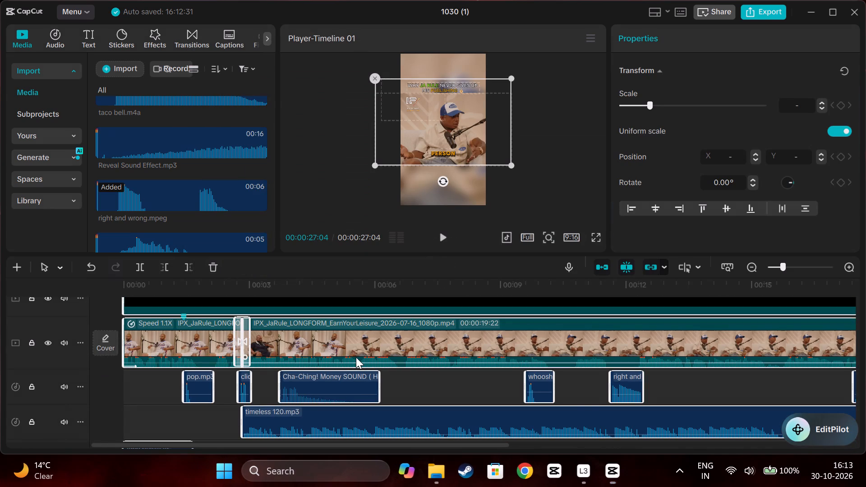
Combine all the selected timeline clips into one compound clip.
{"action": "left_click", "coordinate": [434, 285]}
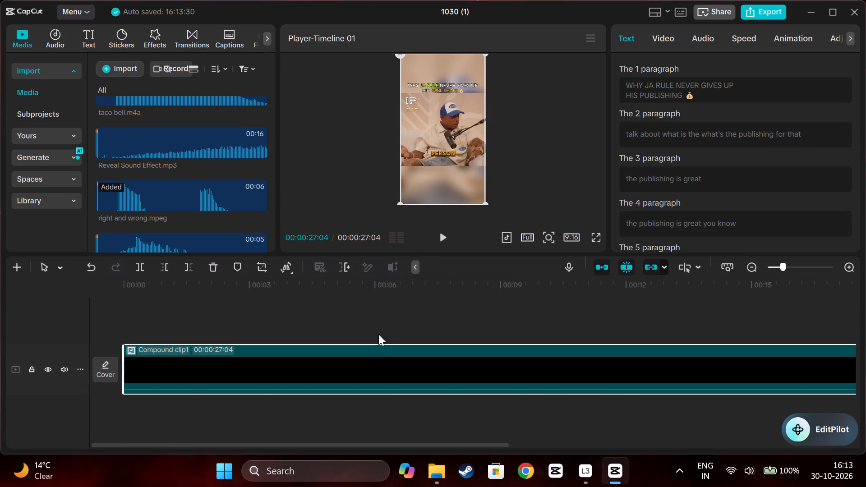
Pre-process the compound clip that holds the whole video.
{"action": "right_click", "coordinate": [397, 357]}
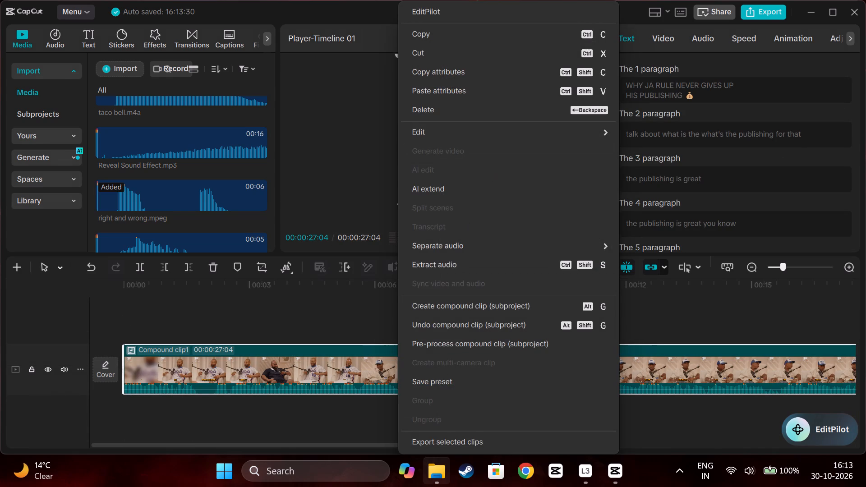
{"action": "left_click", "coordinate": [493, 363]}
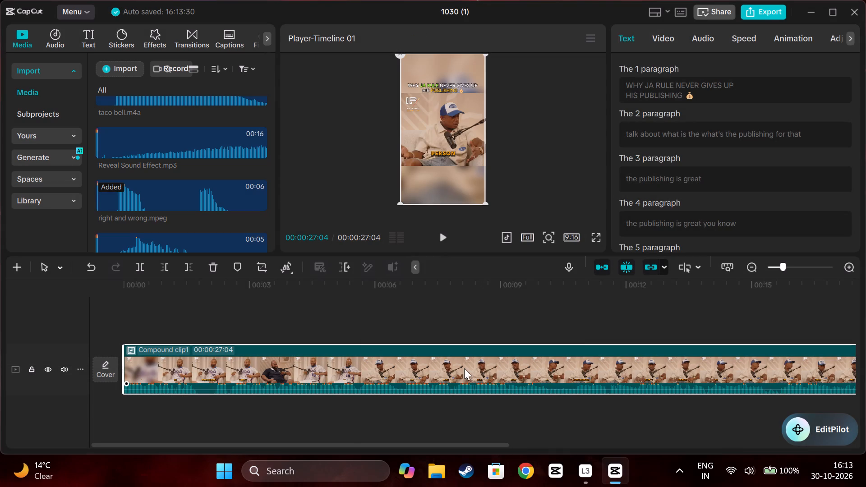
{"action": "right_click", "coordinate": [361, 372]}
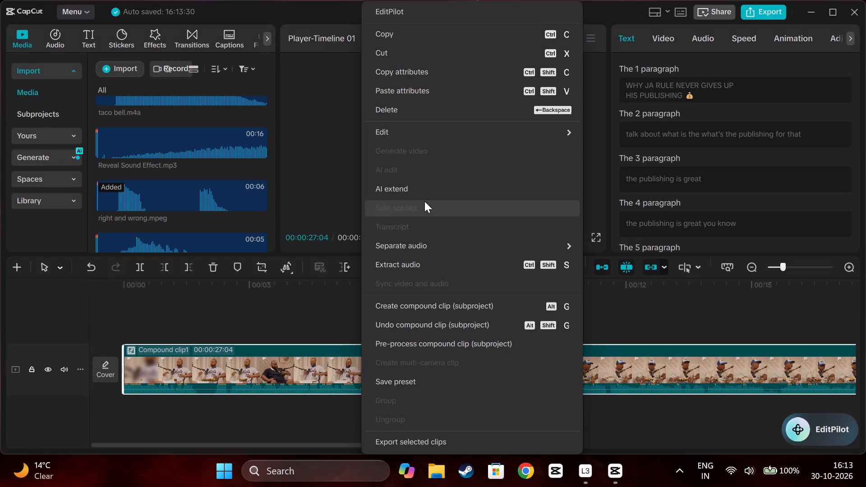
{"action": "left_click", "coordinate": [413, 347]}
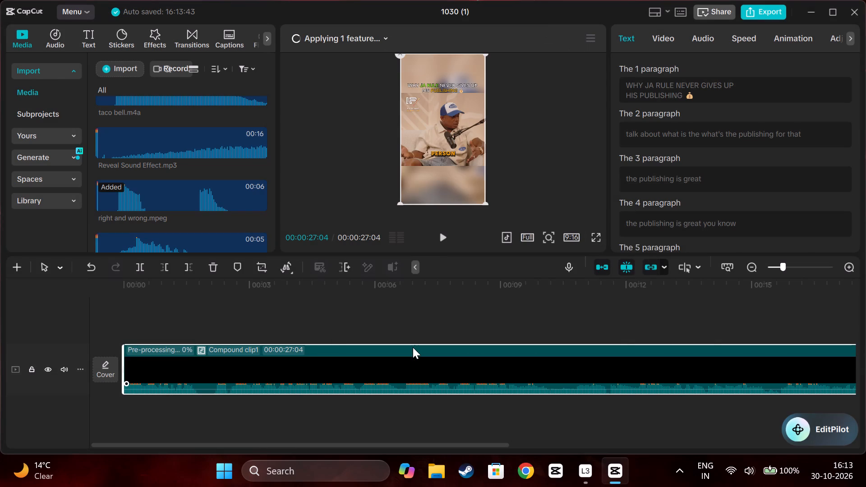
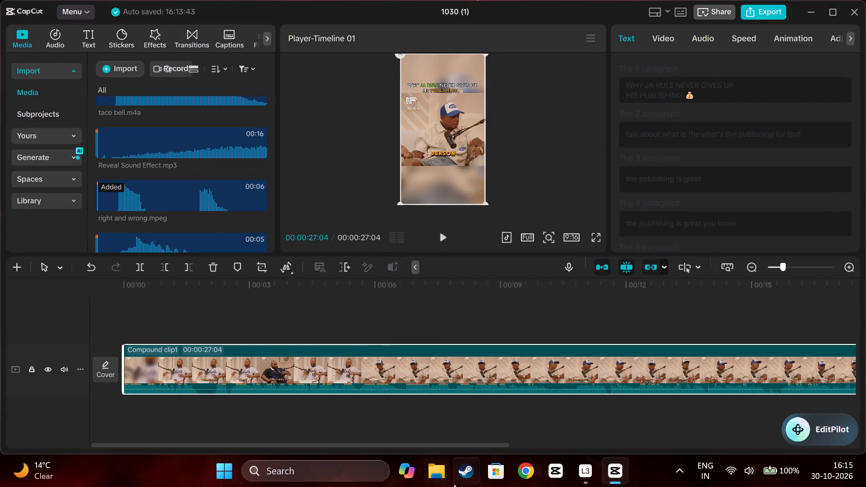
In File Explorer, open the combination folder inside Resources of the 1030 (1) draft in CapCut Drafts on New Volume (D:).
{"action": "left_click", "coordinate": [441, 478]}
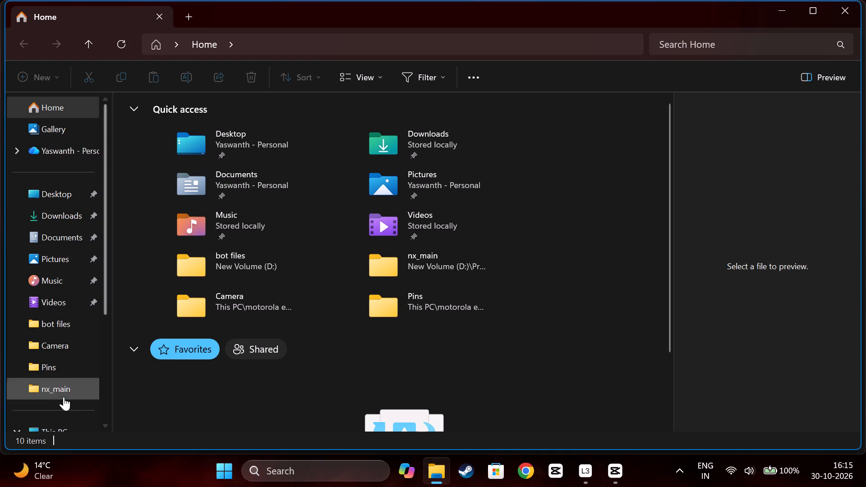
{"action": "scroll", "coordinate": [55, 400], "scroll_direction": "down", "scroll_amount": 4}
{"action": "left_click", "coordinate": [58, 364]}
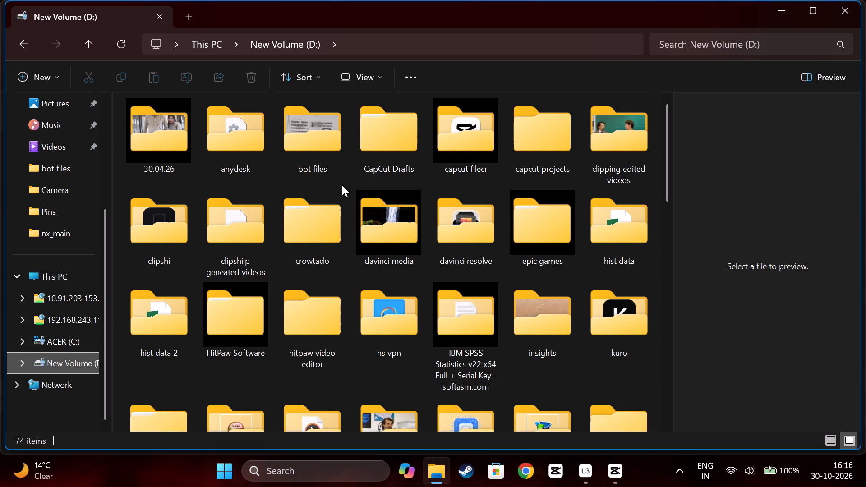
{"action": "double_click", "coordinate": [386, 152]}
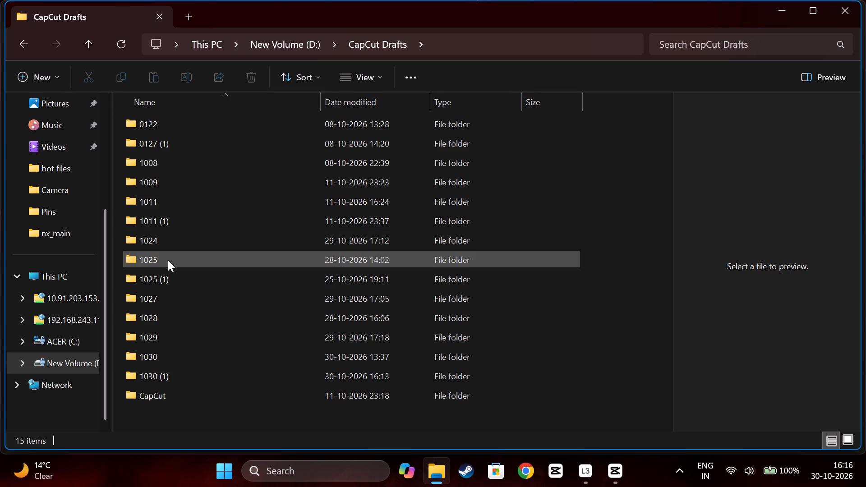
{"action": "scroll", "coordinate": [181, 294], "scroll_direction": "down", "scroll_amount": 3}
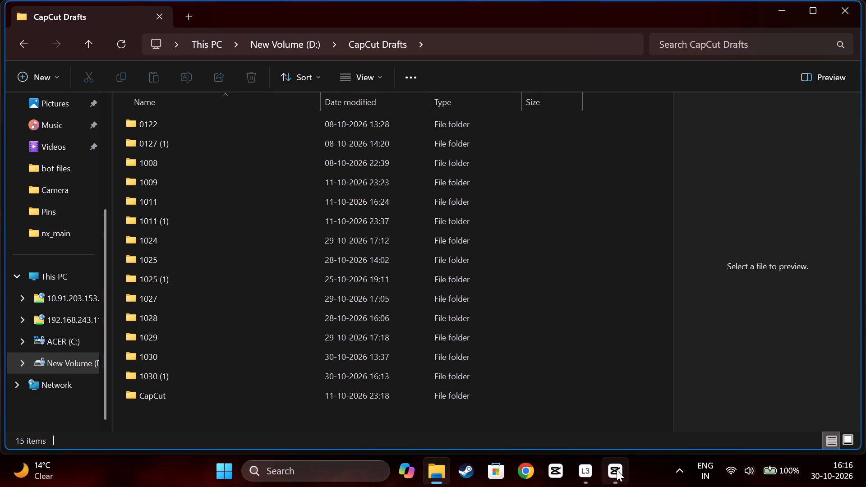
{"action": "left_click", "coordinate": [614, 470]}
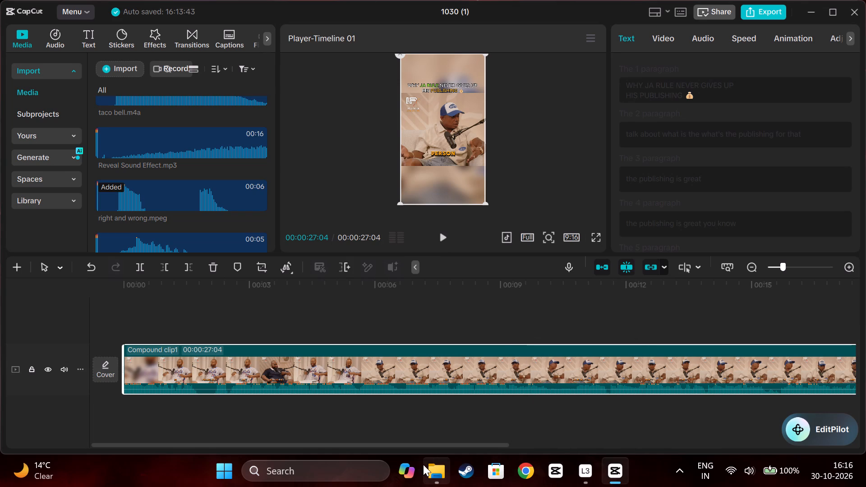
{"action": "left_click", "coordinate": [437, 464]}
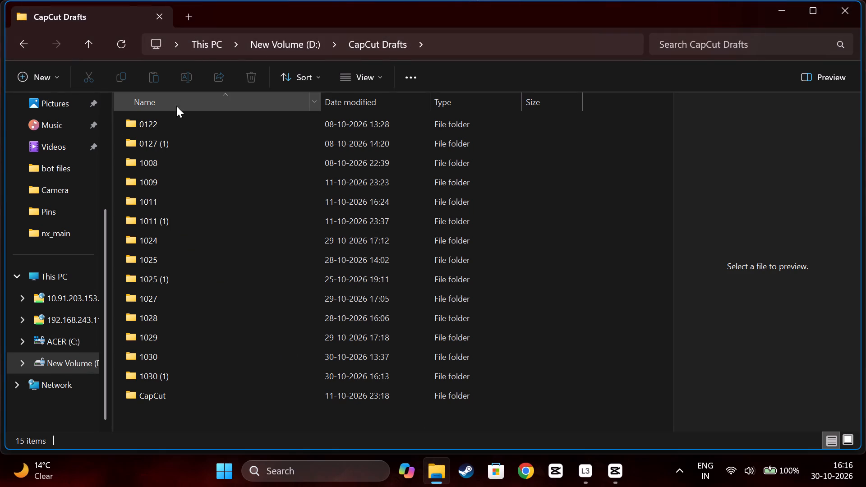
{"action": "double_click", "coordinate": [163, 379]}
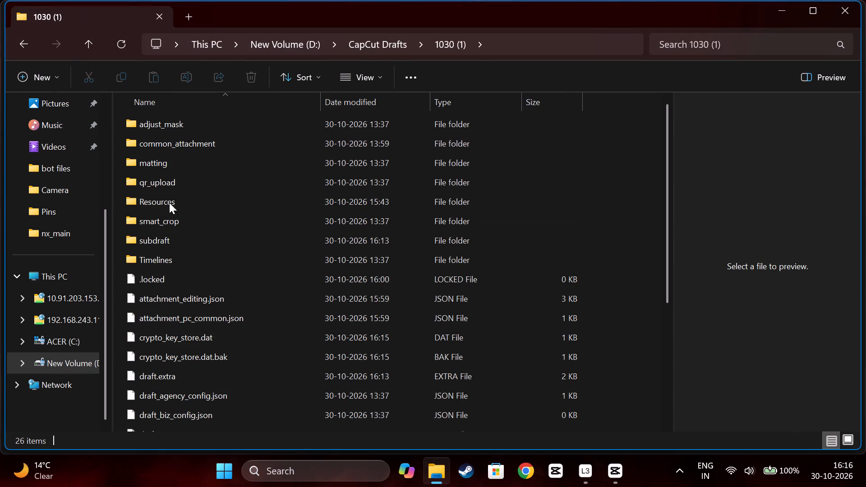
{"action": "double_click", "coordinate": [169, 201]}
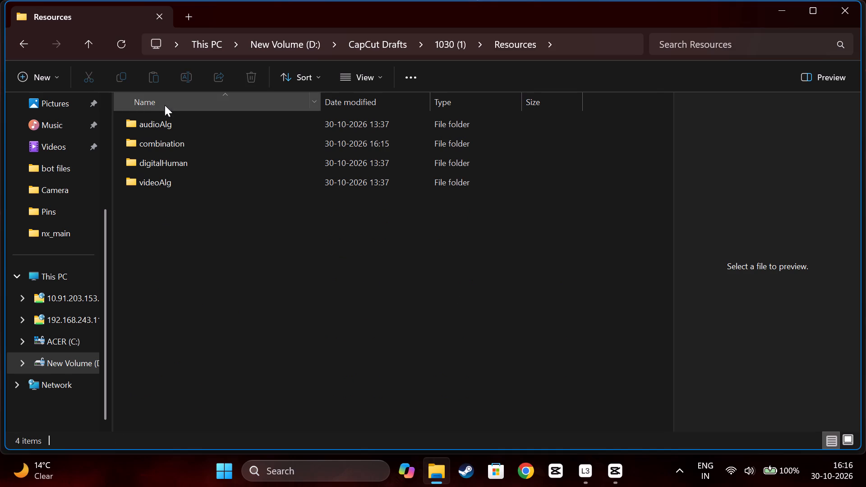
{"action": "double_click", "coordinate": [161, 146]}
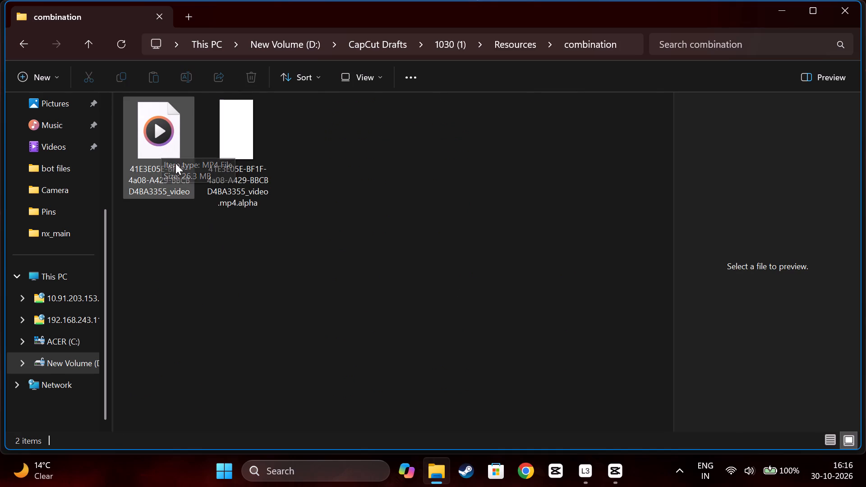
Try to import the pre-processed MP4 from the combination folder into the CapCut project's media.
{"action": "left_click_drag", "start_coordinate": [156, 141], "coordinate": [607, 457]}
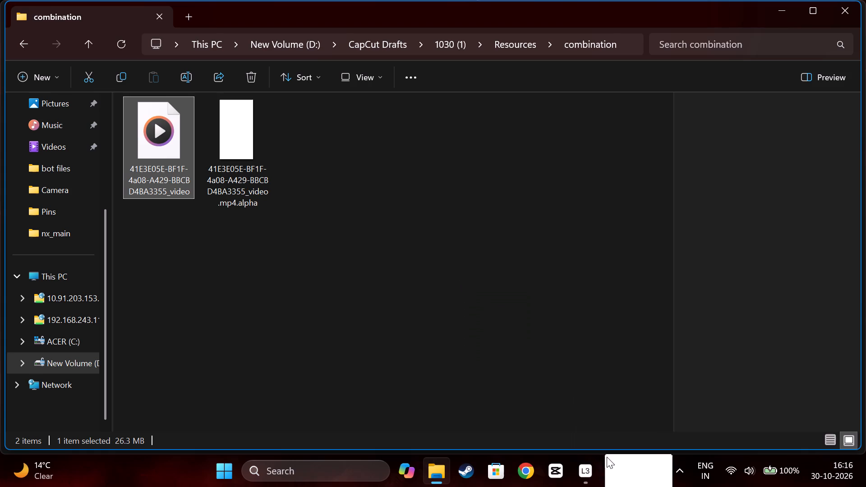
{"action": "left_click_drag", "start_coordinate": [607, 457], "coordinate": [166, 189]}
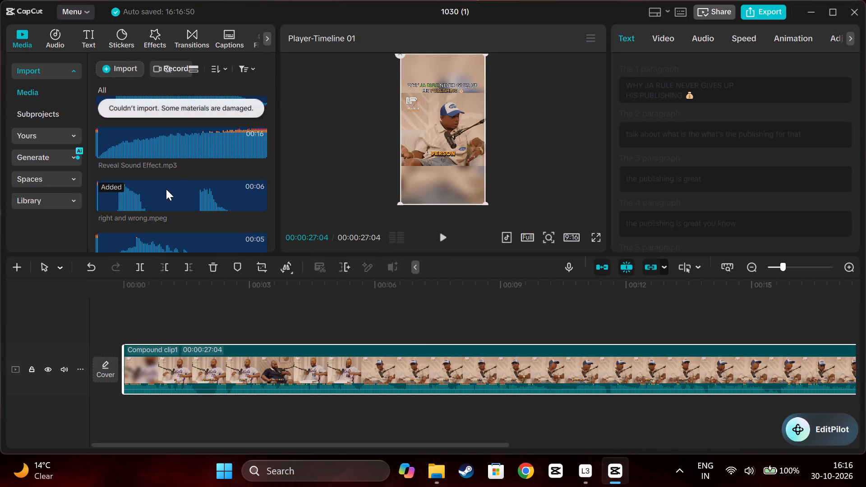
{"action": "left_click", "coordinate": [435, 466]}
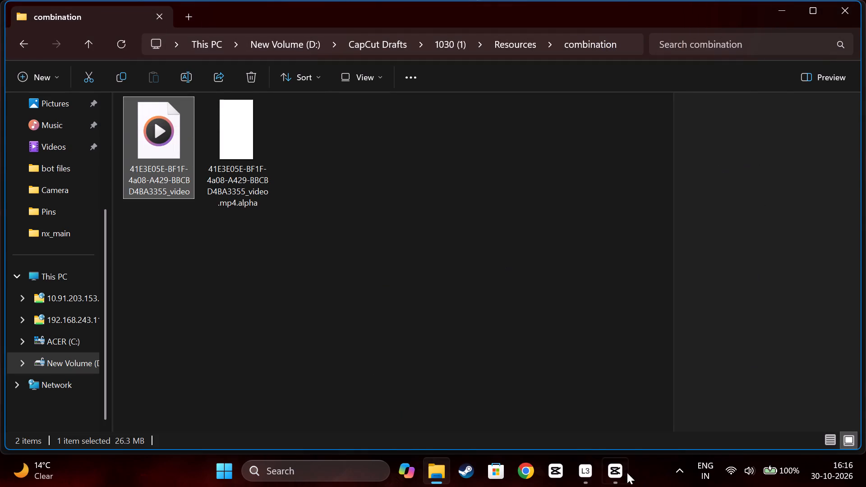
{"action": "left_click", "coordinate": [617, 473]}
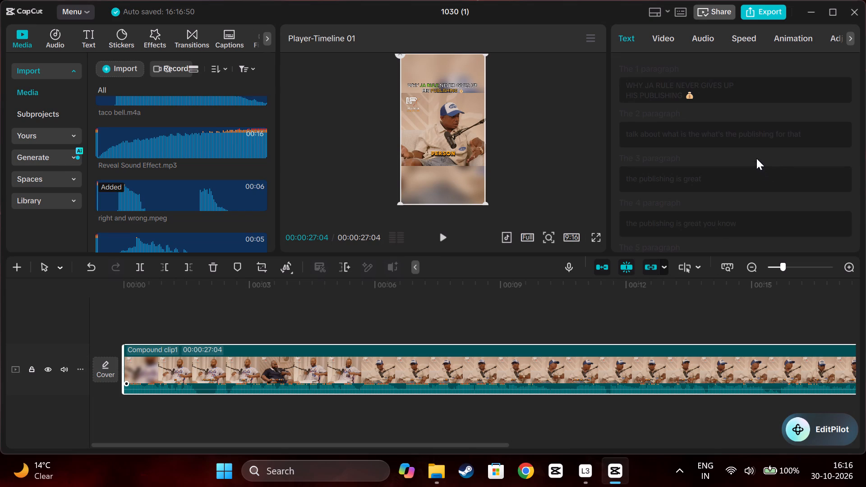
Close the project and CapCut completely, restart CapCut and reopen the project 1030 (1).
{"action": "left_click", "coordinate": [848, 10]}
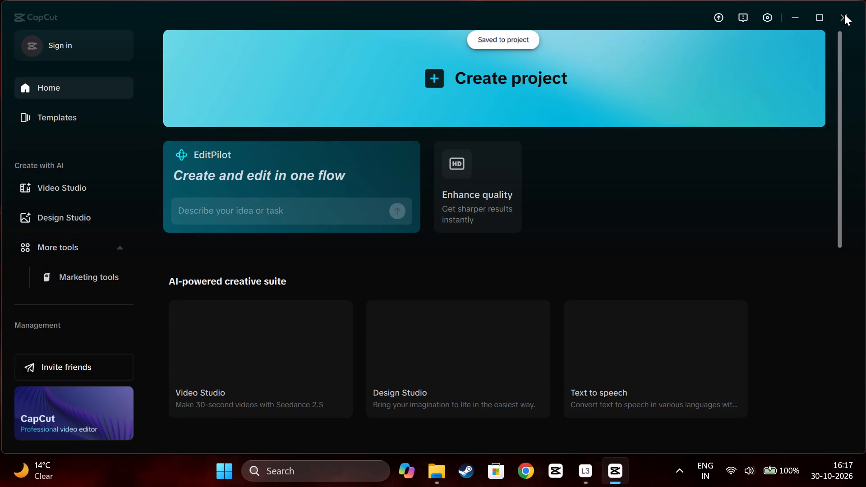
{"action": "left_click", "coordinate": [844, 14]}
{"action": "left_click", "coordinate": [865, 474]}
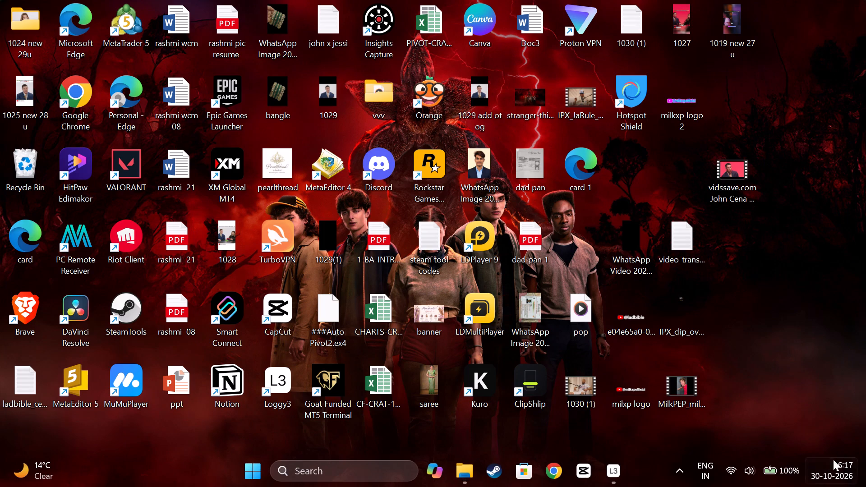
{"action": "left_click", "coordinate": [585, 468]}
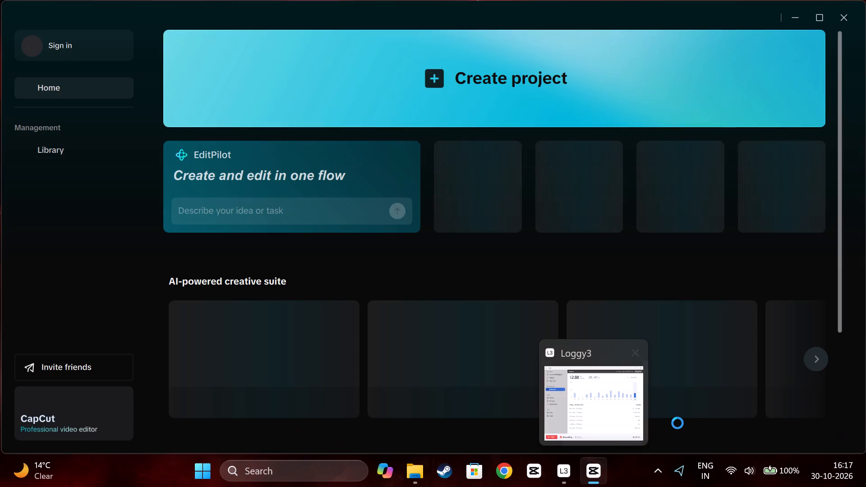
{"action": "scroll", "coordinate": [375, 312], "scroll_direction": "down", "scroll_amount": 4}
{"action": "scroll", "coordinate": [454, 307], "scroll_direction": "down", "scroll_amount": 3}
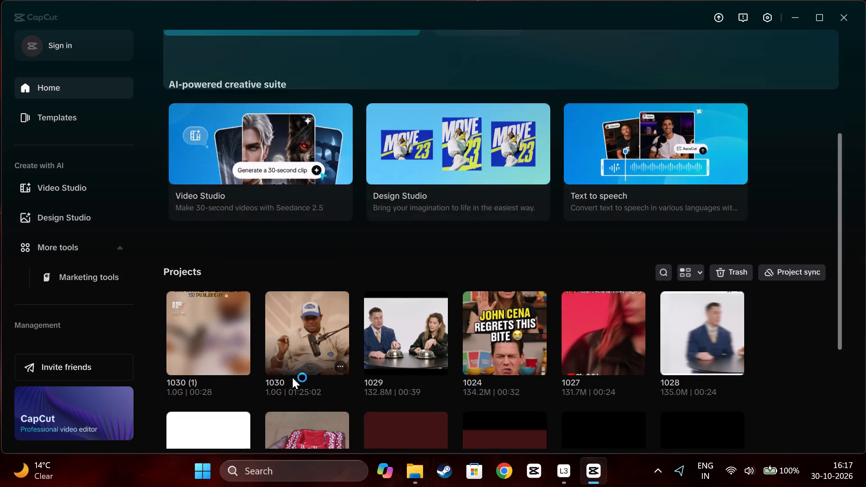
{"action": "left_click", "coordinate": [222, 300]}
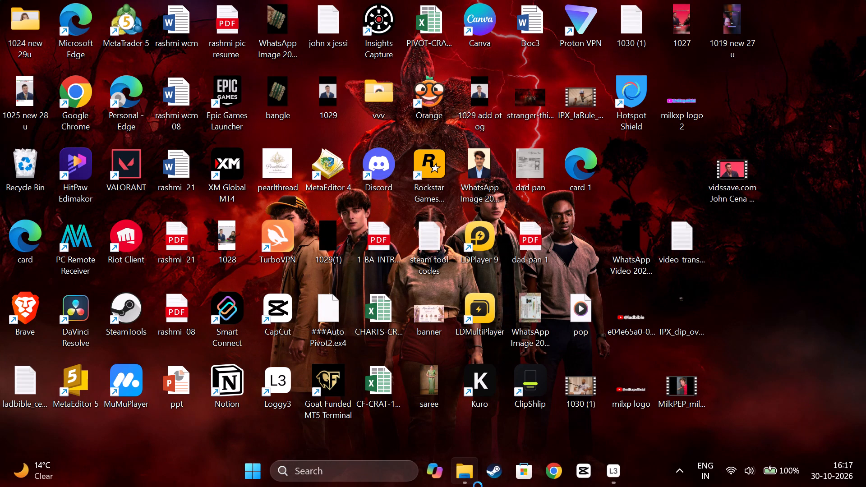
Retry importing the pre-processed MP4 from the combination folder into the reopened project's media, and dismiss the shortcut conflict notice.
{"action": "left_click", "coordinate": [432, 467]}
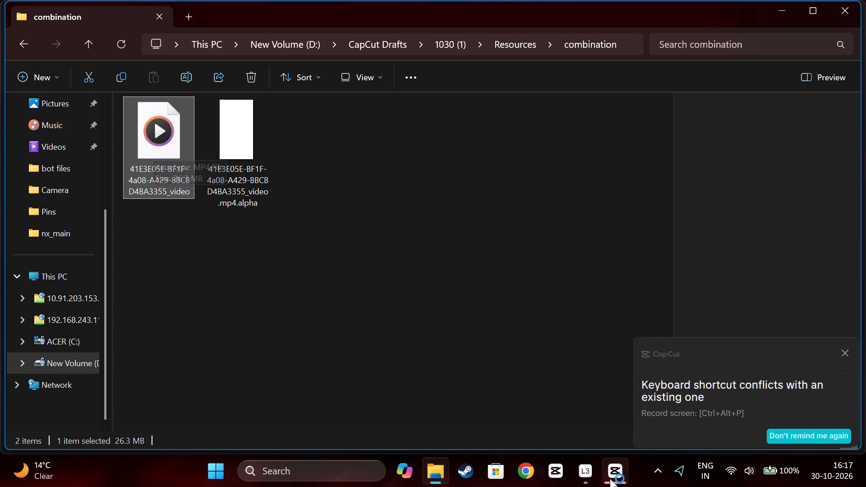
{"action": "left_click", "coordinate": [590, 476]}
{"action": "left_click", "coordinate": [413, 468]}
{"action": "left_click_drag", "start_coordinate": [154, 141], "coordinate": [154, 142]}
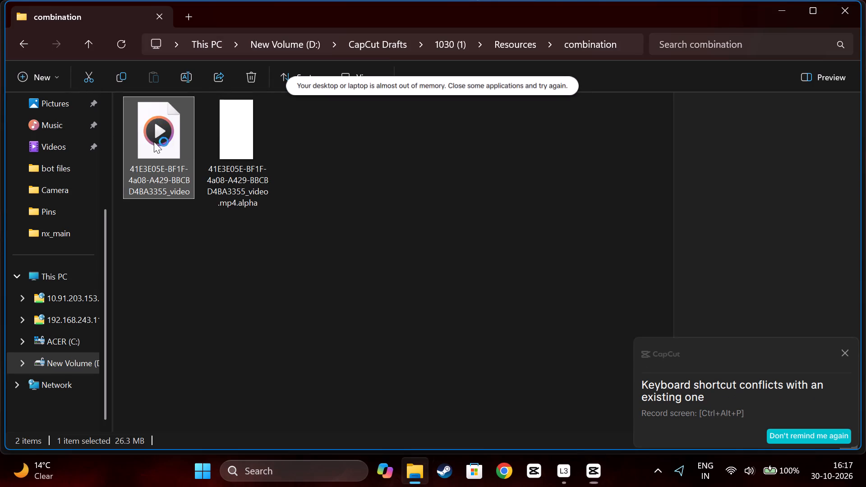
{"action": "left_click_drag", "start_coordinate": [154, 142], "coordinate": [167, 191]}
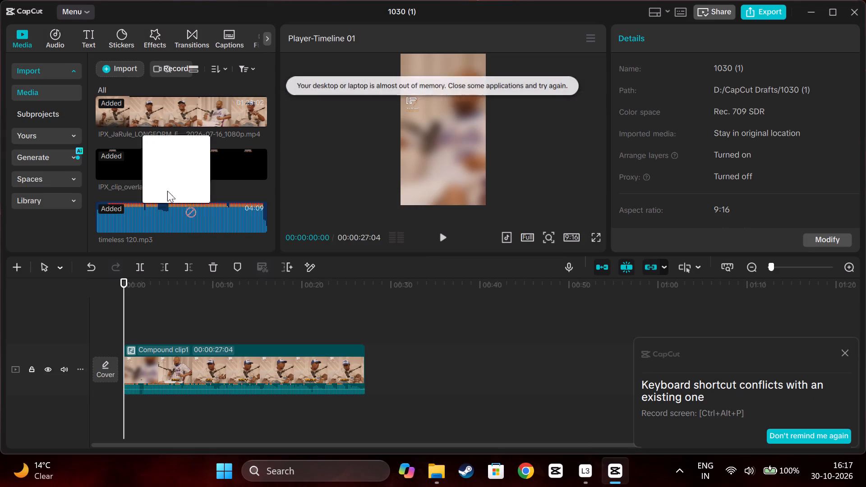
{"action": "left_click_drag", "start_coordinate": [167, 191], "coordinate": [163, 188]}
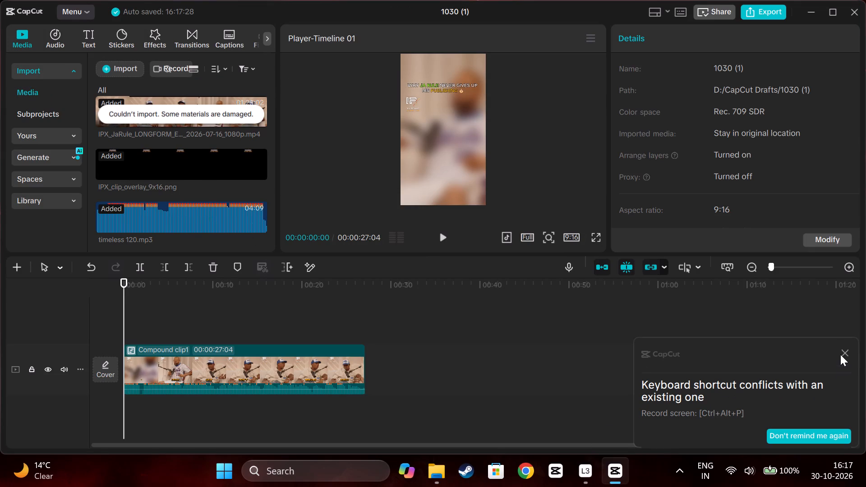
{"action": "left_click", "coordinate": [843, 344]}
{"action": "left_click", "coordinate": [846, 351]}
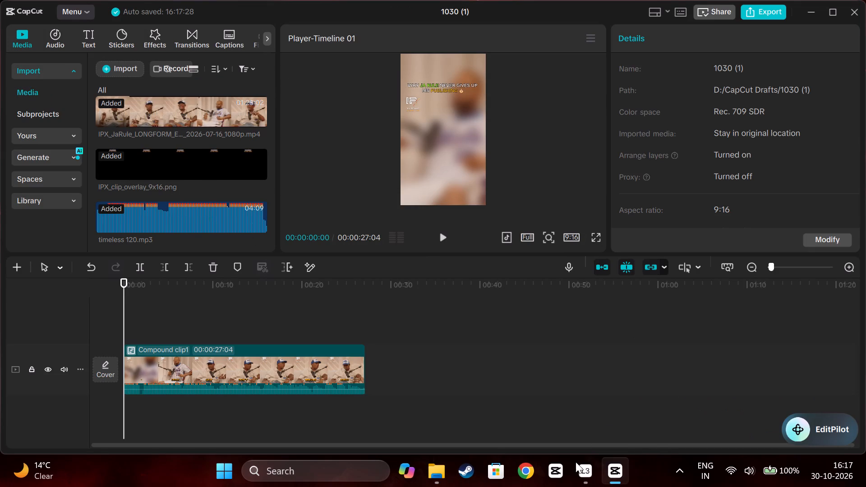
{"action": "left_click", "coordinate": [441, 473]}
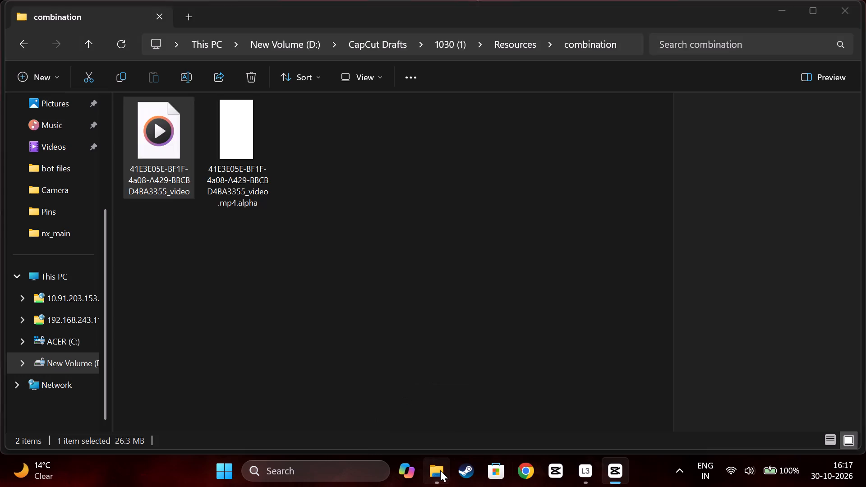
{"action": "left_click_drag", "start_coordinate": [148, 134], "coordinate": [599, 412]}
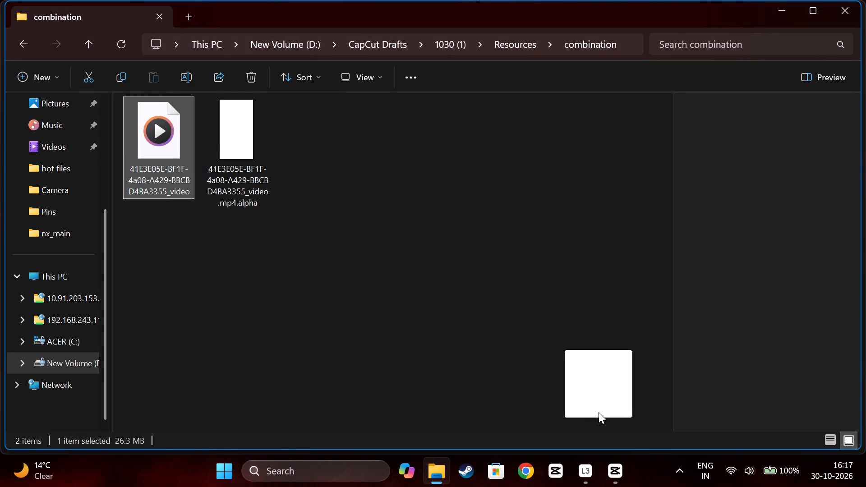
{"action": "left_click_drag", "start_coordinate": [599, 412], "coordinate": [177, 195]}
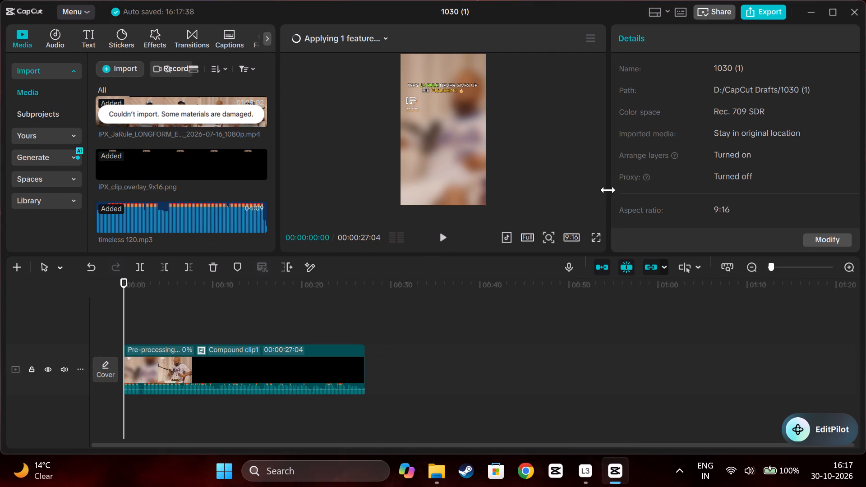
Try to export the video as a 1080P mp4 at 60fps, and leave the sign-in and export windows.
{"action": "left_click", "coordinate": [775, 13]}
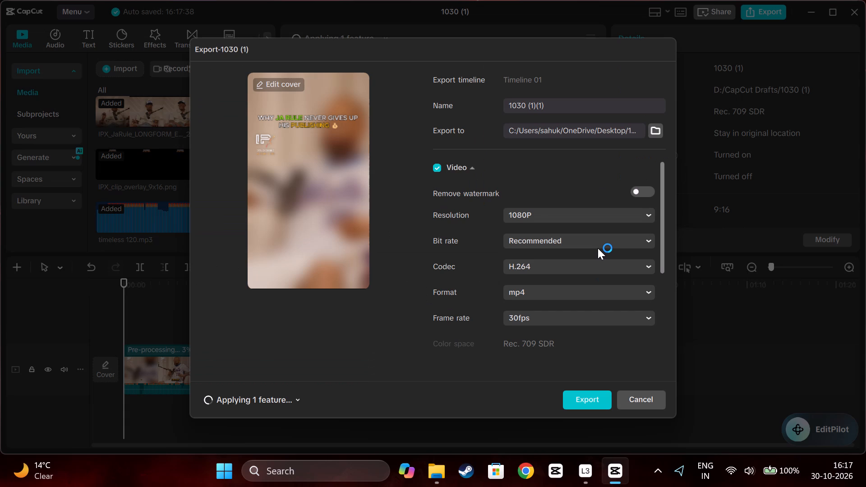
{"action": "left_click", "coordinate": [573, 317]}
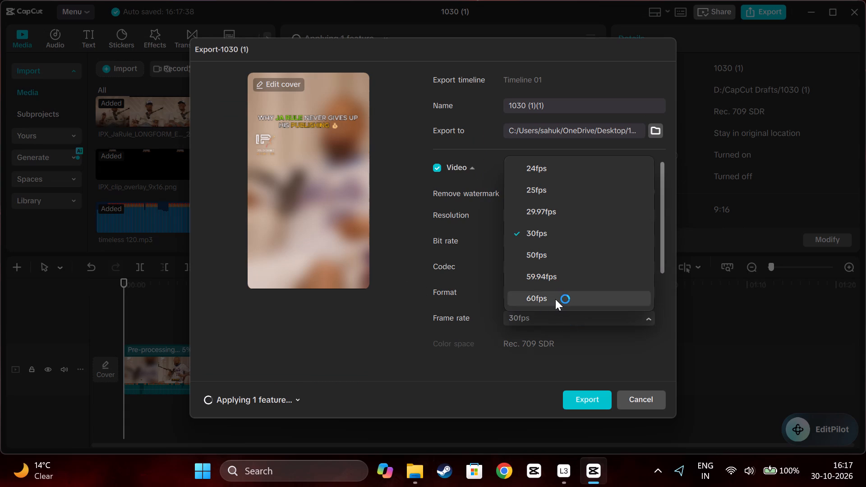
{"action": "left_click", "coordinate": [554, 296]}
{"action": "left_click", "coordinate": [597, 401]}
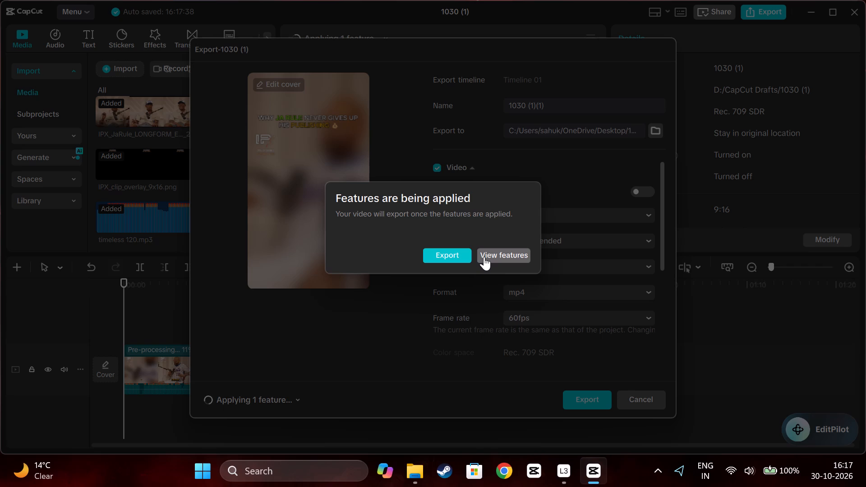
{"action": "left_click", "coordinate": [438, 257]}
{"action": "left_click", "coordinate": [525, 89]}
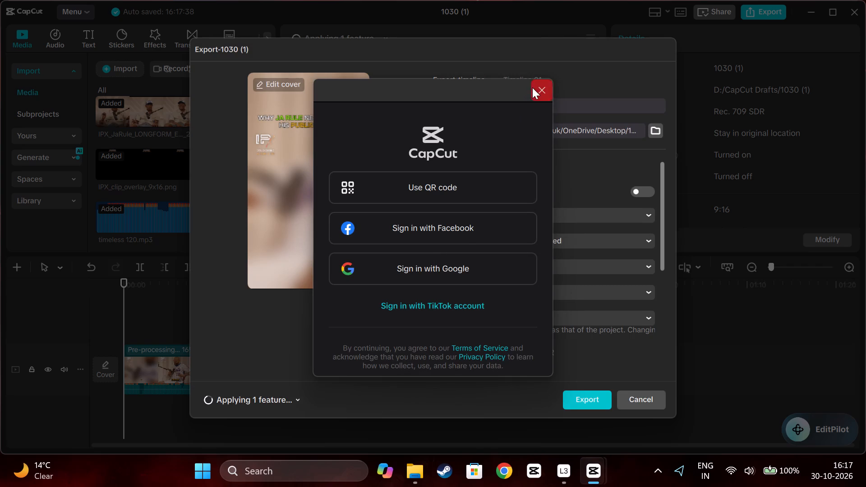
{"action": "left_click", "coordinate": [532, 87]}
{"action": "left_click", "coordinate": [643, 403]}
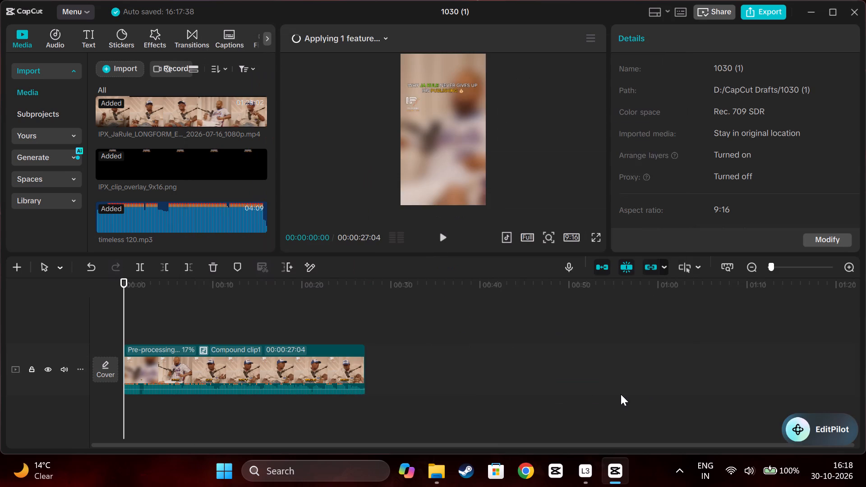
Check the pre-processing progress of Compound clip1 and undo its pre-process on the timeline.
{"action": "left_click", "coordinate": [377, 33]}
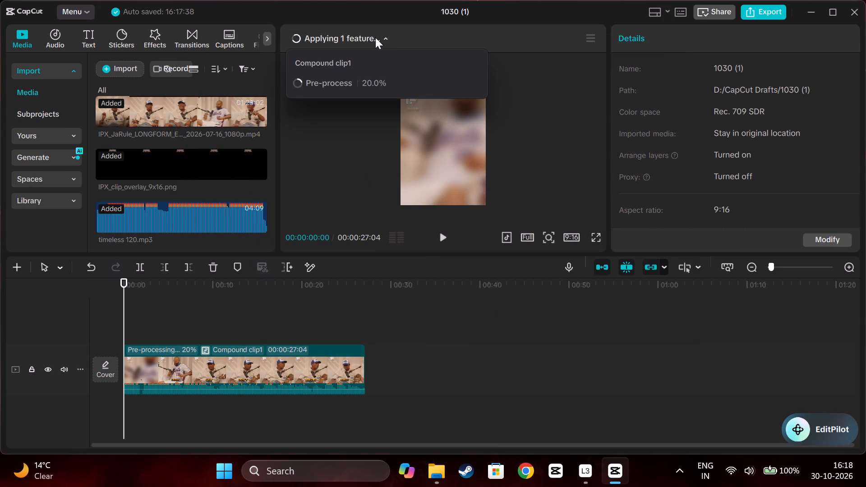
{"action": "left_click", "coordinate": [358, 79]}
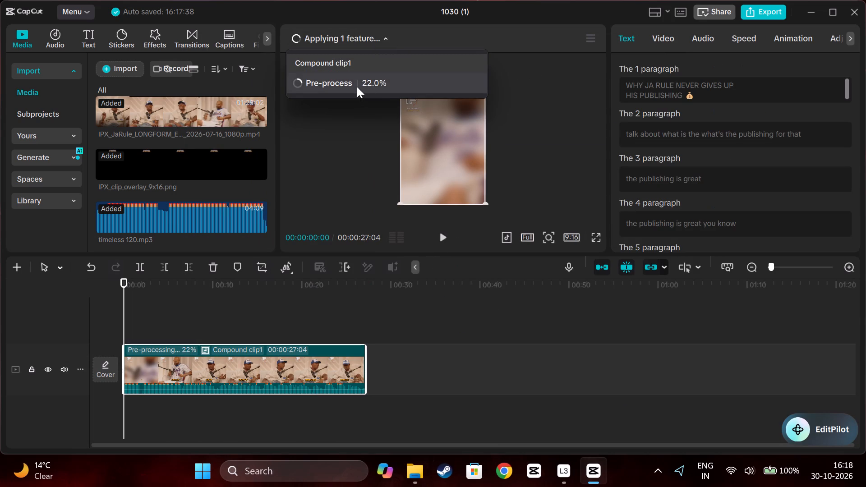
{"action": "right_click", "coordinate": [267, 370]}
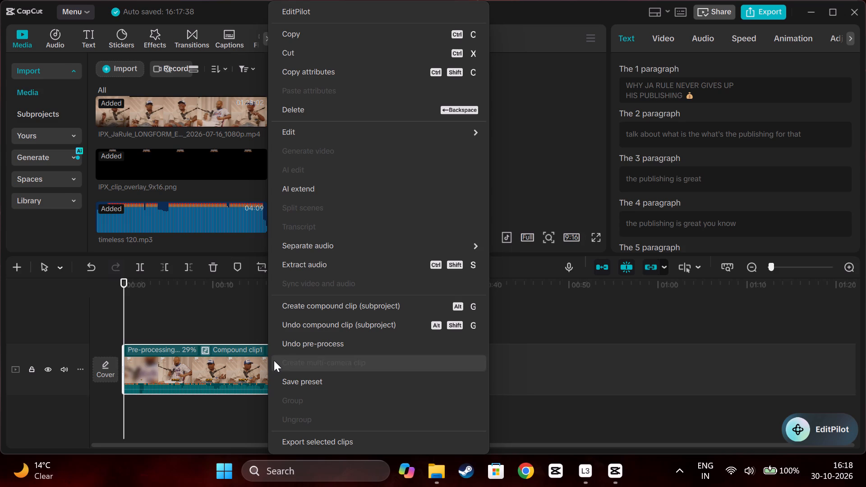
{"action": "left_click", "coordinate": [287, 347]}
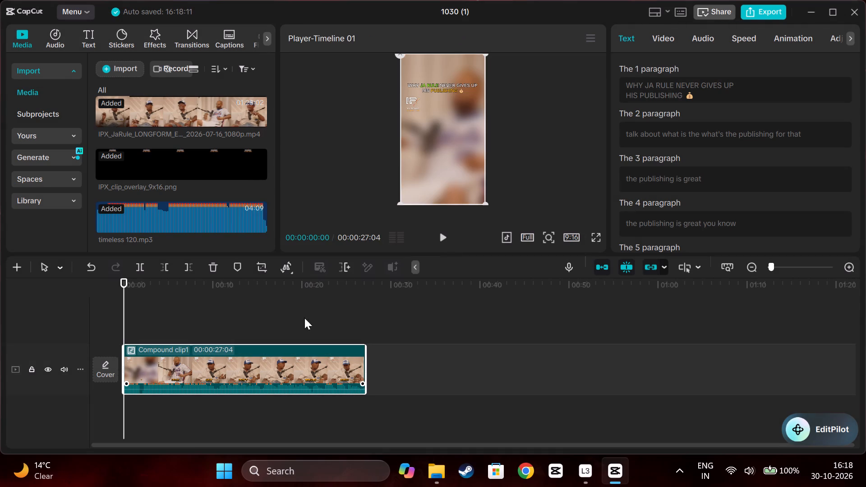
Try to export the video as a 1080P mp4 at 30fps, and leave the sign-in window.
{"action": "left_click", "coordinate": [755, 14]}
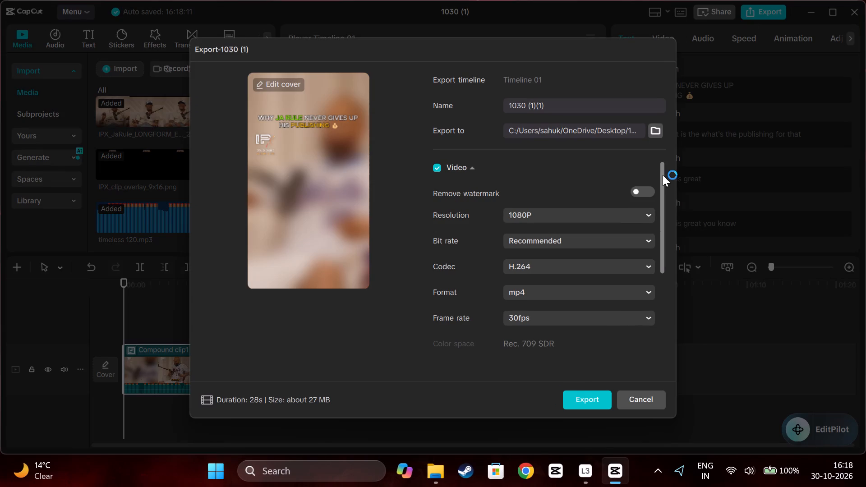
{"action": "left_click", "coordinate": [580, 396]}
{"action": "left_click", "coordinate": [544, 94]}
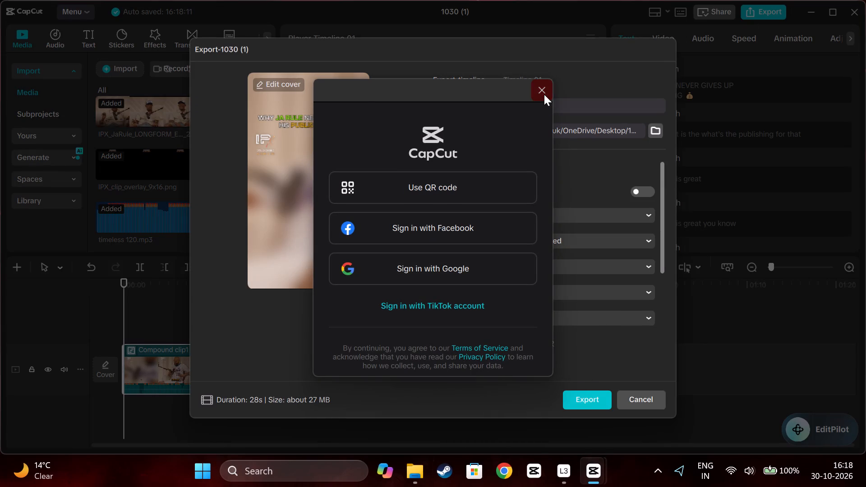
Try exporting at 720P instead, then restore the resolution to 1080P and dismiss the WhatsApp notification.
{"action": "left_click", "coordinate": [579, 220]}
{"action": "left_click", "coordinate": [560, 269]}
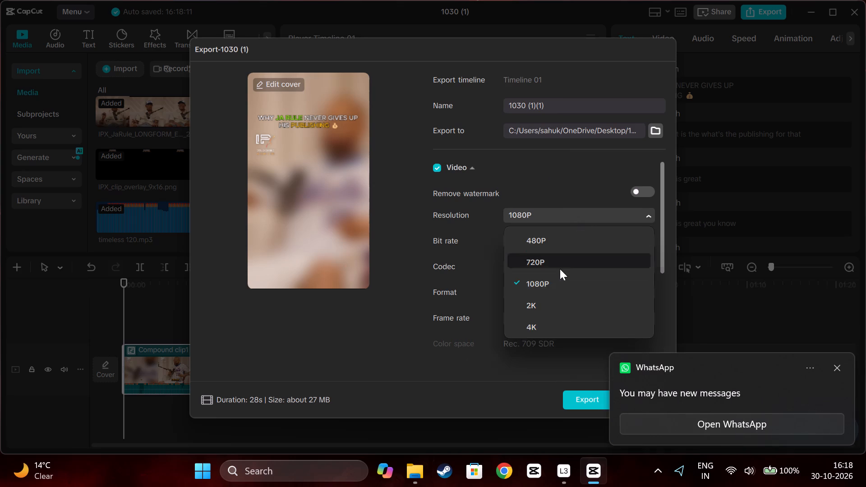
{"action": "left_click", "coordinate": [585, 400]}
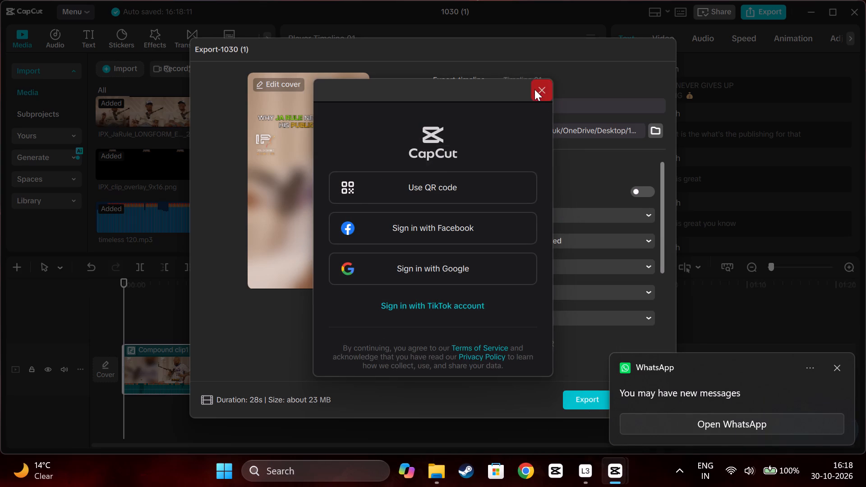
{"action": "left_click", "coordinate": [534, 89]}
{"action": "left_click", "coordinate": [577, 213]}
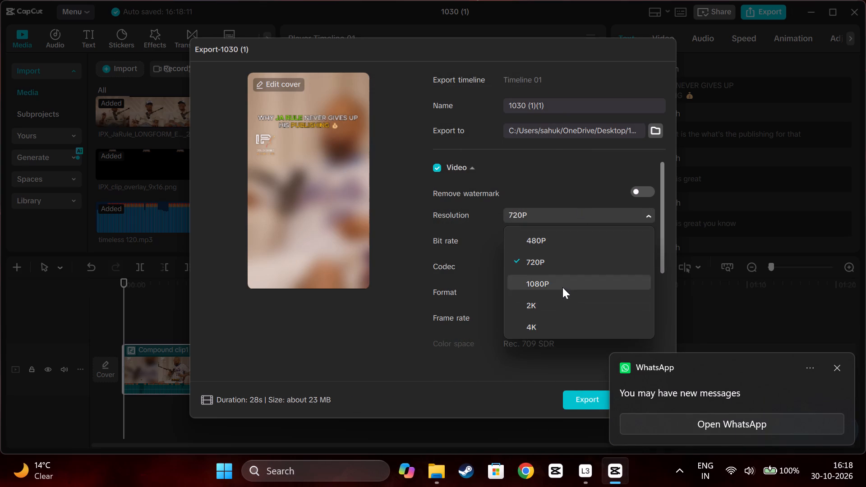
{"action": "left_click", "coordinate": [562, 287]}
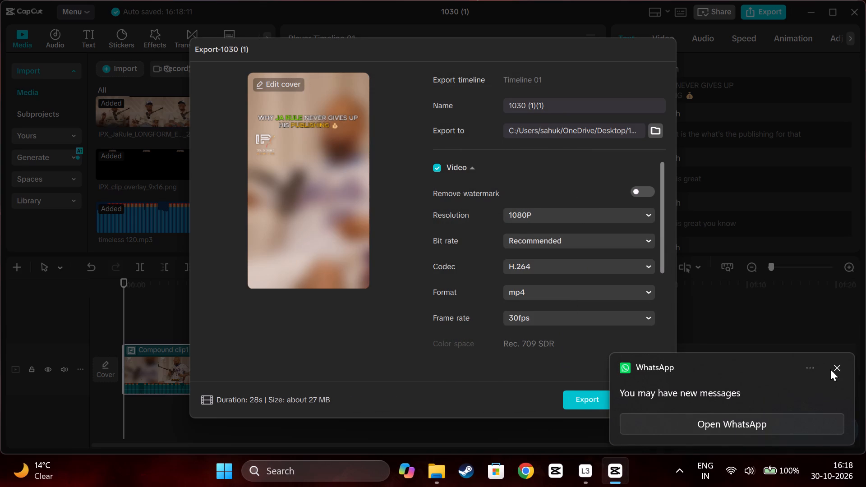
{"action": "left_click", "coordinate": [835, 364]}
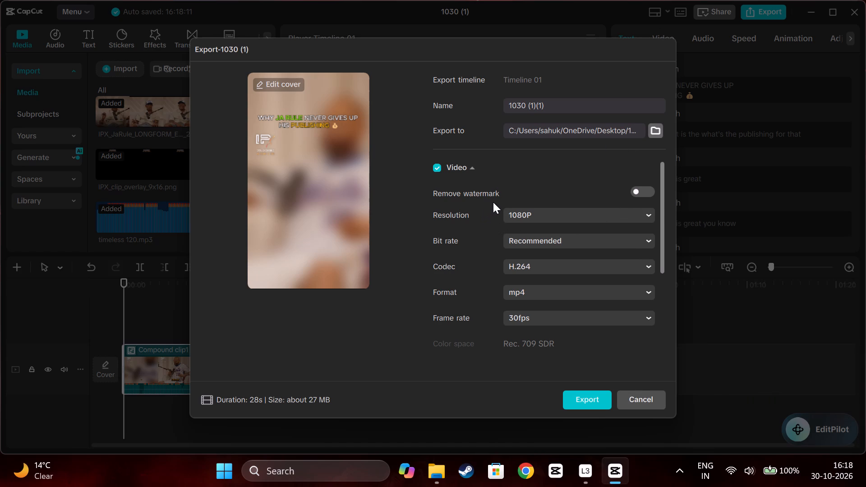
Turn on watermark removal, agreeing to its terms of service, and retry the 1080P export, leaving the sign-in window.
{"action": "left_click", "coordinate": [649, 191]}
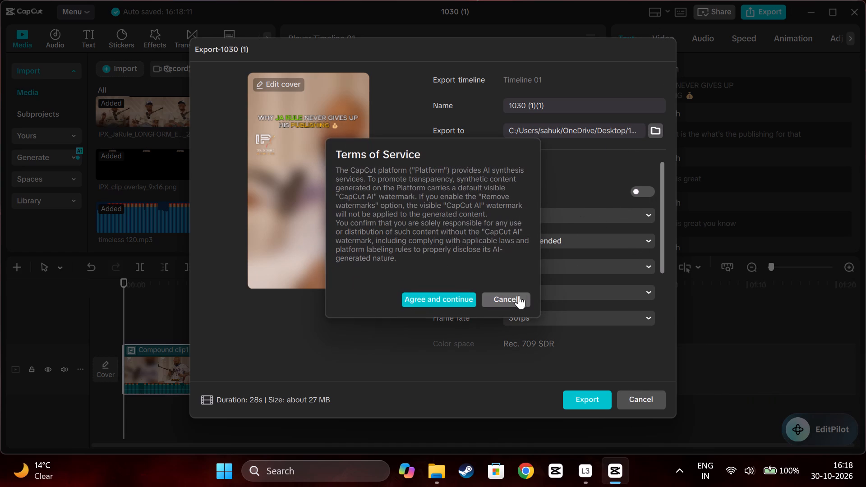
{"action": "left_click", "coordinate": [465, 301]}
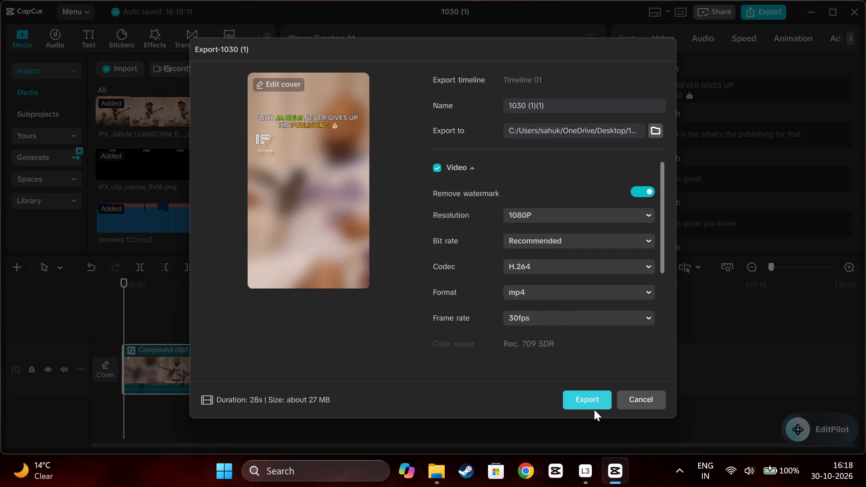
{"action": "left_click", "coordinate": [595, 405]}
{"action": "left_click", "coordinate": [539, 87]}
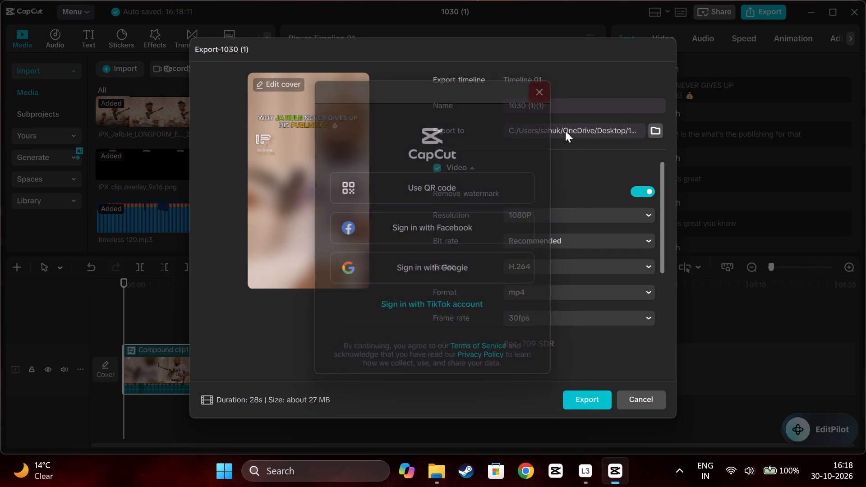
Turn off Remove watermark in the export settings and leave the export window.
{"action": "left_click", "coordinate": [641, 186]}
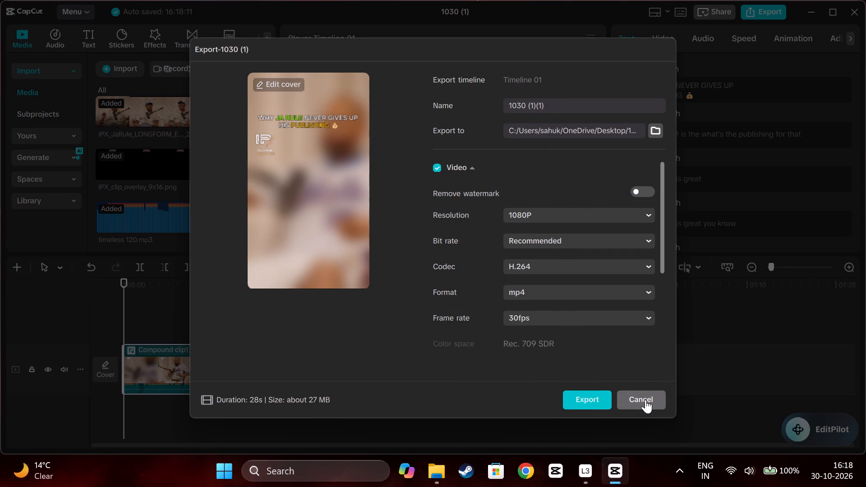
{"action": "left_click", "coordinate": [645, 400]}
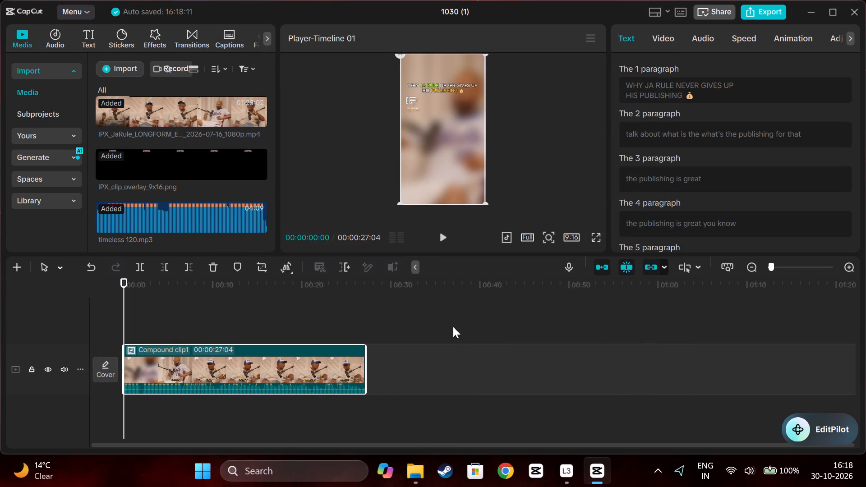
{"action": "scroll", "coordinate": [452, 326], "scroll_direction": "down", "scroll_amount": 3}
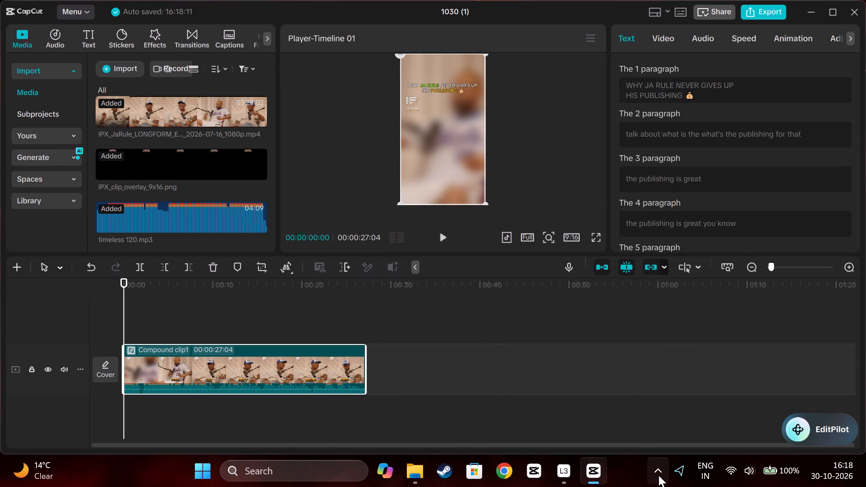
Quit the MuMu emulator that is running in the background.
{"action": "left_click", "coordinate": [659, 475]}
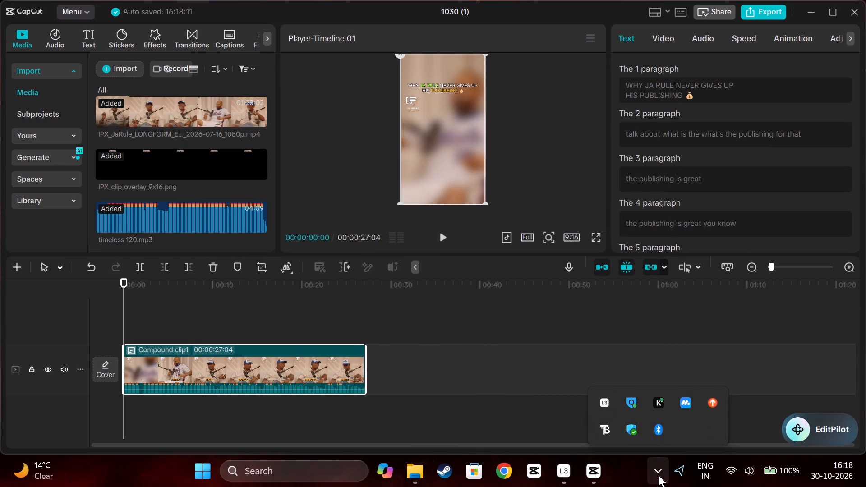
{"action": "right_click", "coordinate": [682, 401]}
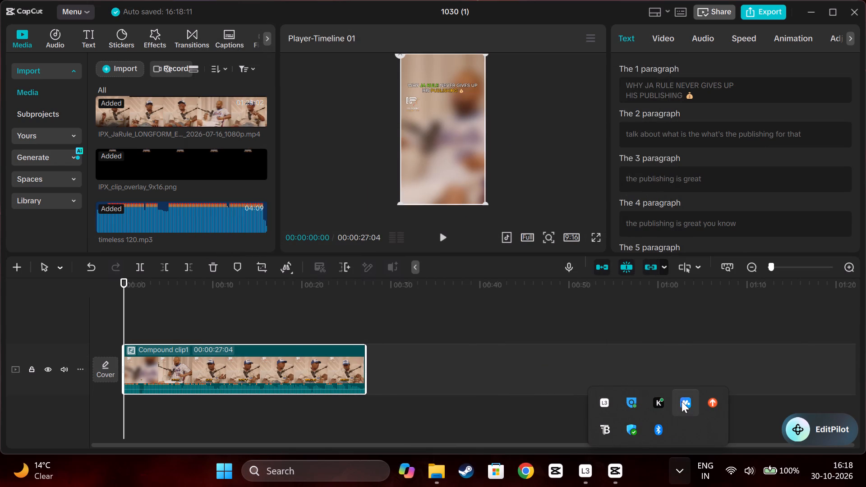
{"action": "left_click", "coordinate": [708, 383]}
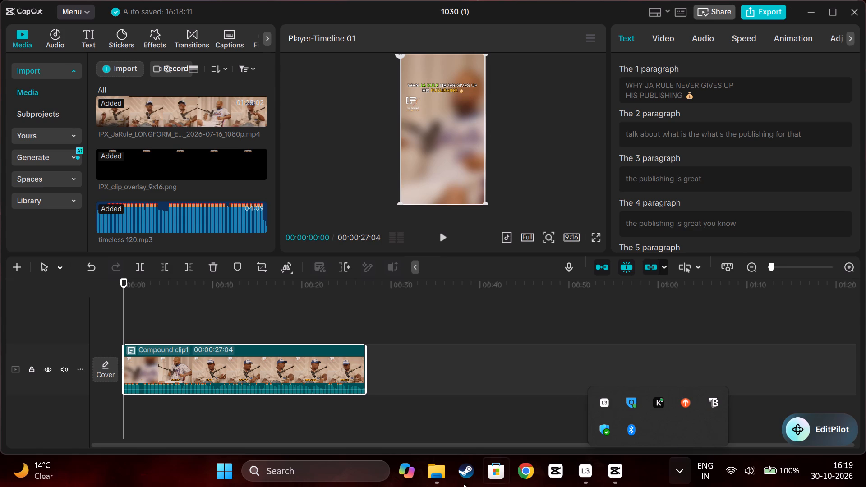
Undo the compound clip (subproject) on the timeline to split Compound clip1 back into its separate tracks.
{"action": "right_click", "coordinate": [322, 363]}
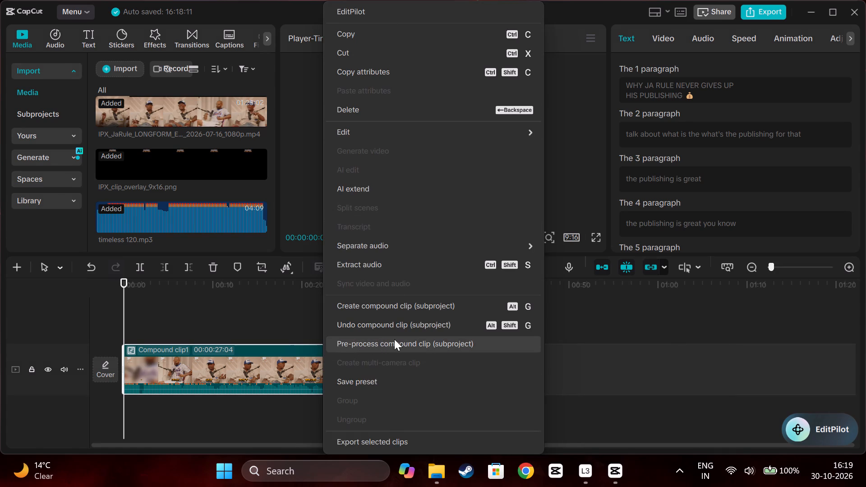
{"action": "left_click", "coordinate": [378, 322]}
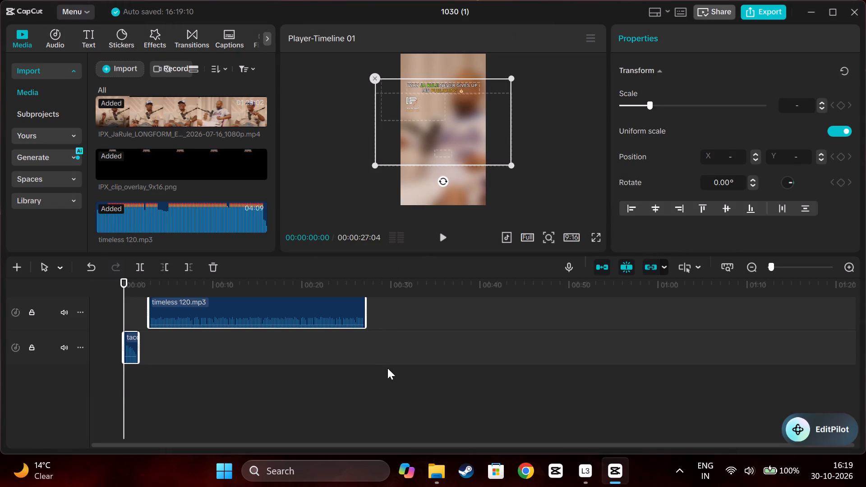
{"action": "scroll", "coordinate": [387, 368], "scroll_direction": "up", "scroll_amount": 12}
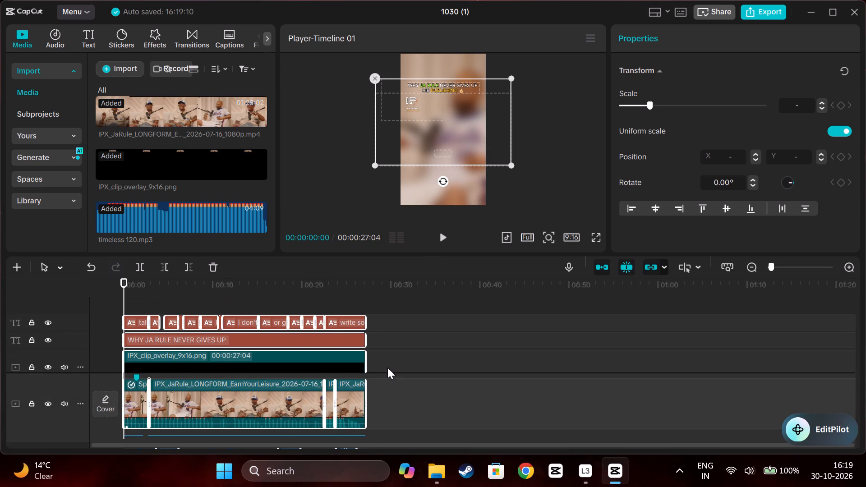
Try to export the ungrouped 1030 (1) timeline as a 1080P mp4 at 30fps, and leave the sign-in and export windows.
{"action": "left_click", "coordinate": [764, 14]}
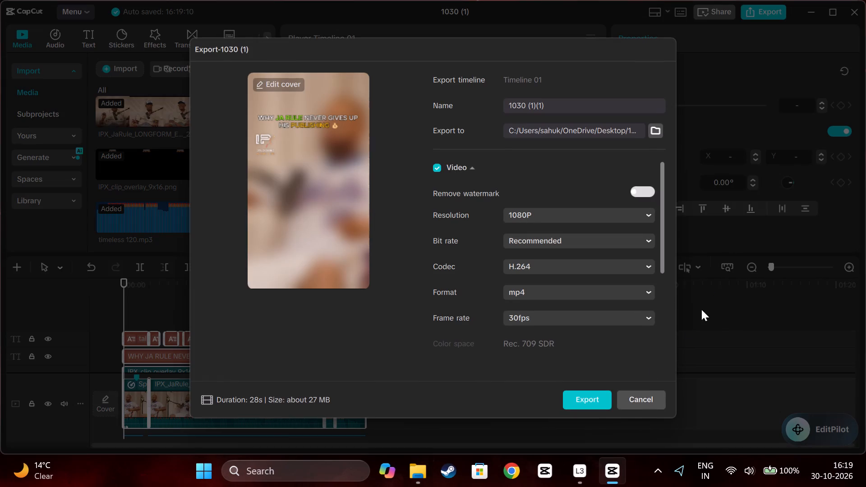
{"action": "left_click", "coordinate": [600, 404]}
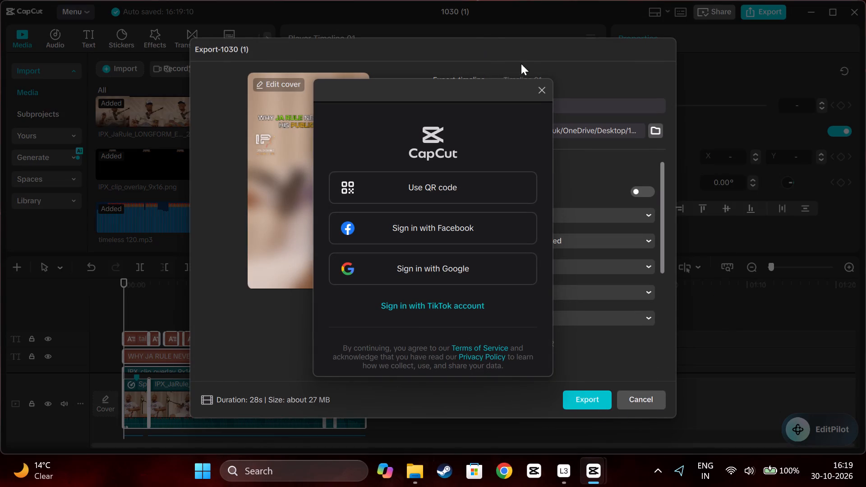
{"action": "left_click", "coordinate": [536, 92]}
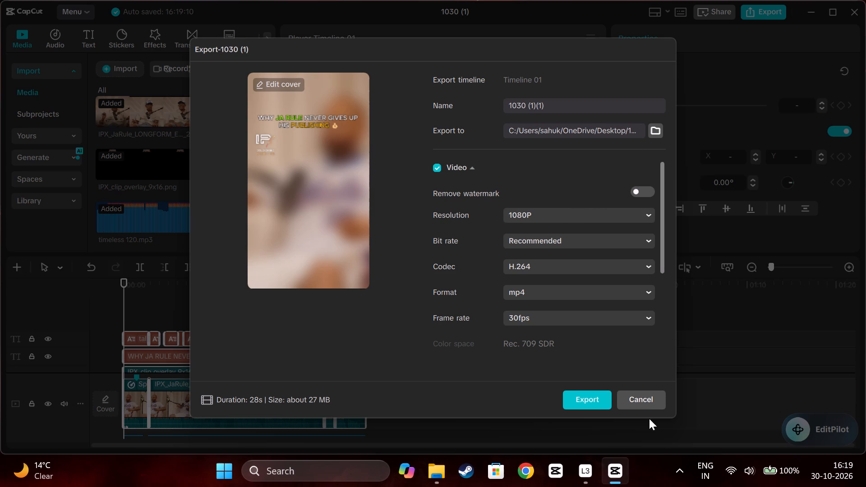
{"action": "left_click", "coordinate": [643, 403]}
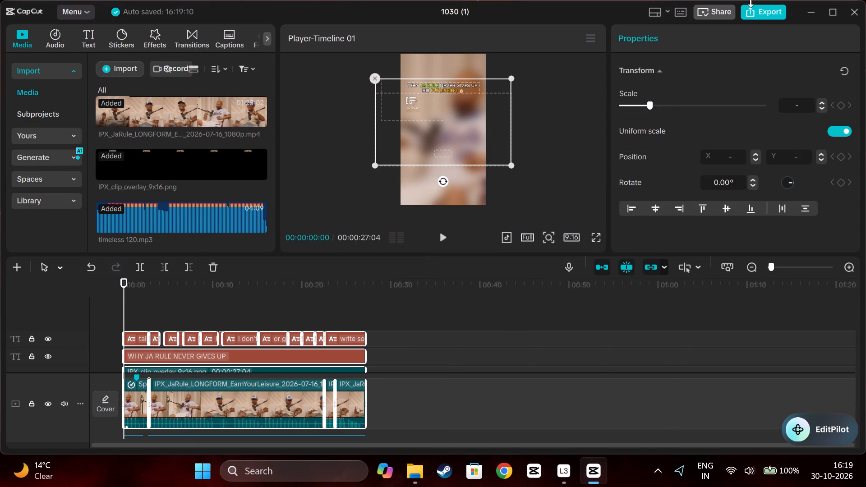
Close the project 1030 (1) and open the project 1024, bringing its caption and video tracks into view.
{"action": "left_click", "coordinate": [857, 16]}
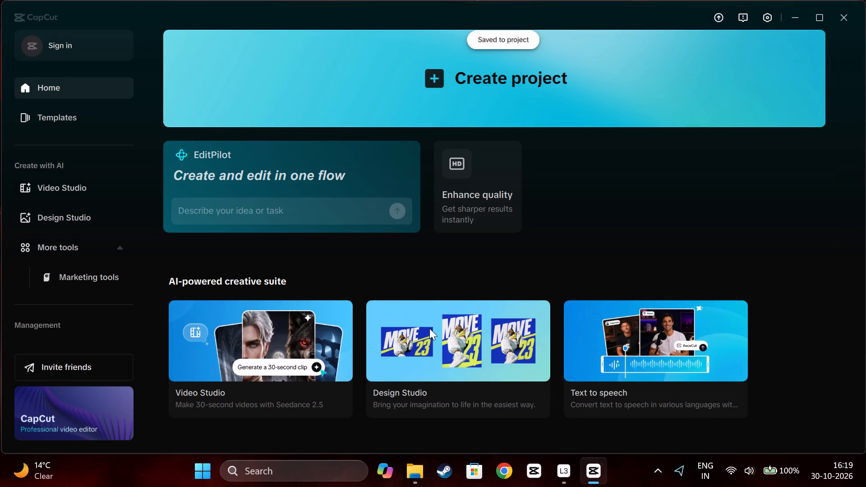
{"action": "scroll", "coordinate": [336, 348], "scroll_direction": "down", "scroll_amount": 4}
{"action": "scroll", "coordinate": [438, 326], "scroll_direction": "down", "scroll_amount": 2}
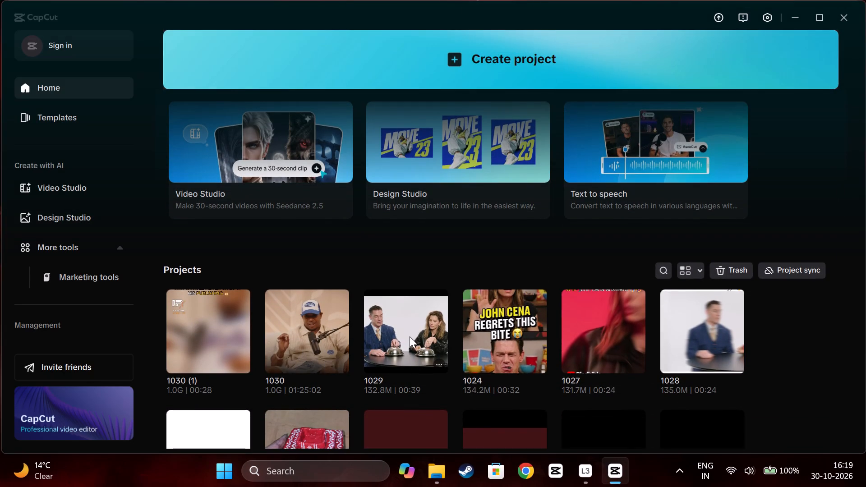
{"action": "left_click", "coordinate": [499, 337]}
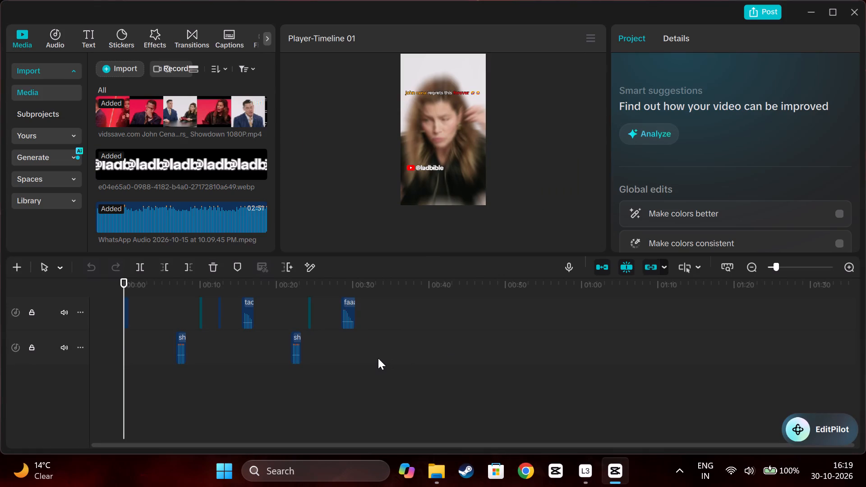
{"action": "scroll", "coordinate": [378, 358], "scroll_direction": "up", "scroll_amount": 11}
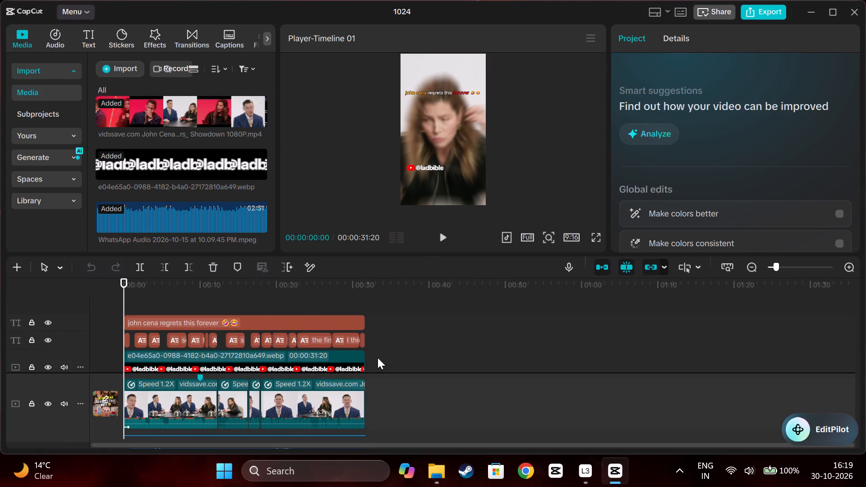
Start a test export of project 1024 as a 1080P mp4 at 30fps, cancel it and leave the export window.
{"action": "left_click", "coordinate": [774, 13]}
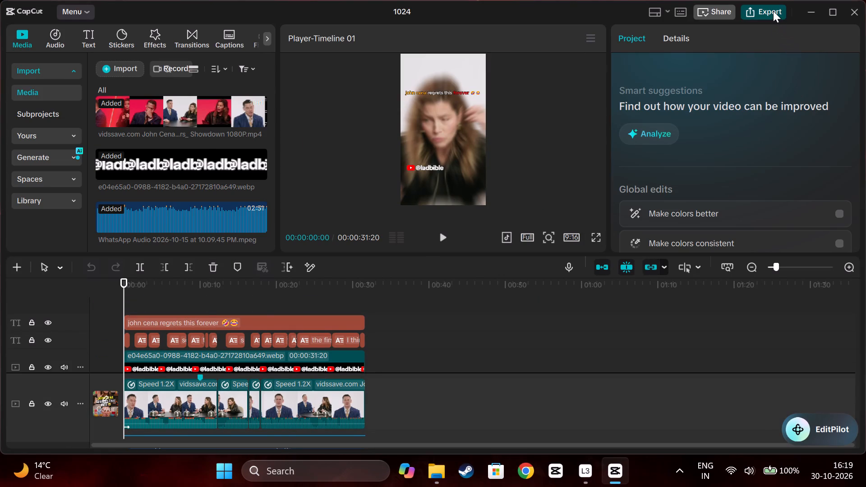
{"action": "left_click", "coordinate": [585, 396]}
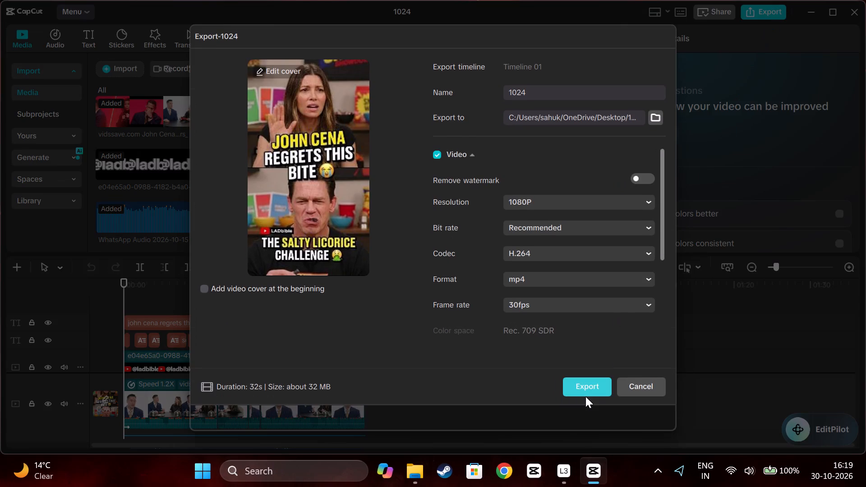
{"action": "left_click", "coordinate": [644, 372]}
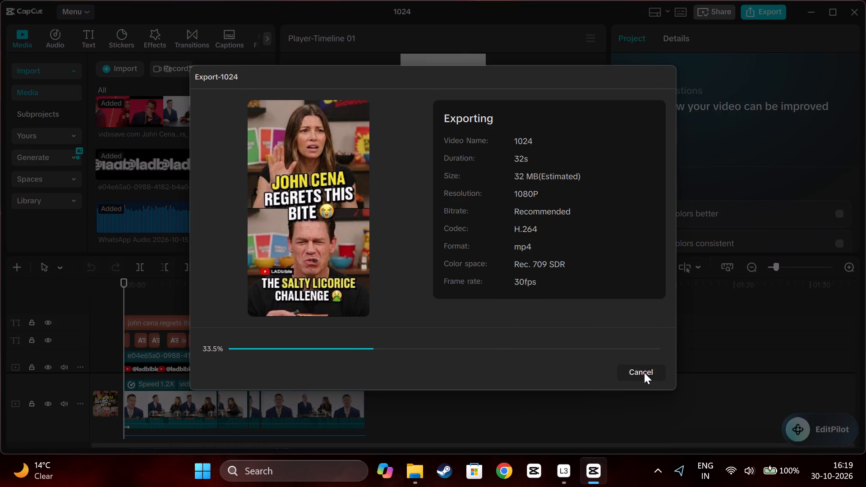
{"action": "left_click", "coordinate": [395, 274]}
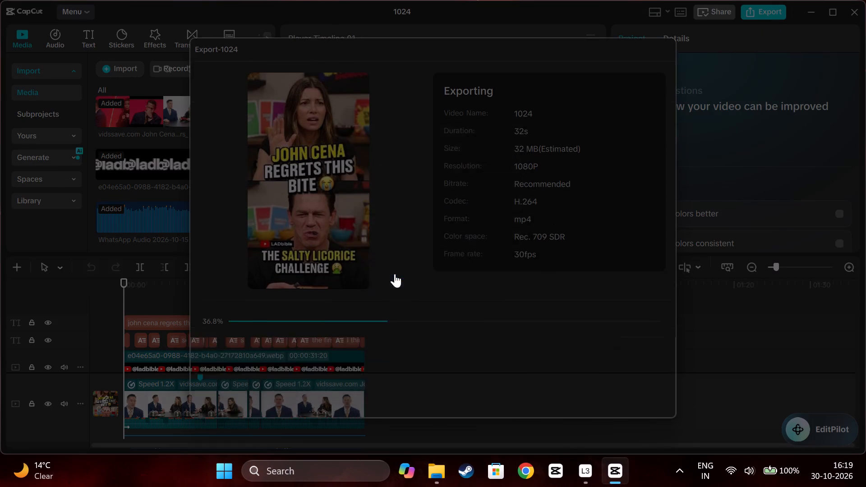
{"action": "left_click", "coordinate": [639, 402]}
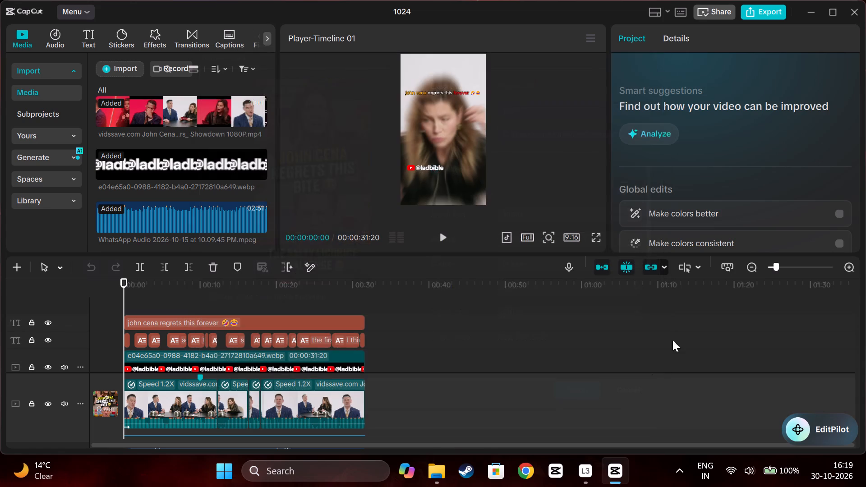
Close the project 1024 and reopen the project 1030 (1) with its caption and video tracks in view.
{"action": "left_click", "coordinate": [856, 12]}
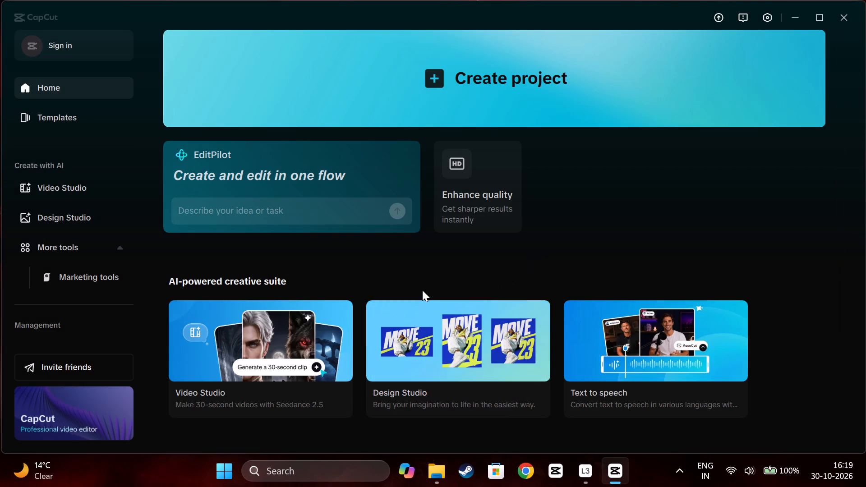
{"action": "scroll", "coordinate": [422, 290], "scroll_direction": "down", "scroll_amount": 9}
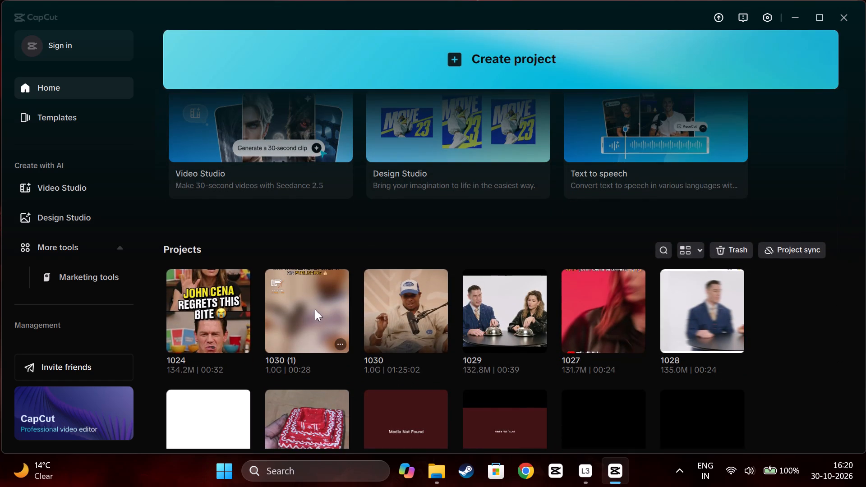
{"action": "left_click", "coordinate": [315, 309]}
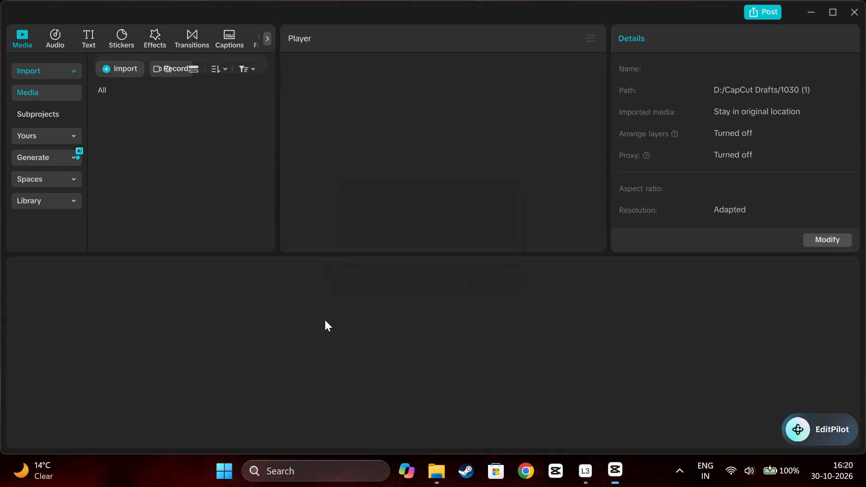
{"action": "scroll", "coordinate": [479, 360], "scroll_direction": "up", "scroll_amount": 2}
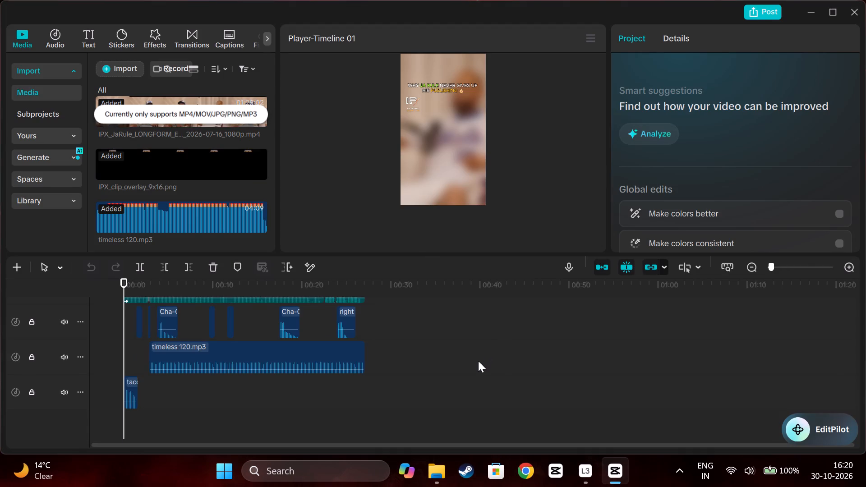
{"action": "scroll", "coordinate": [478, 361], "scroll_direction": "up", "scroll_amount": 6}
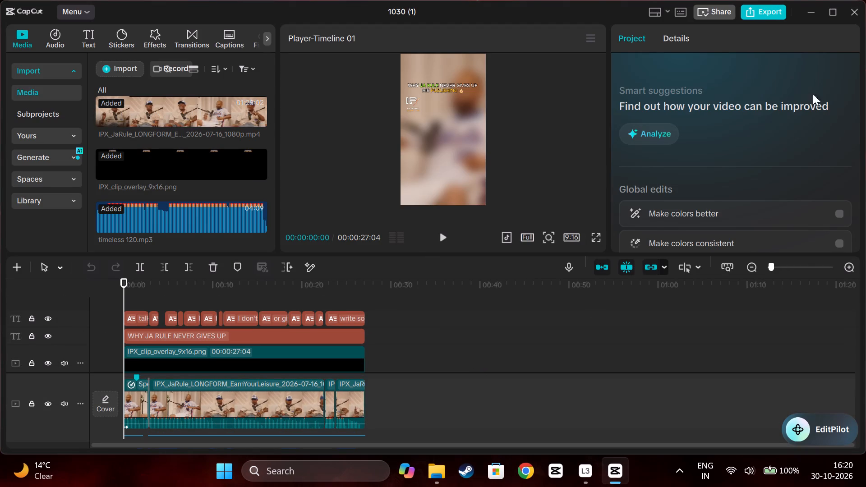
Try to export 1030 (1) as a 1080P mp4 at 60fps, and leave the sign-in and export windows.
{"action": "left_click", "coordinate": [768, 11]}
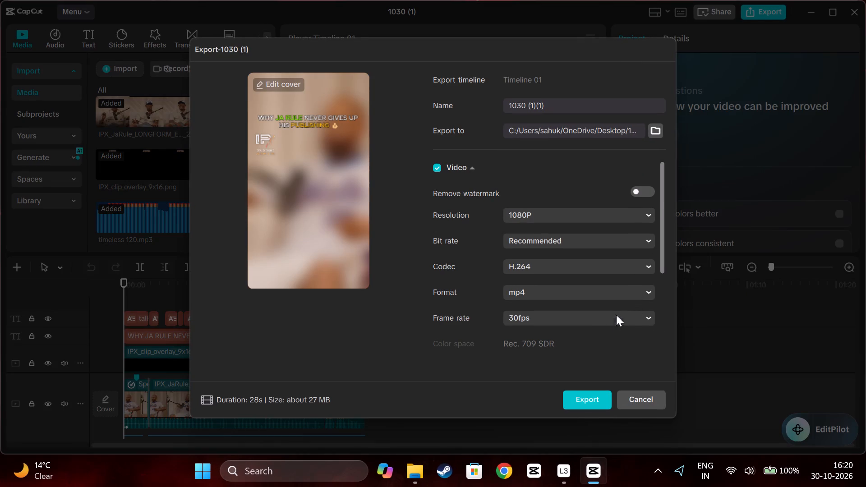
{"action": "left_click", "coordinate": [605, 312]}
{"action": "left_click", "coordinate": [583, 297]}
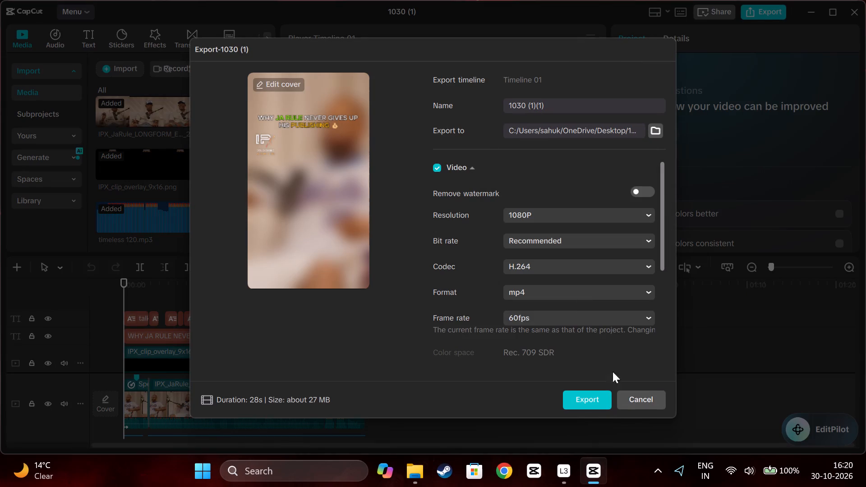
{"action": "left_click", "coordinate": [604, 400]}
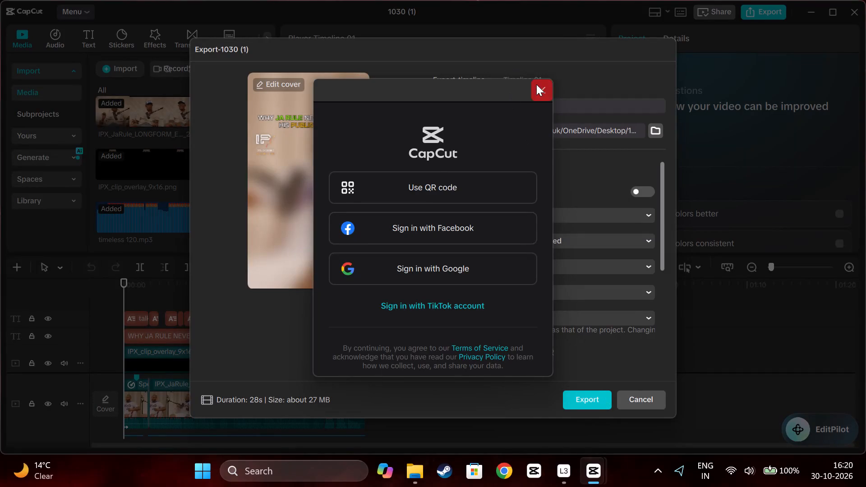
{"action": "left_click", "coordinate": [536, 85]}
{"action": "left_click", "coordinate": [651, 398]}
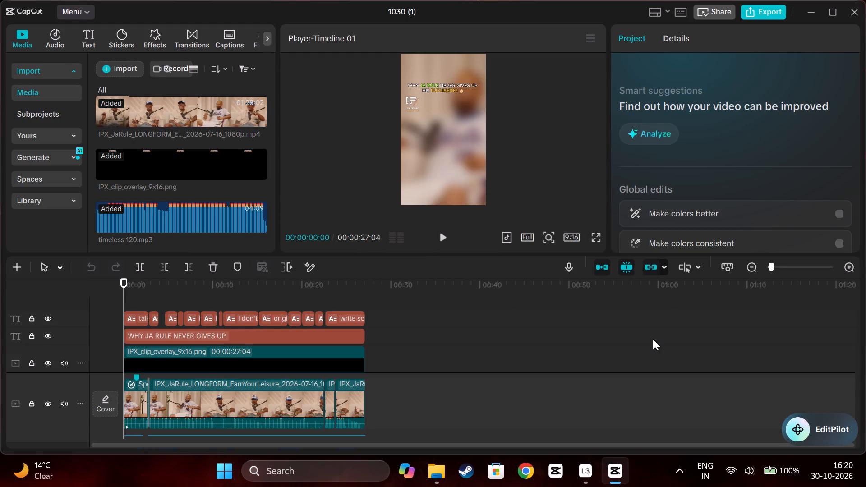
Select every caption clip on the track above the WHY JA RULE NEVER GIVES UP title and delete them all.
{"action": "scroll", "coordinate": [653, 338], "scroll_direction": "down", "scroll_amount": 4}
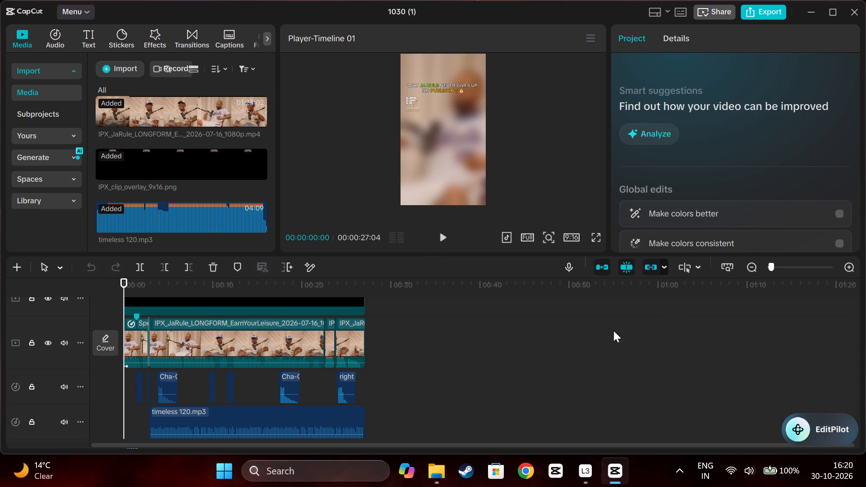
{"action": "scroll", "coordinate": [421, 378], "scroll_direction": "up", "scroll_amount": 6}
{"action": "scroll", "coordinate": [421, 378], "scroll_direction": "down", "scroll_amount": 3}
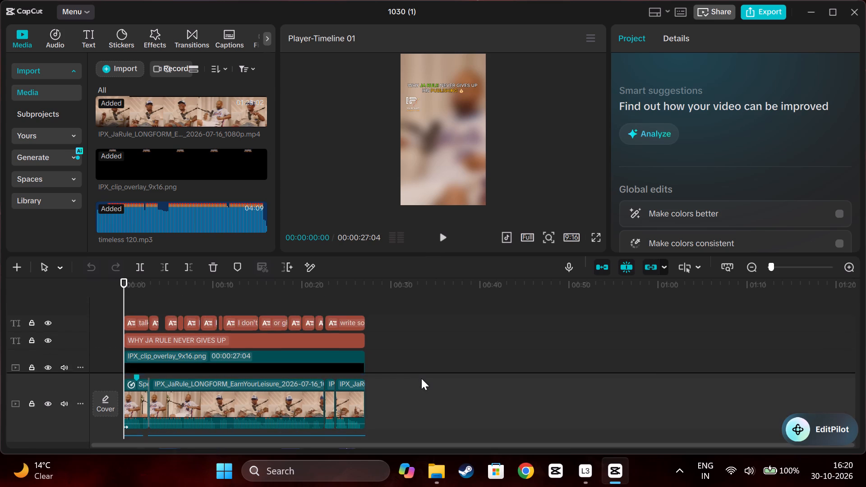
{"action": "scroll", "coordinate": [384, 389], "scroll_direction": "up", "scroll_amount": 2}
{"action": "left_click_drag", "start_coordinate": [391, 322], "coordinate": [311, 321]}
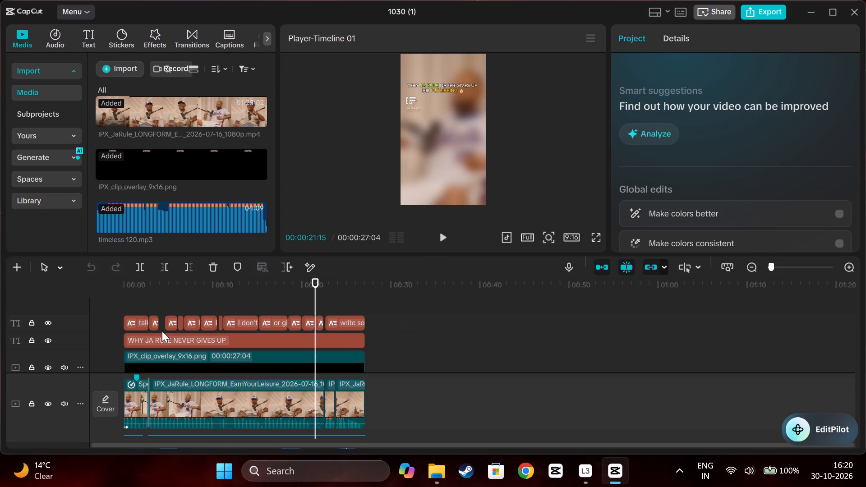
{"action": "left_click_drag", "start_coordinate": [111, 323], "coordinate": [348, 323]}
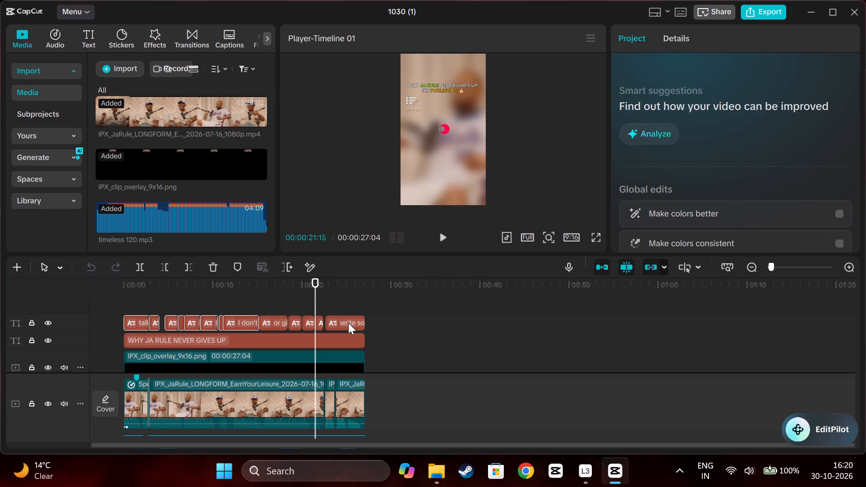
{"action": "left_click_drag", "start_coordinate": [348, 323], "coordinate": [376, 323]}
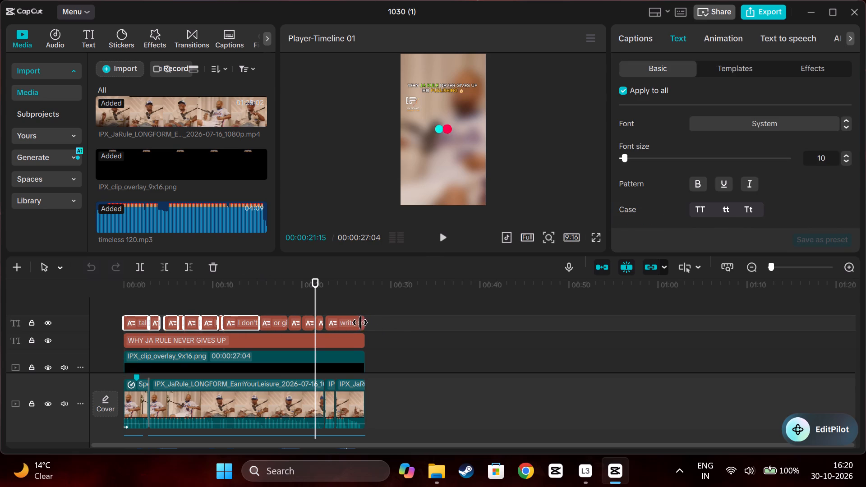
{"action": "left_click", "coordinate": [104, 313]}
{"action": "left_click_drag", "start_coordinate": [108, 308], "coordinate": [123, 307]}
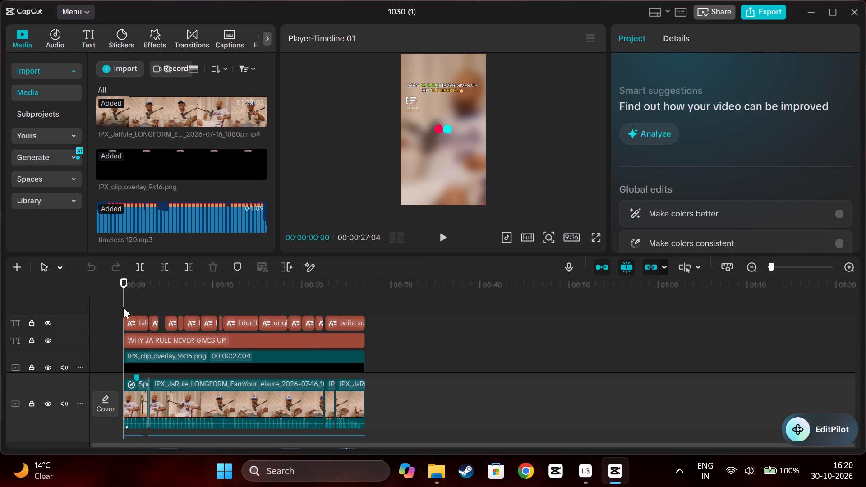
{"action": "left_click_drag", "start_coordinate": [123, 307], "coordinate": [373, 324]}
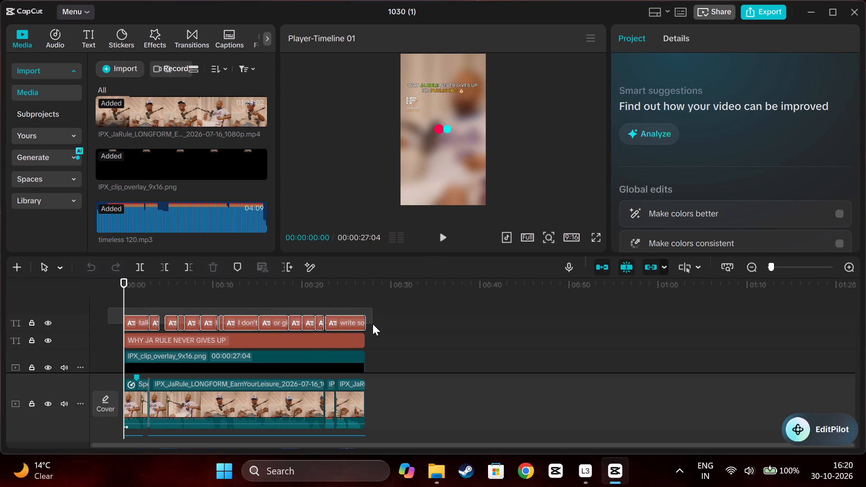
{"action": "left_click_drag", "start_coordinate": [373, 324], "coordinate": [374, 323]}
{"action": "scroll", "coordinate": [376, 374], "scroll_direction": "down", "scroll_amount": 4}
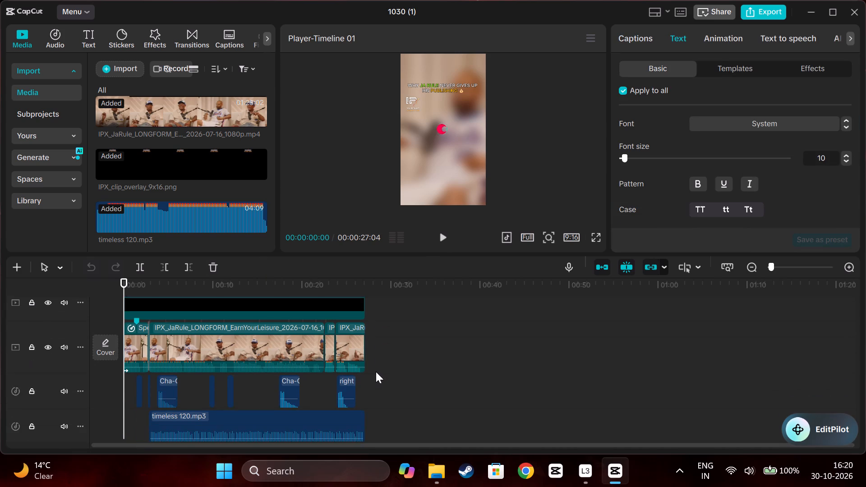
{"action": "scroll", "coordinate": [376, 372], "scroll_direction": "down", "scroll_amount": 5}
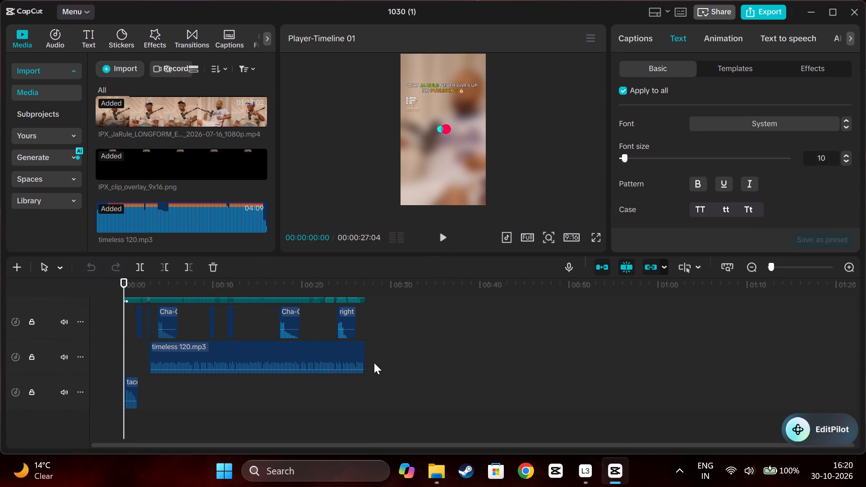
{"action": "scroll", "coordinate": [374, 363], "scroll_direction": "down", "scroll_amount": 2}
{"action": "scroll", "coordinate": [374, 362], "scroll_direction": "up", "scroll_amount": 6}
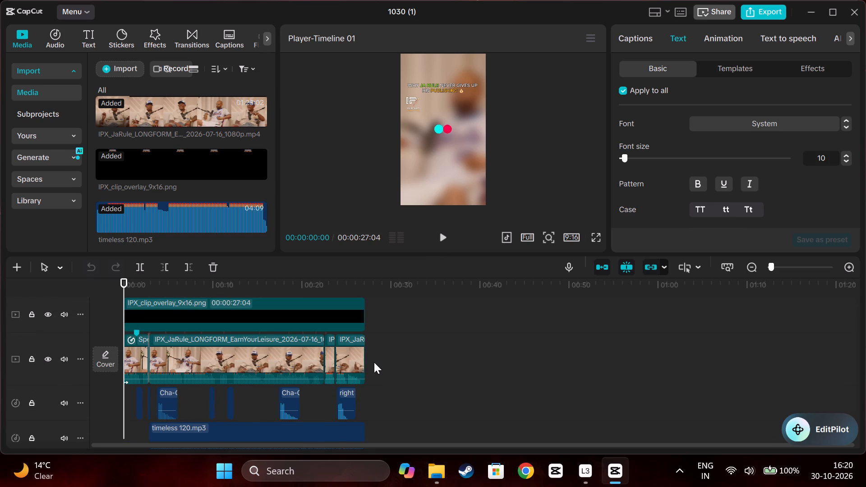
{"action": "scroll", "coordinate": [374, 362], "scroll_direction": "up", "scroll_amount": 3}
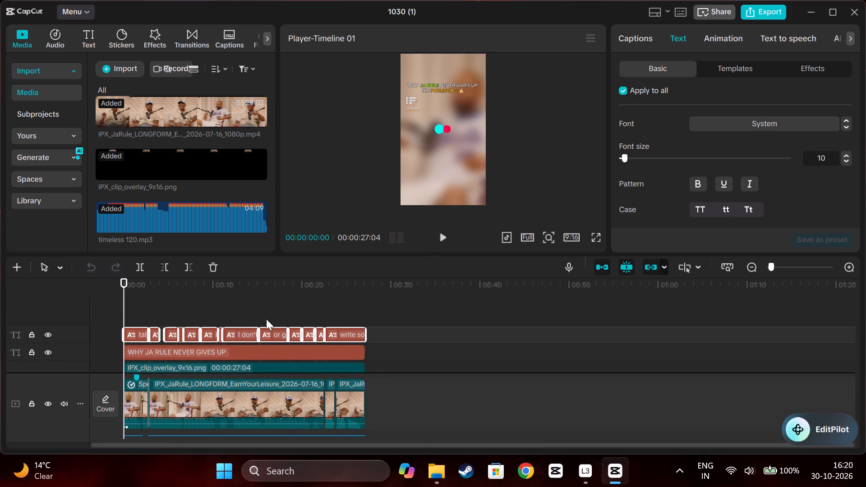
{"action": "left_click", "coordinate": [210, 267]}
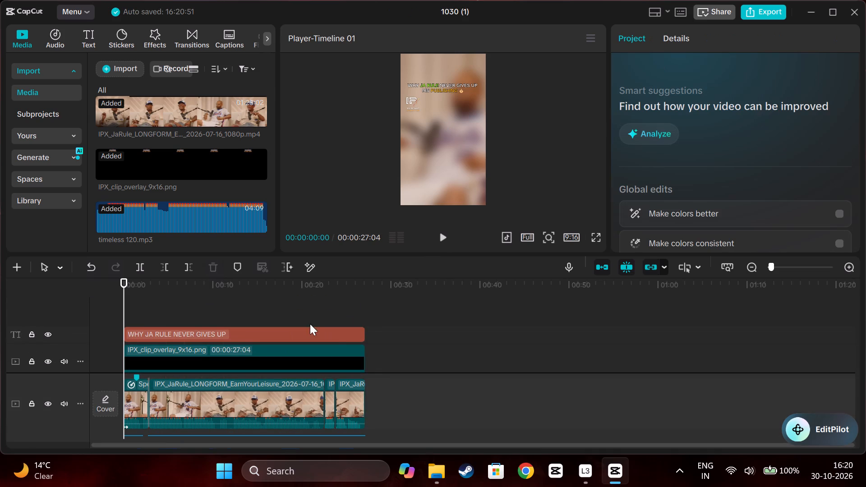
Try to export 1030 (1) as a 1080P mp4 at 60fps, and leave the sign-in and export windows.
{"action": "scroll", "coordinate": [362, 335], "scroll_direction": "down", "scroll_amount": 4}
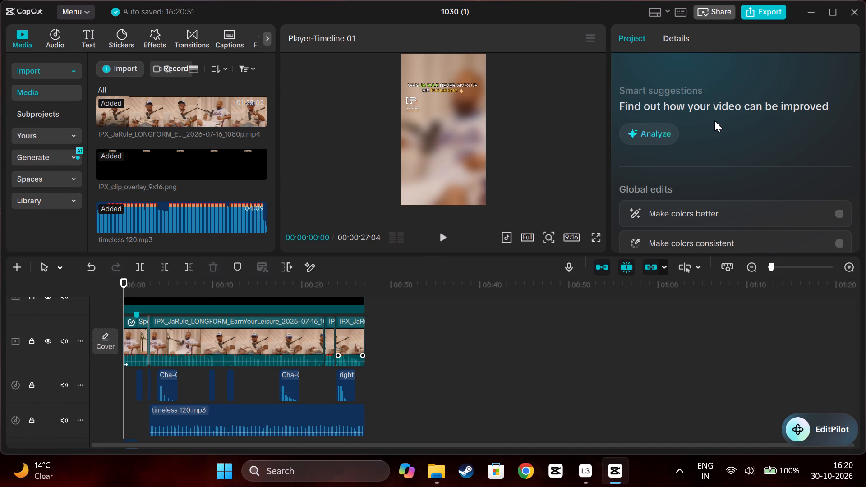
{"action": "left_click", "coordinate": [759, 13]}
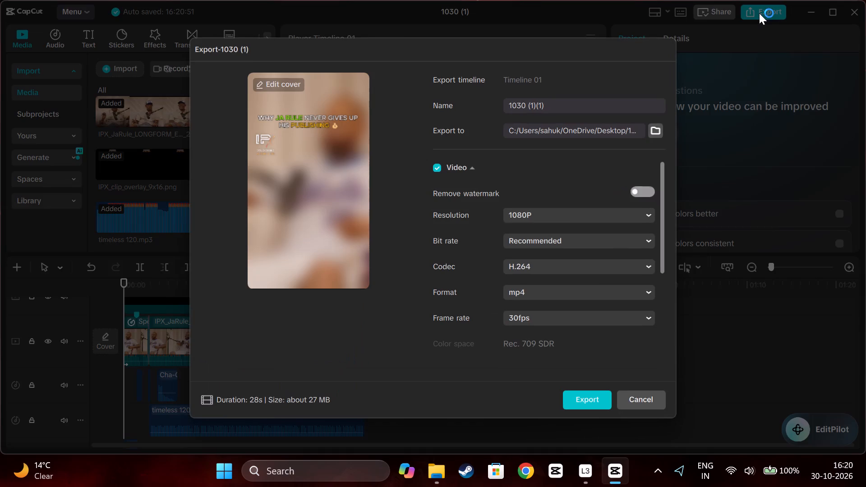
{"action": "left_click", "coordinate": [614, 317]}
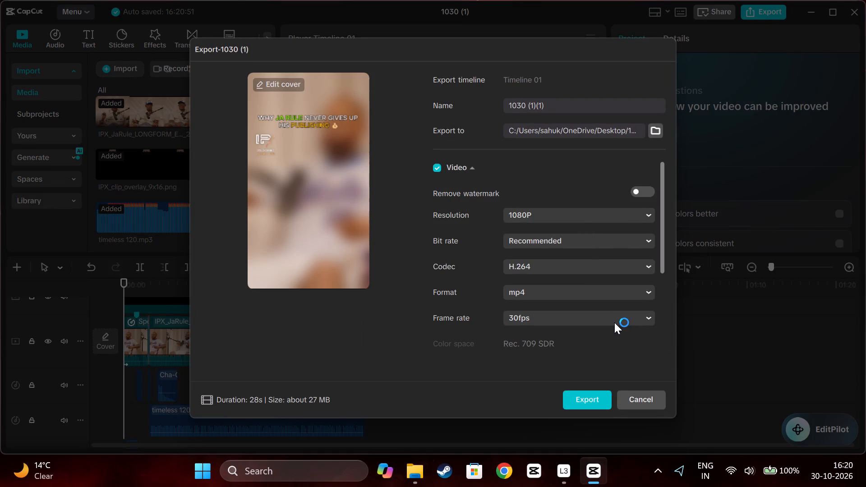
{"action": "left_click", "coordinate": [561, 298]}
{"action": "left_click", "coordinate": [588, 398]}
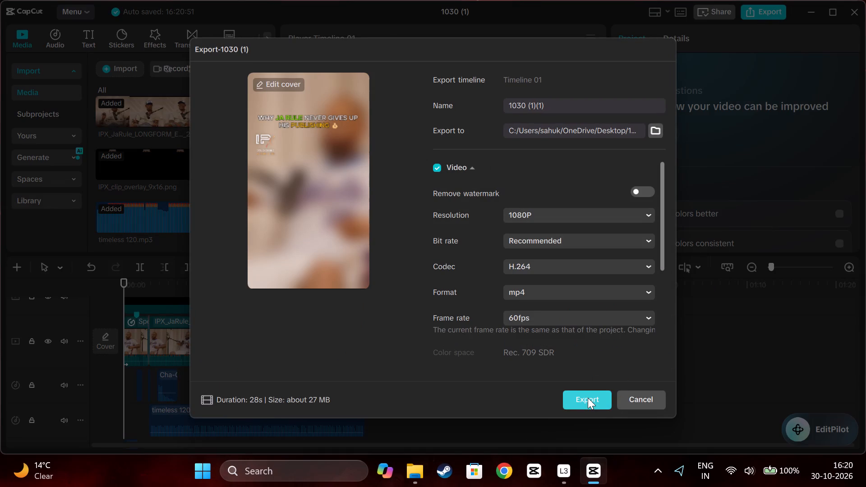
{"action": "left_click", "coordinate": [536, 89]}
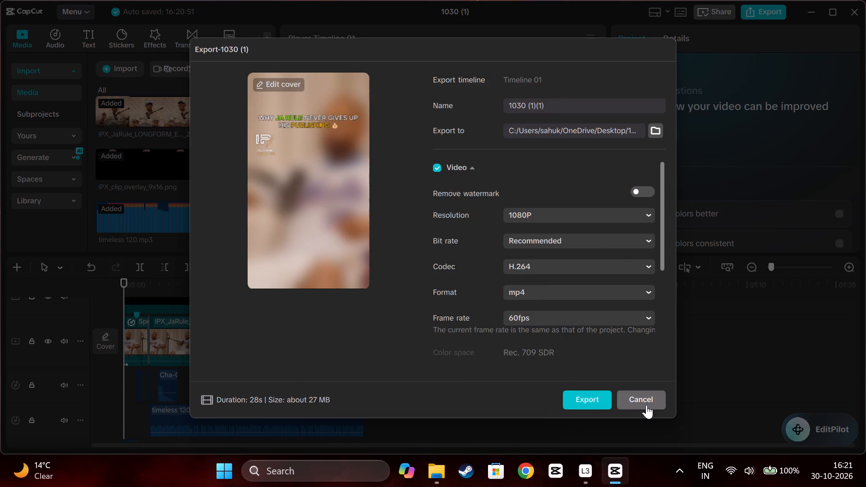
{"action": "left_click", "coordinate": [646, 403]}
Delete the Scorched transition between the 1.1X-speed opening clip and the following interview clip, at about 00:00:02:25.
{"action": "scroll", "coordinate": [619, 404], "scroll_direction": "right", "scroll_amount": 1}
{"action": "scroll", "coordinate": [618, 404], "scroll_direction": "up", "scroll_amount": 1, "text": "ctrl"}
{"action": "scroll", "coordinate": [618, 404], "scroll_direction": "right", "scroll_amount": 1, "text": "ctrl"}
{"action": "scroll", "coordinate": [618, 404], "scroll_direction": "up", "scroll_amount": 7, "text": "ctrl"}
{"action": "scroll", "coordinate": [551, 400], "scroll_direction": "up", "scroll_amount": 3, "text": "ctrl"}
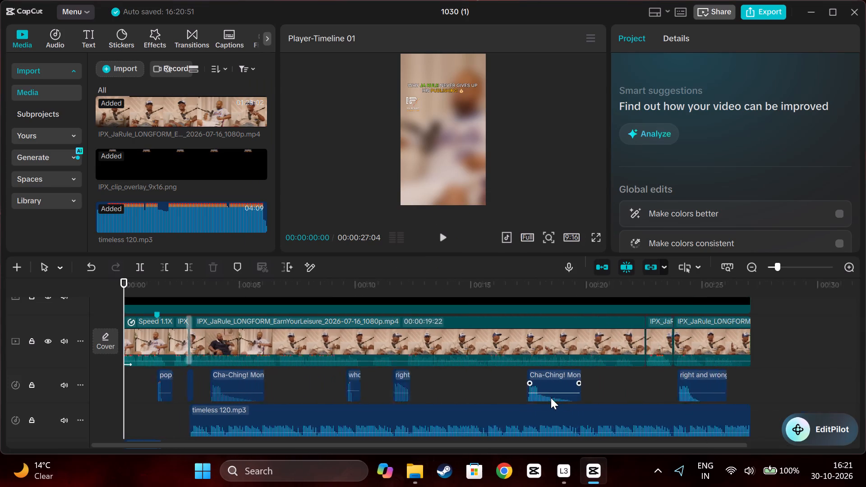
{"action": "scroll", "coordinate": [551, 398], "scroll_direction": "up", "scroll_amount": 9, "text": "ctrl"}
{"action": "scroll", "coordinate": [514, 398], "scroll_direction": "up", "scroll_amount": 6, "text": "ctrl"}
{"action": "scroll", "coordinate": [326, 362], "scroll_direction": "up", "scroll_amount": 5, "text": "ctrl"}
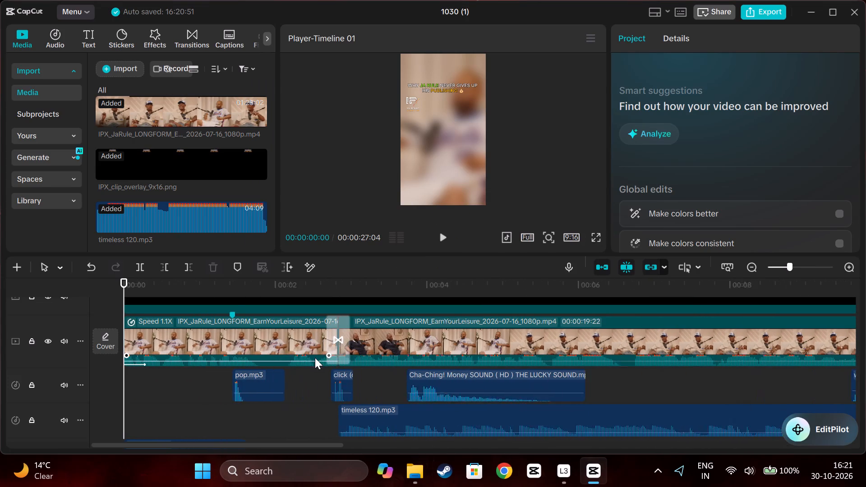
{"action": "scroll", "coordinate": [315, 358], "scroll_direction": "up", "scroll_amount": 2, "text": "ctrl"}
{"action": "left_click", "coordinate": [346, 357]}
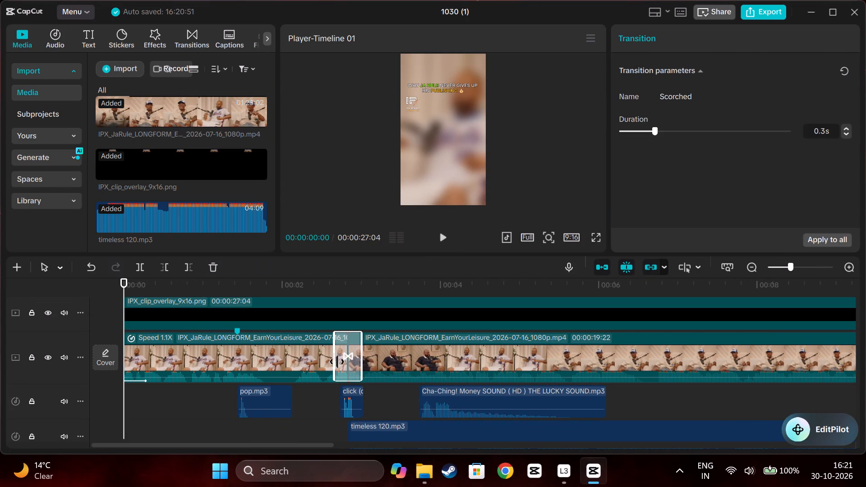
{"action": "left_click_drag", "start_coordinate": [125, 288], "coordinate": [274, 287]}
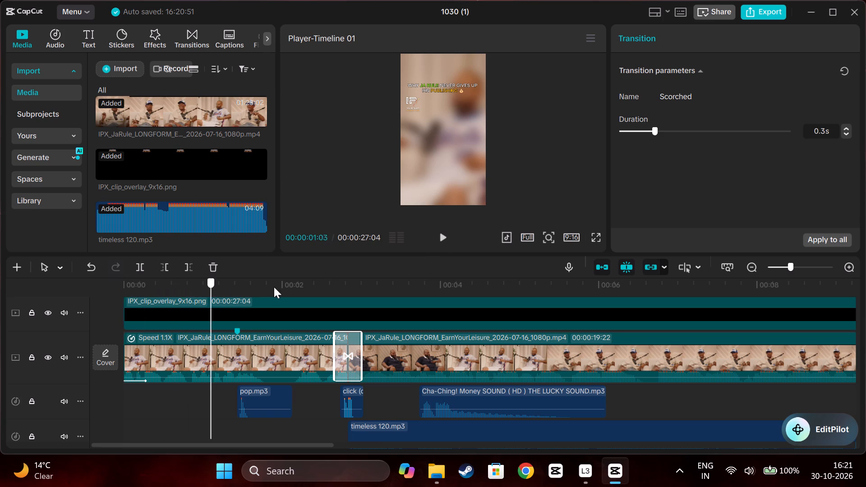
{"action": "left_click_drag", "start_coordinate": [274, 287], "coordinate": [347, 289]}
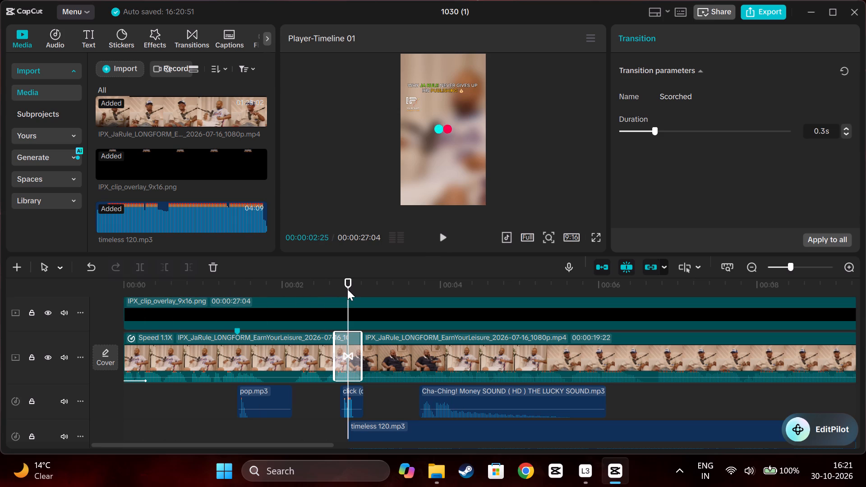
{"action": "left_click", "coordinate": [347, 357]}
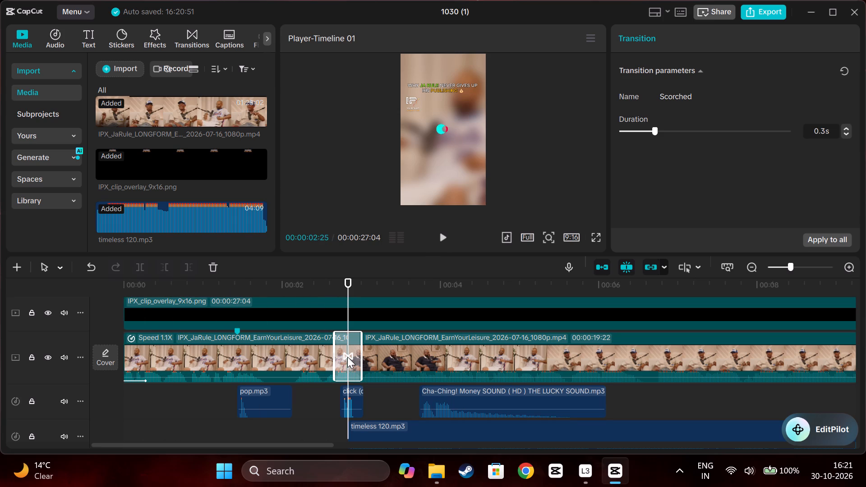
{"action": "right_click", "coordinate": [347, 357]}
{"action": "left_click", "coordinate": [405, 370]}
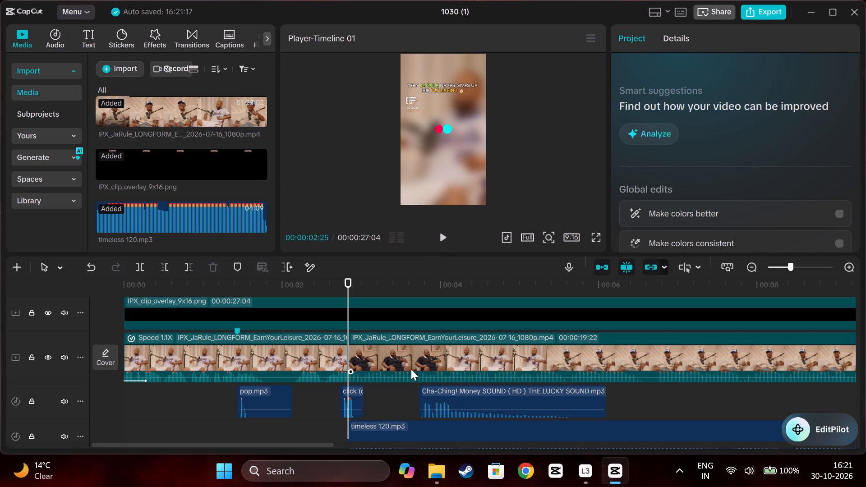
Start exporting the project as 1030 (1)(1), a 1080P H.264 mp4 at 60fps.
{"action": "scroll", "coordinate": [440, 355], "scroll_direction": "up", "scroll_amount": 4}
{"action": "scroll", "coordinate": [445, 344], "scroll_direction": "down", "scroll_amount": 2}
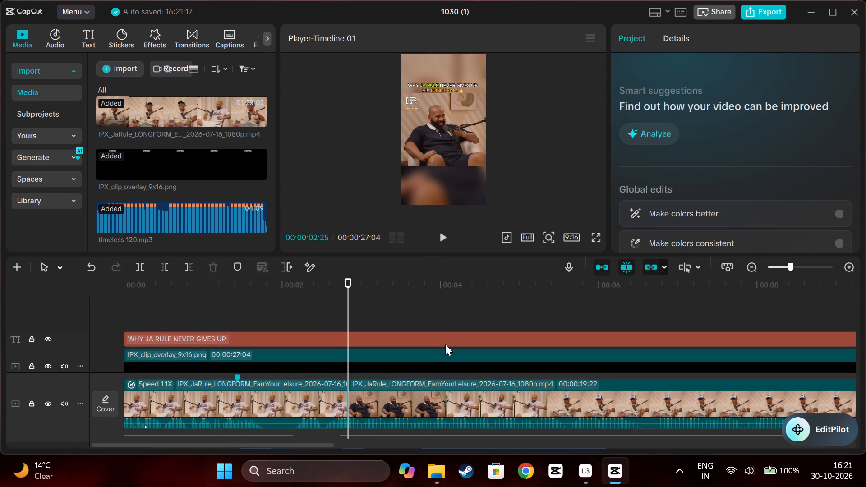
{"action": "scroll", "coordinate": [445, 344], "scroll_direction": "down", "scroll_amount": 5}
{"action": "scroll", "coordinate": [447, 339], "scroll_direction": "up", "scroll_amount": 5}
{"action": "left_click", "coordinate": [762, 6]}
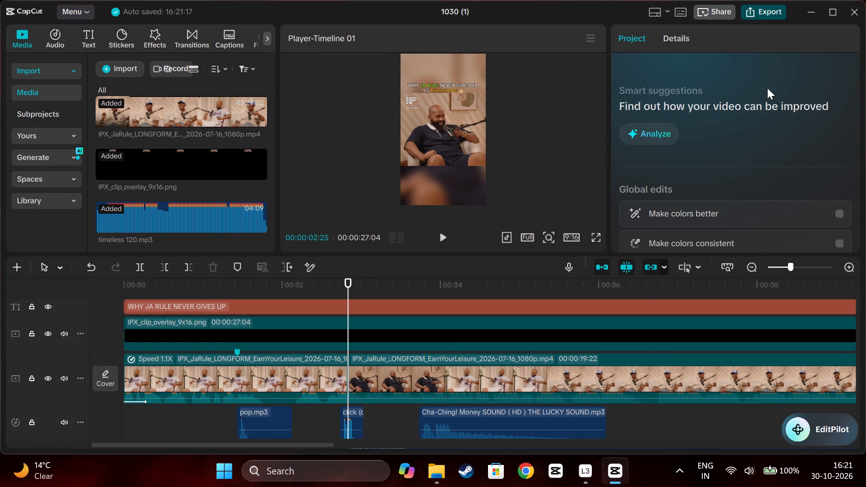
{"action": "left_click", "coordinate": [588, 311]}
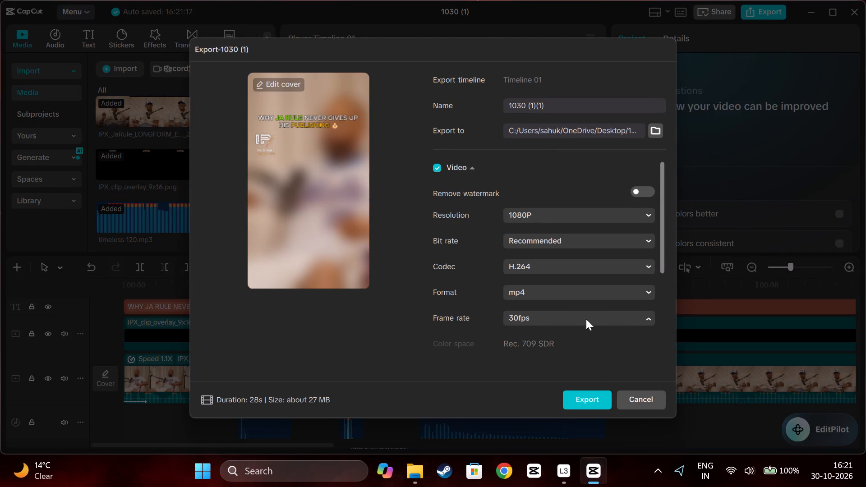
{"action": "left_click", "coordinate": [570, 300]}
{"action": "left_click", "coordinate": [598, 398]}
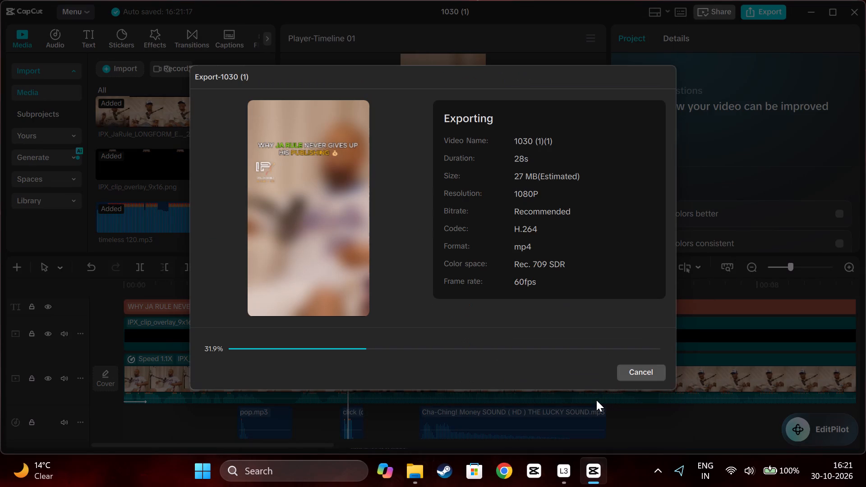
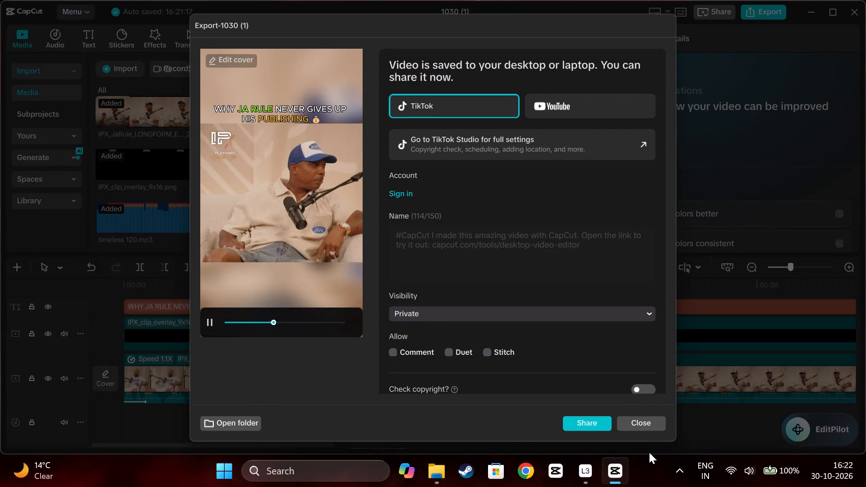
Leave the export window without sharing the video and close the 1030 (1) project.
{"action": "left_click", "coordinate": [648, 425]}
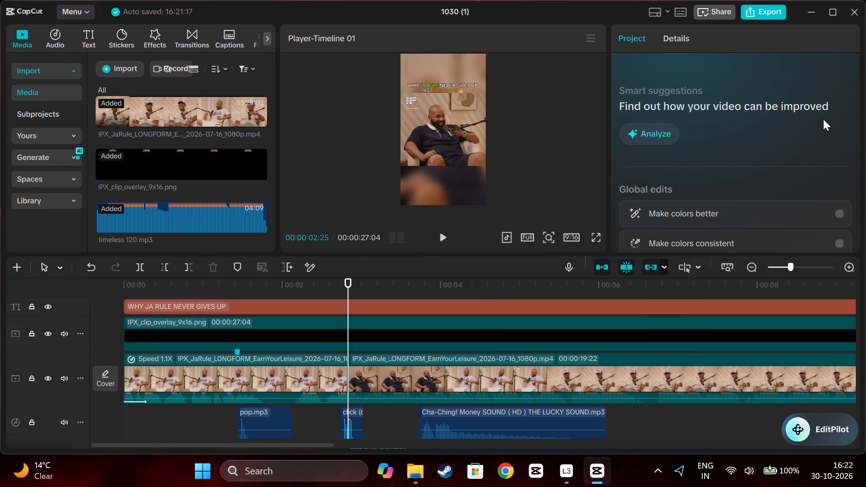
{"action": "left_click", "coordinate": [850, 15]}
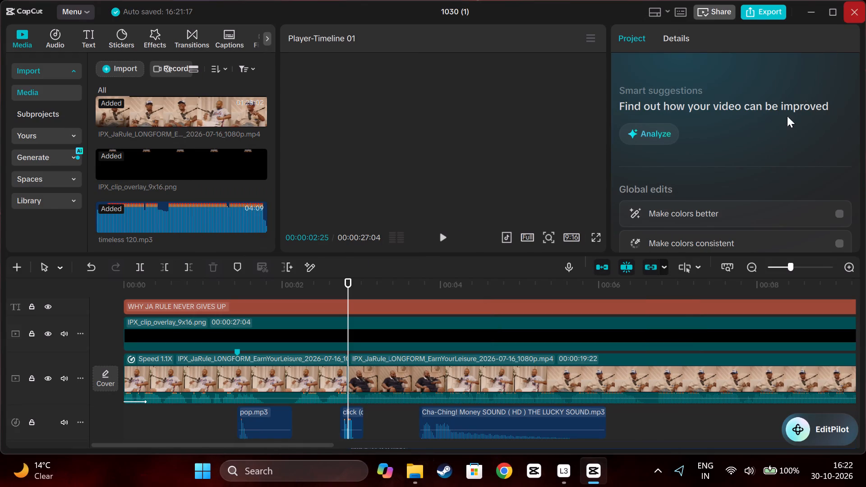
Open the existing 1024 project, the John Cena clip, from the saved projects.
{"action": "scroll", "coordinate": [446, 283], "scroll_direction": "down", "scroll_amount": 3}
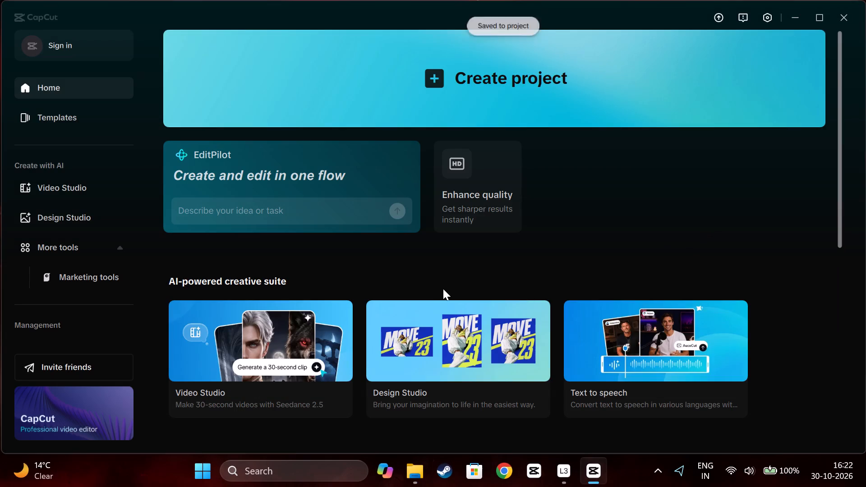
{"action": "scroll", "coordinate": [445, 286], "scroll_direction": "down", "scroll_amount": 7}
{"action": "scroll", "coordinate": [593, 317], "scroll_direction": "down", "scroll_amount": 3}
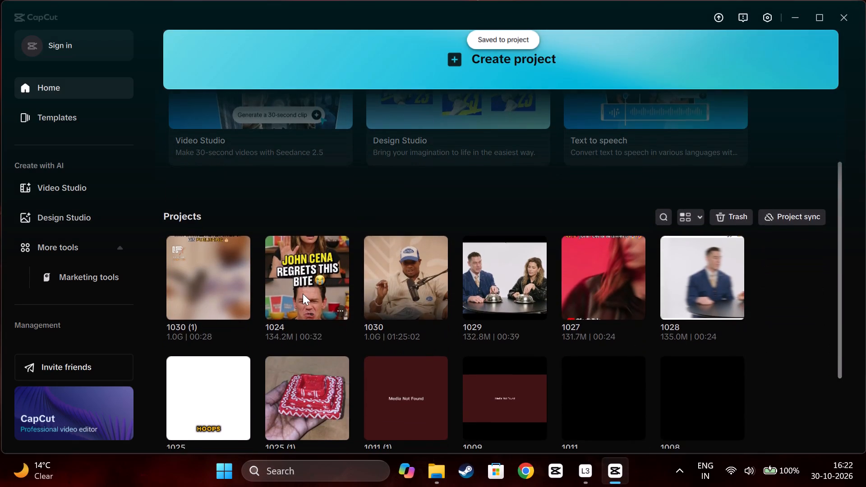
{"action": "left_click", "coordinate": [303, 294]}
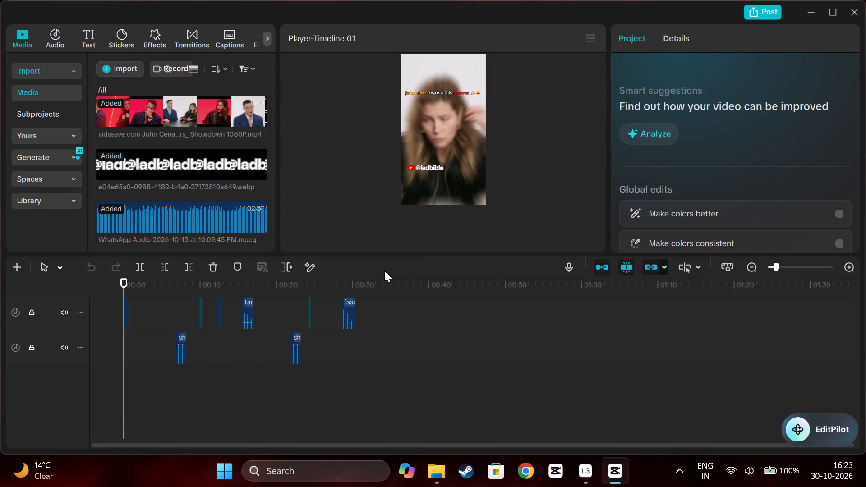
Delete the current cover of the 1024 project from its main video track.
{"action": "scroll", "coordinate": [525, 368], "scroll_direction": "up", "scroll_amount": 5}
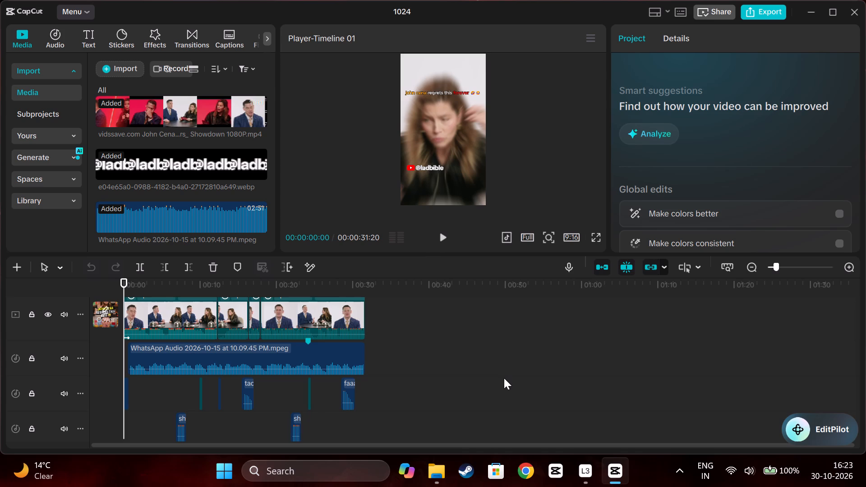
{"action": "scroll", "coordinate": [433, 318], "scroll_direction": "up", "scroll_amount": 2}
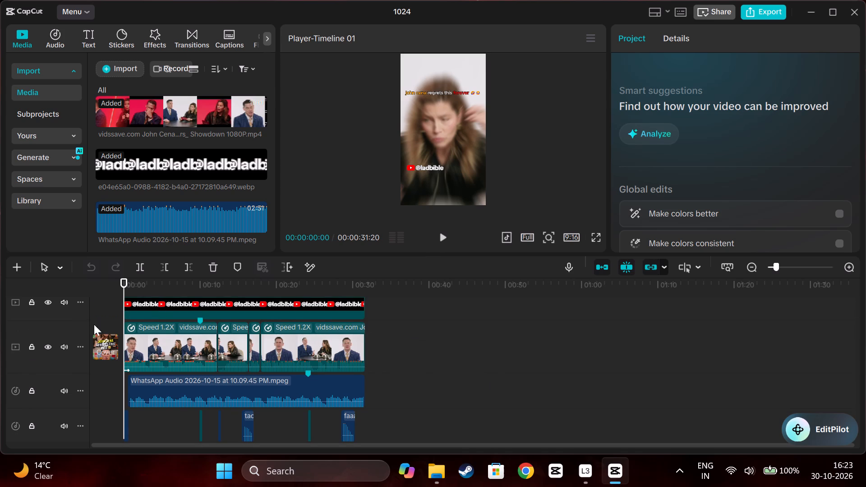
{"action": "left_click", "coordinate": [113, 333]}
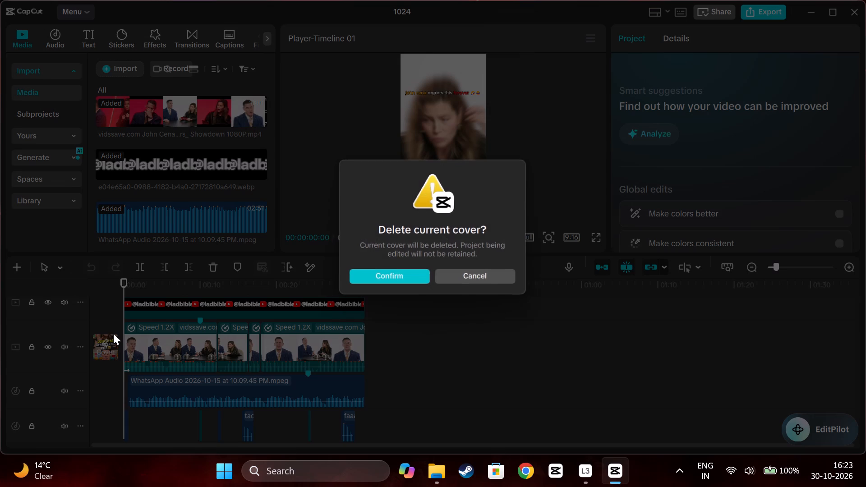
{"action": "left_click", "coordinate": [407, 279]}
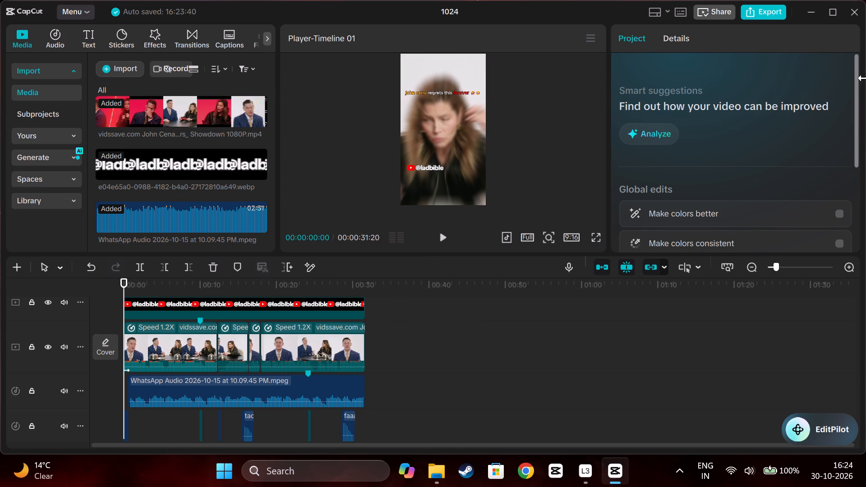
Close the 1024 project and all remaining CapCut and combination folder windows, back to the desktop.
{"action": "left_click", "coordinate": [853, 10]}
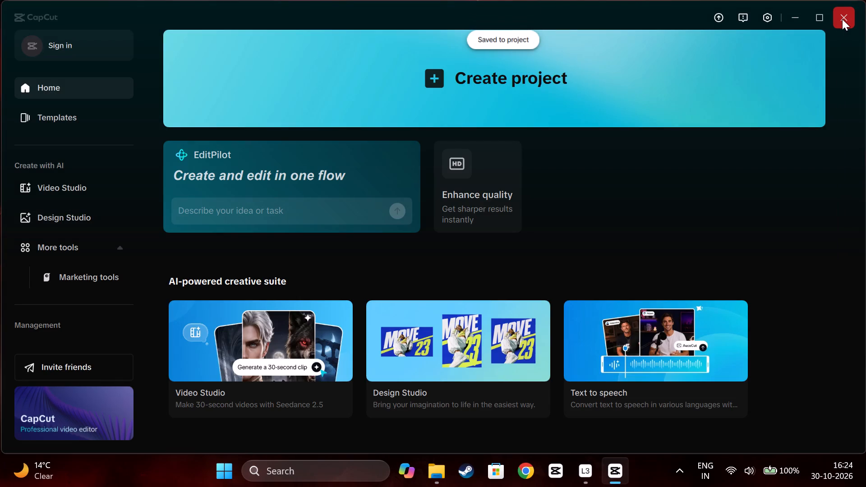
{"action": "left_click", "coordinate": [842, 19]}
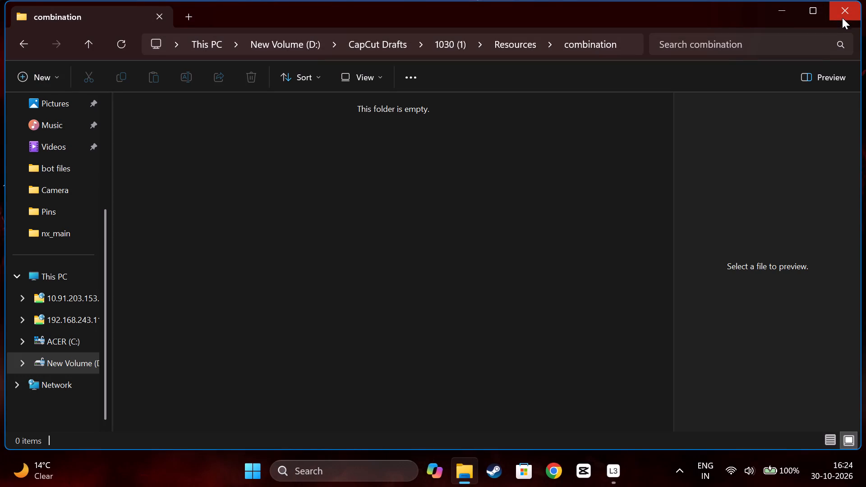
{"action": "left_click", "coordinate": [842, 15]}
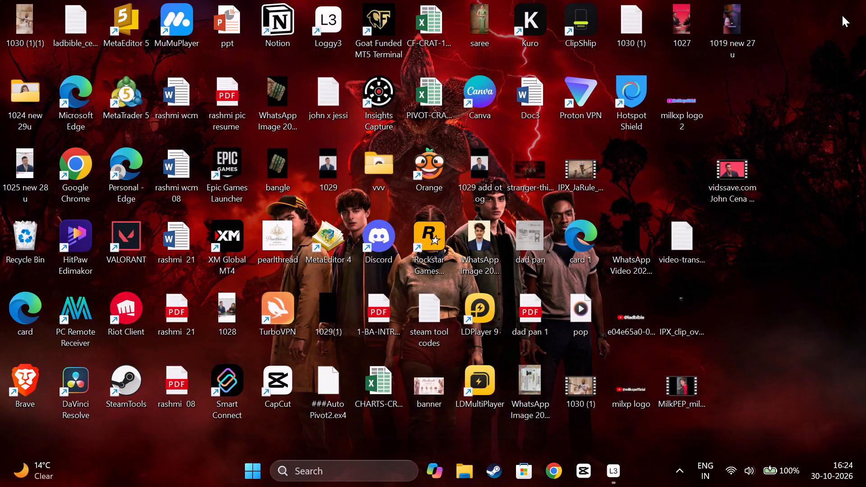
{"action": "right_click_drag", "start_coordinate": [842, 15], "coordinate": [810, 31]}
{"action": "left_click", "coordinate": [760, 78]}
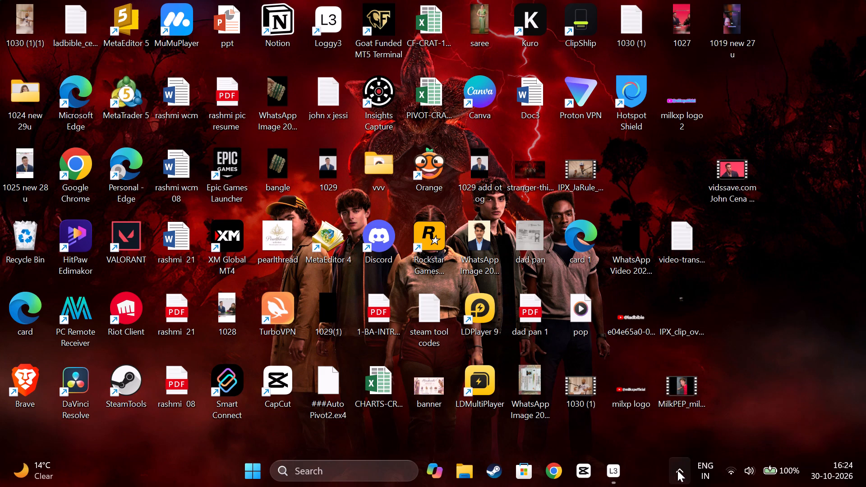
Quit the Hotspot Shield VPN that is running in the background.
{"action": "left_click", "coordinate": [677, 470]}
{"action": "right_click", "coordinate": [658, 405]}
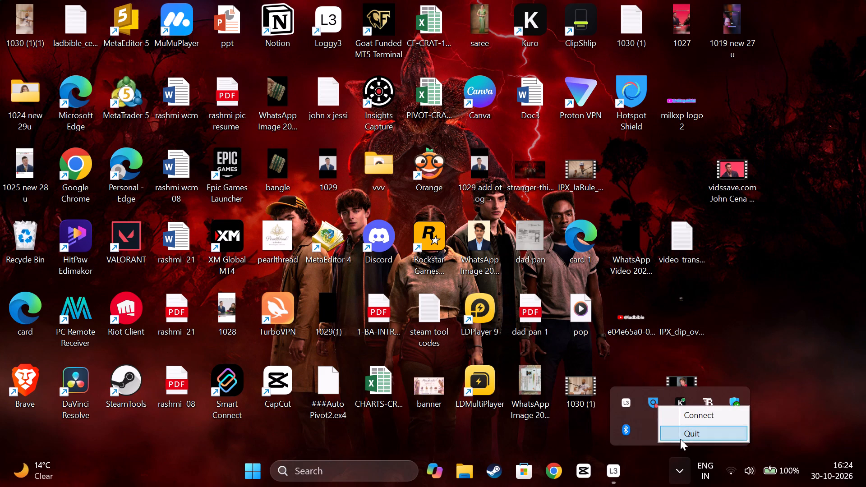
{"action": "left_click", "coordinate": [682, 437]}
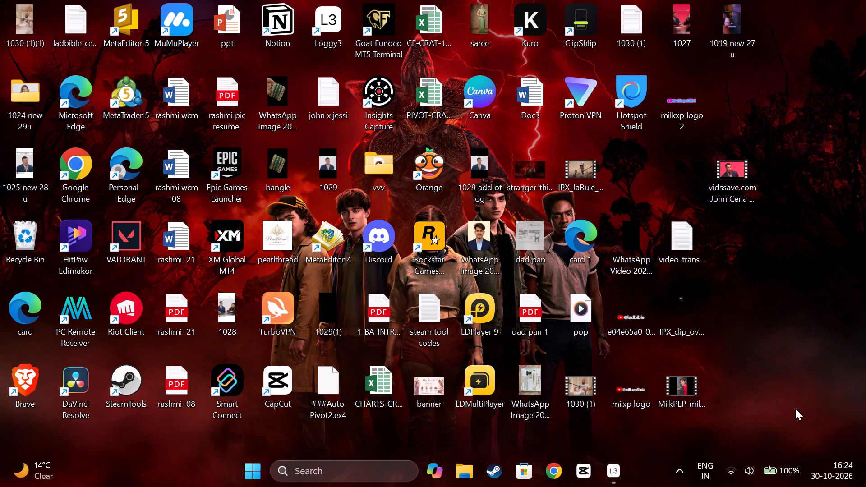
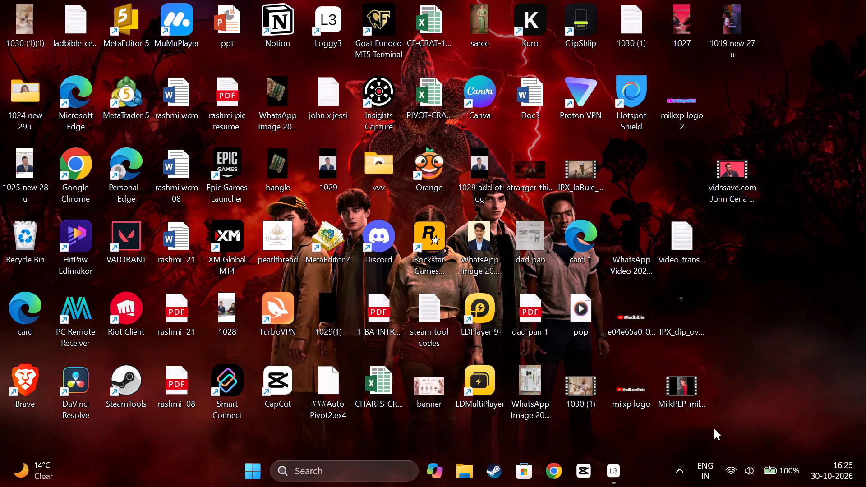
Check the hidden background apps and the Hotspot Shield connection, and close the VPN window.
{"action": "left_click", "coordinate": [690, 479]}
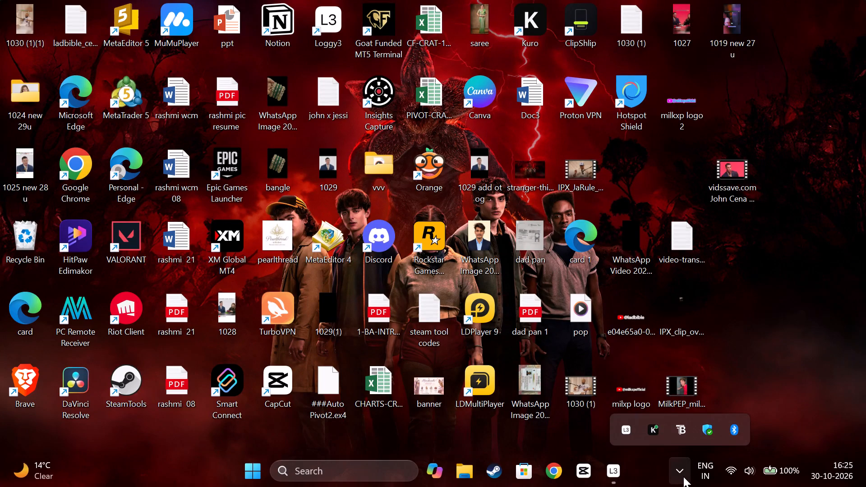
{"action": "left_click", "coordinate": [683, 477]}
{"action": "left_click", "coordinate": [675, 469]}
{"action": "double_click", "coordinate": [632, 93]}
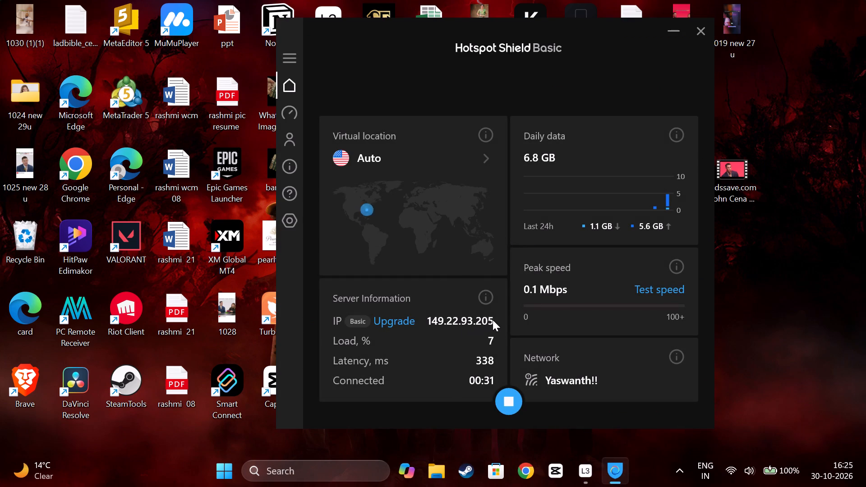
{"action": "left_click", "coordinate": [696, 30]}
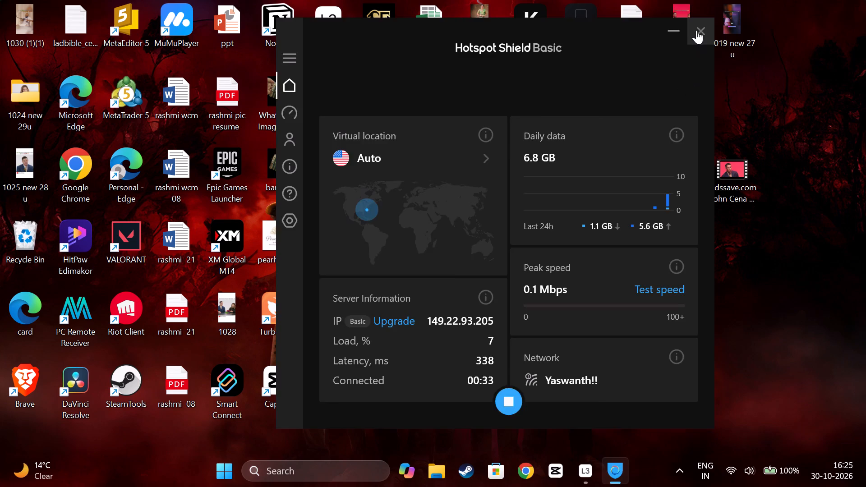
Relaunch CapCut to its home screen.
{"action": "left_click", "coordinate": [581, 478]}
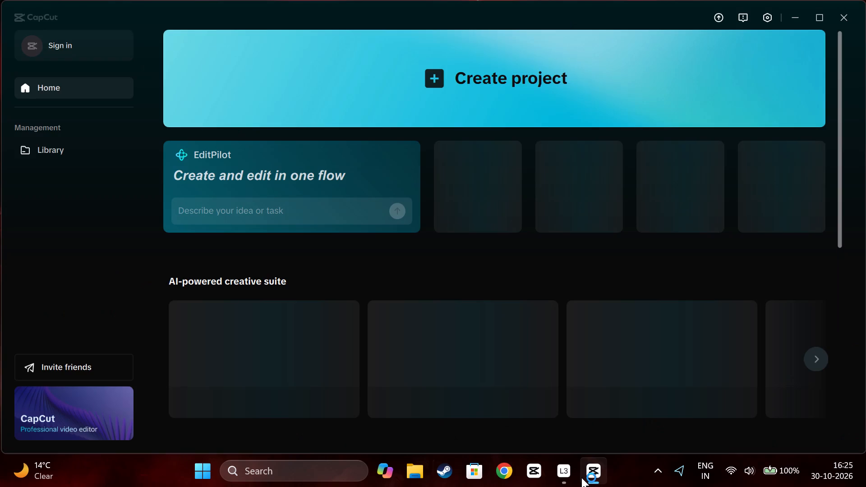
Open the existing 1030 (1) project, the 28-second Ja Rule clip, from the saved projects.
{"action": "scroll", "coordinate": [479, 266], "scroll_direction": "down", "scroll_amount": 4}
{"action": "scroll", "coordinate": [356, 350], "scroll_direction": "down", "scroll_amount": 3}
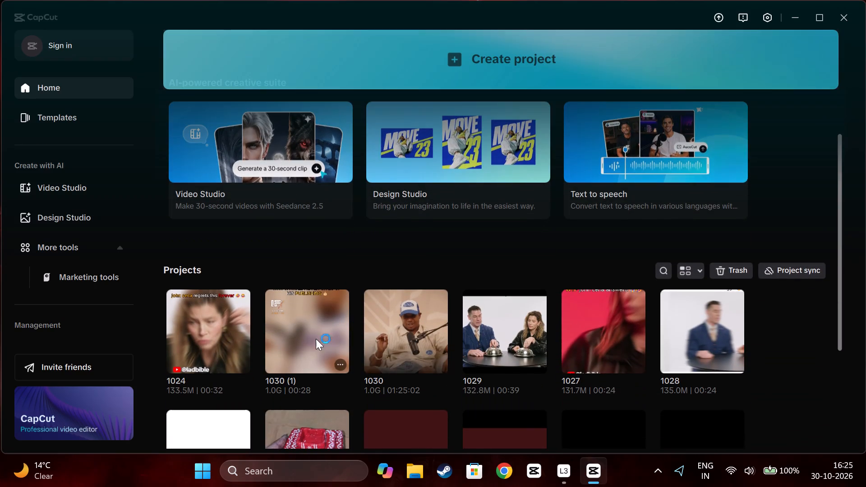
{"action": "scroll", "coordinate": [250, 350], "scroll_direction": "down", "scroll_amount": 2}
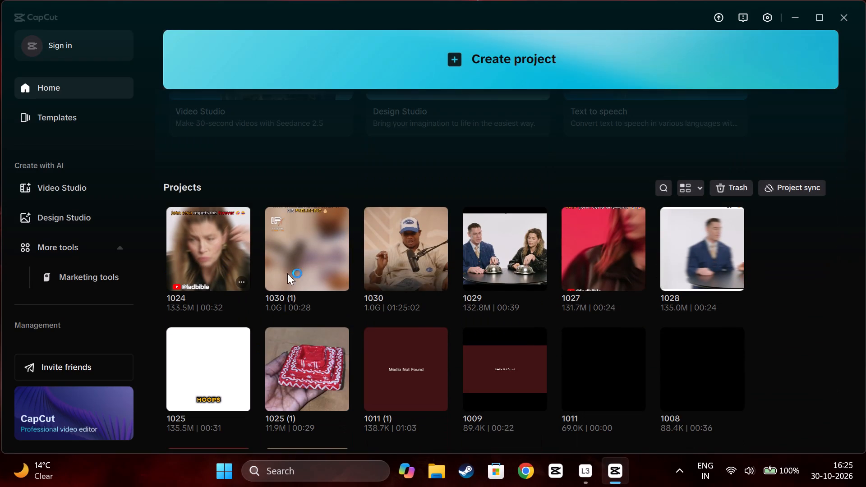
{"action": "left_click", "coordinate": [317, 266]}
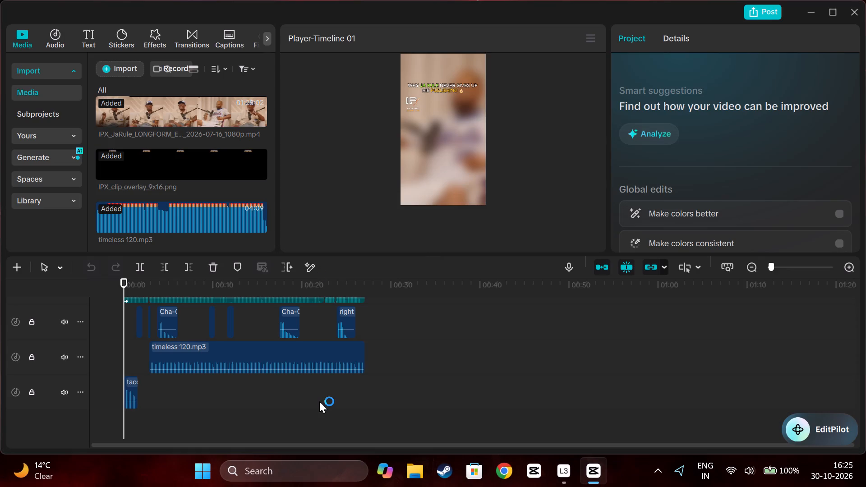
Generate captions for the clip using the Classic caption template with bold white, black-outlined single words in capitals.
{"action": "scroll", "coordinate": [319, 400], "scroll_direction": "up", "scroll_amount": 8}
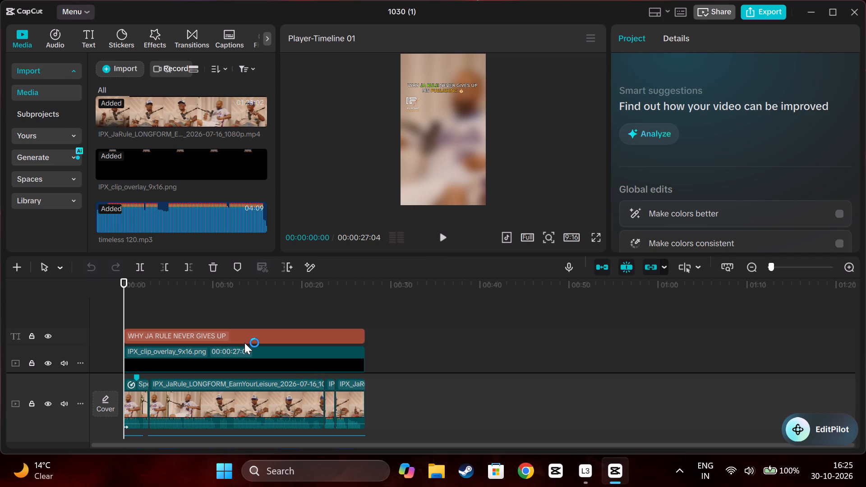
{"action": "left_click", "coordinate": [230, 34]}
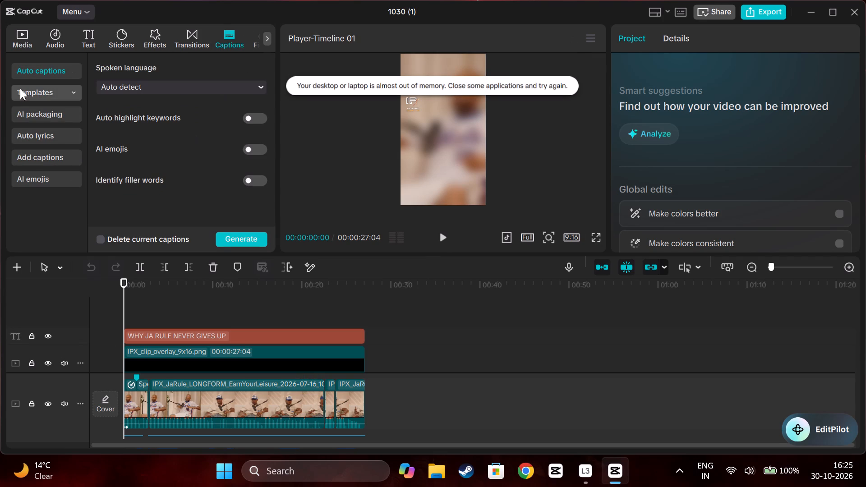
{"action": "left_click", "coordinate": [21, 87]}
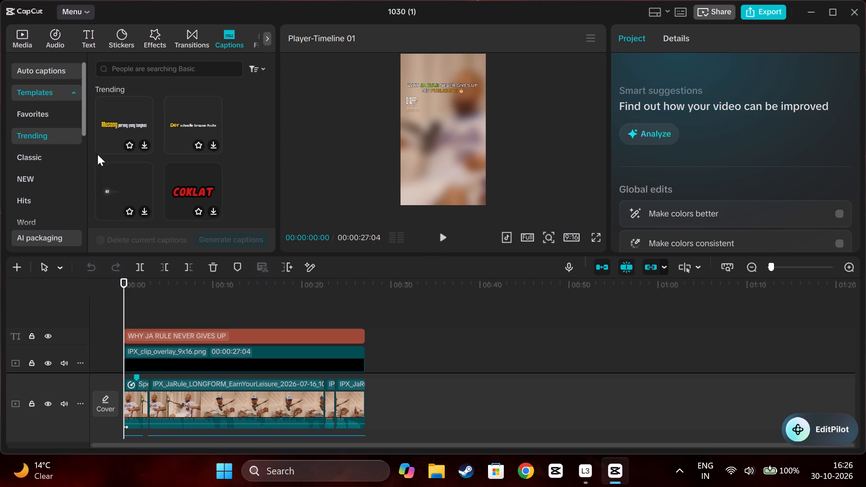
{"action": "left_click", "coordinate": [46, 154]}
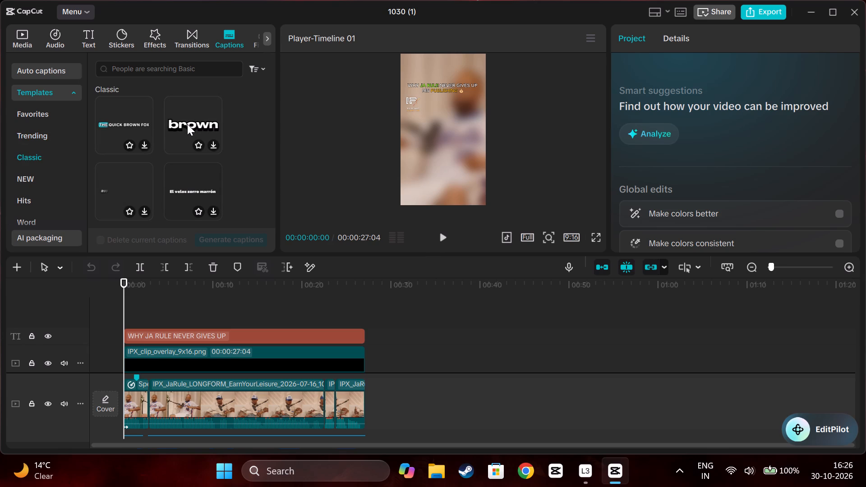
{"action": "scroll", "coordinate": [158, 144], "scroll_direction": "down", "scroll_amount": 3}
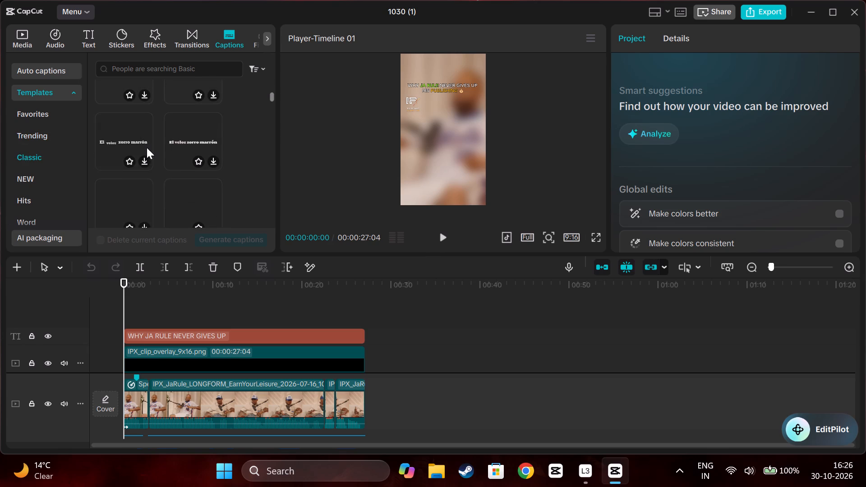
{"action": "scroll", "coordinate": [147, 147], "scroll_direction": "down", "scroll_amount": 4}
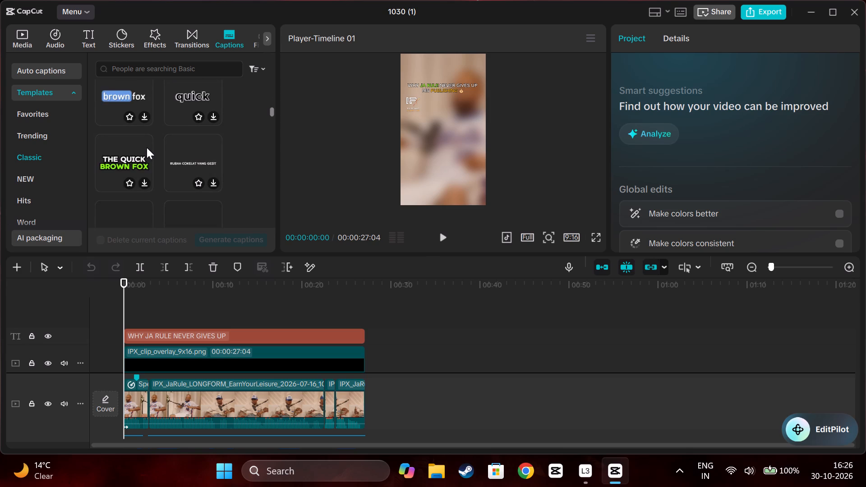
{"action": "scroll", "coordinate": [147, 147], "scroll_direction": "down", "scroll_amount": 2}
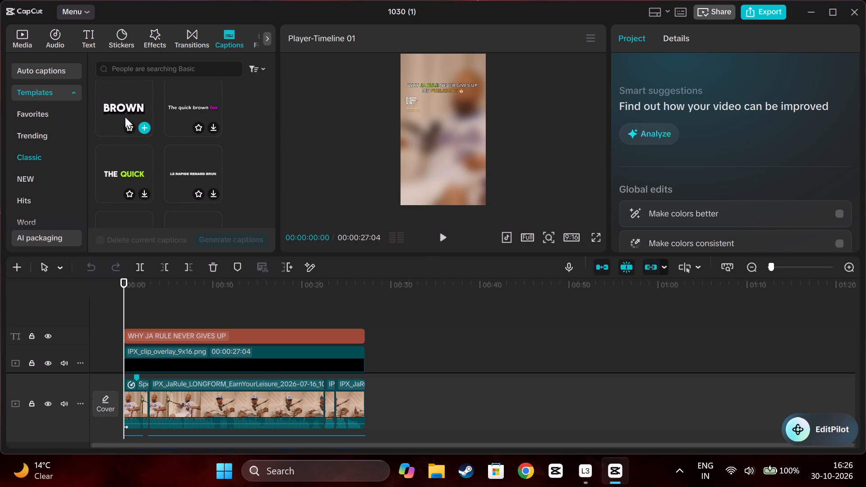
{"action": "left_click", "coordinate": [132, 110]}
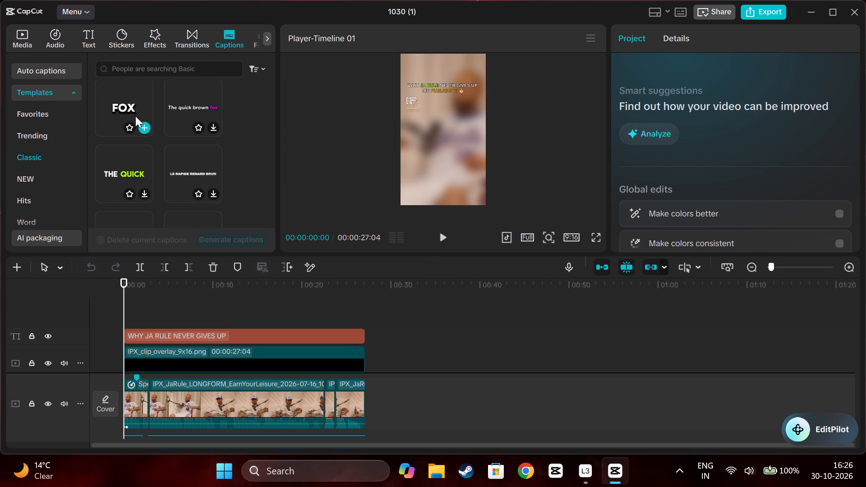
{"action": "left_click", "coordinate": [219, 237]}
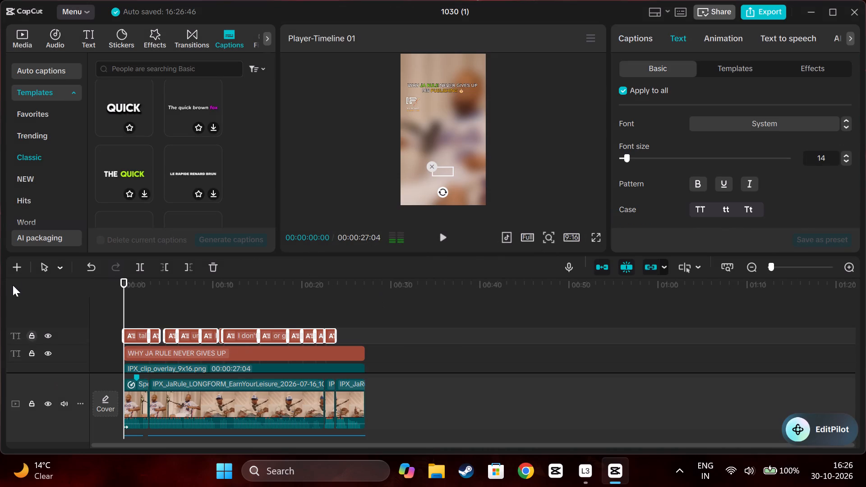
Move the captions up in the preview, horizontally centred, onto the lower edge of the sharp video area.
{"action": "left_click_drag", "start_coordinate": [123, 280], "coordinate": [147, 282]}
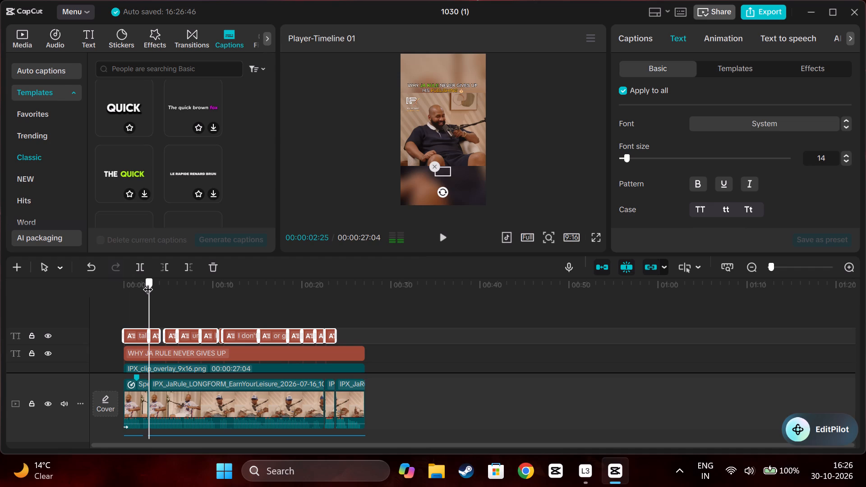
{"action": "left_click_drag", "start_coordinate": [147, 282], "coordinate": [146, 282]}
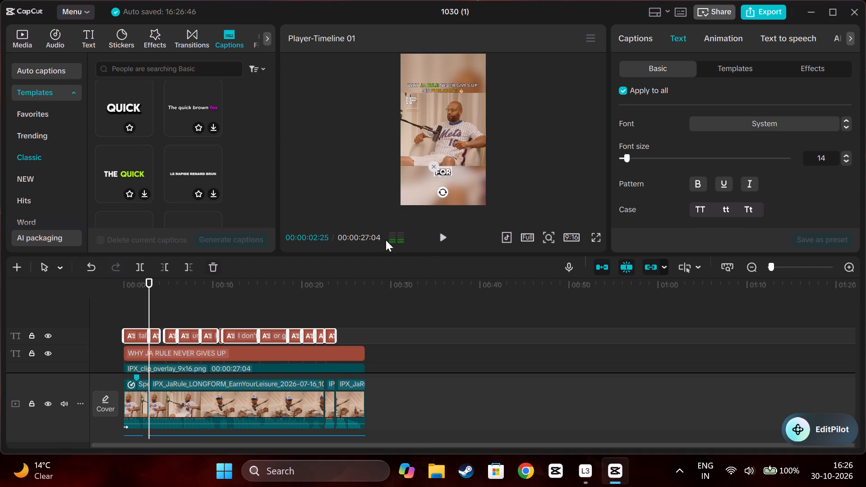
{"action": "key", "text": "Right"}
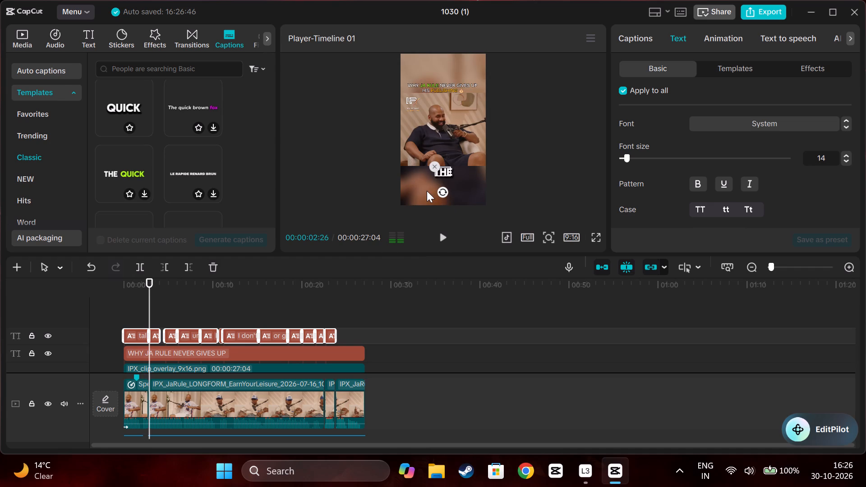
{"action": "key", "text": "Right"}
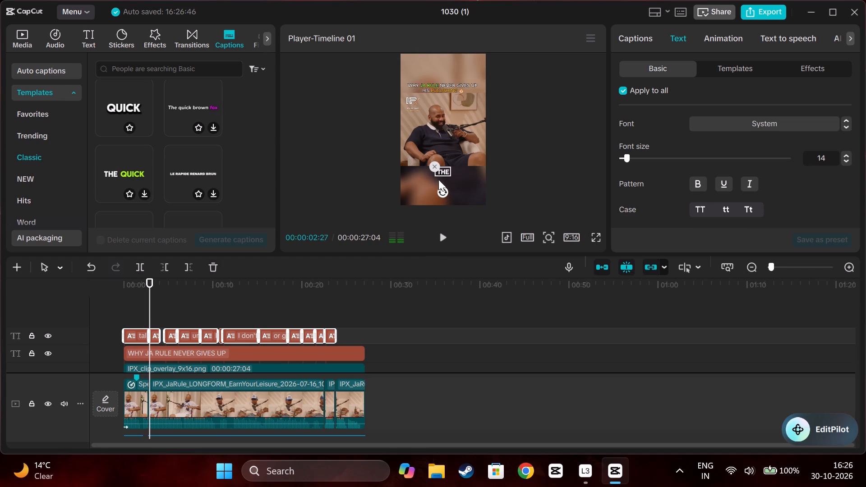
{"action": "left_click_drag", "start_coordinate": [445, 170], "coordinate": [447, 158]}
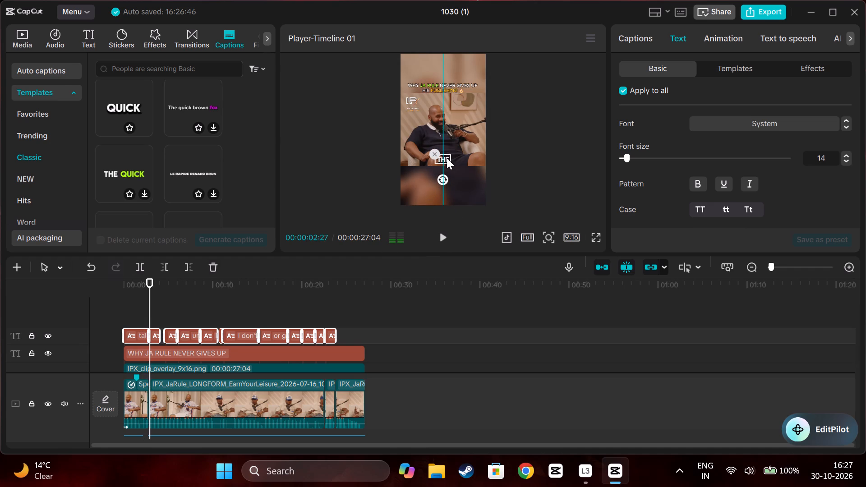
{"action": "left_click_drag", "start_coordinate": [447, 158], "coordinate": [447, 157]}
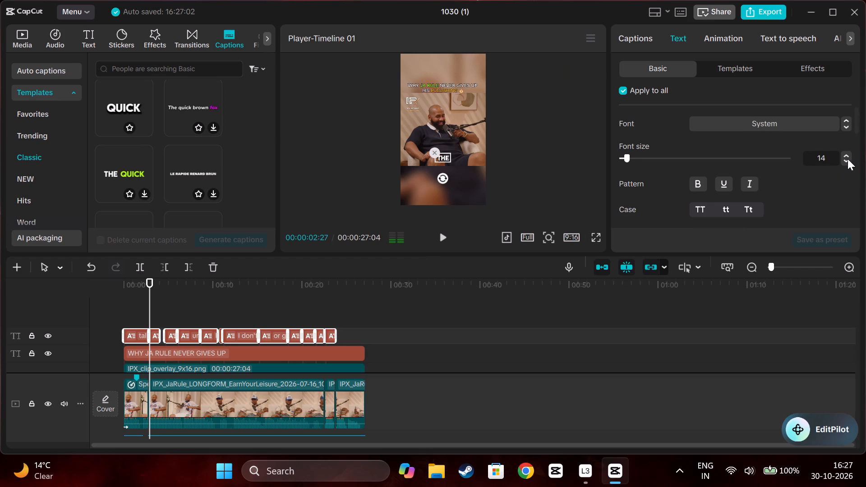
Set the font size of all captions to 10.
{"action": "double_click", "coordinate": [848, 159]}
{"action": "left_click", "coordinate": [847, 159]}
{"action": "left_click", "coordinate": [847, 159]}
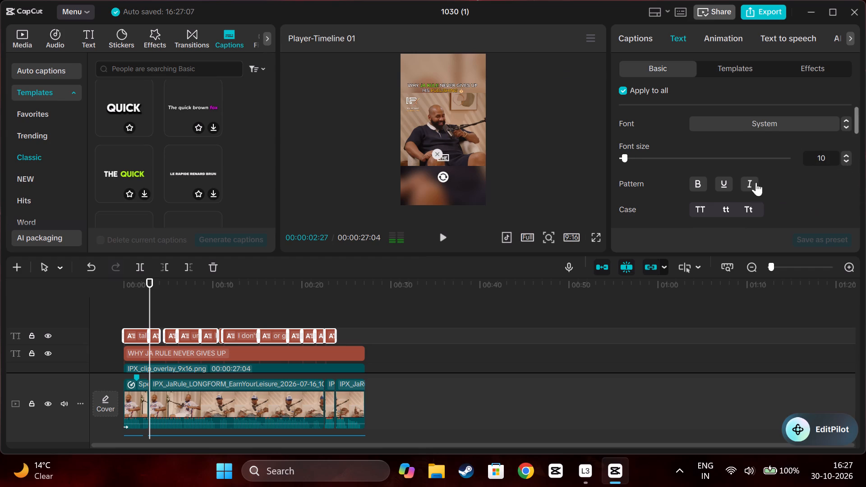
Change the text color of all captions to the amber yellow FFBE00.
{"action": "scroll", "coordinate": [802, 186], "scroll_direction": "down", "scroll_amount": 1}
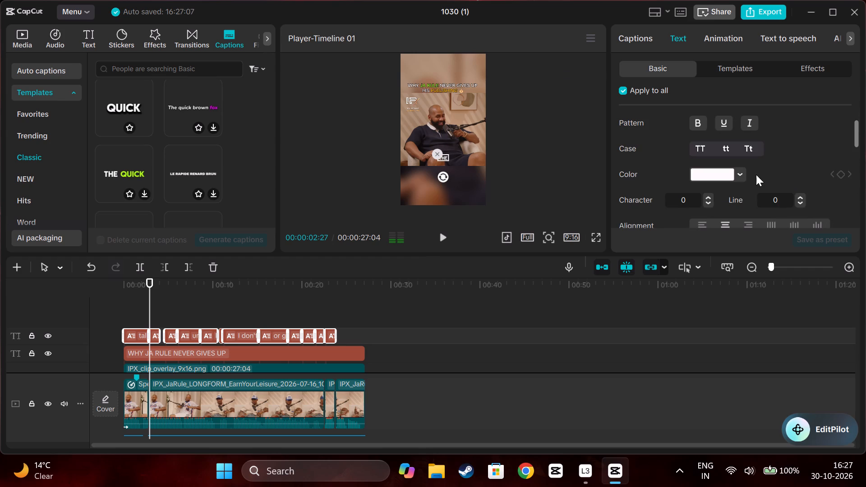
{"action": "left_click", "coordinate": [740, 172]}
{"action": "left_click", "coordinate": [715, 290]}
{"action": "left_click", "coordinate": [709, 292]}
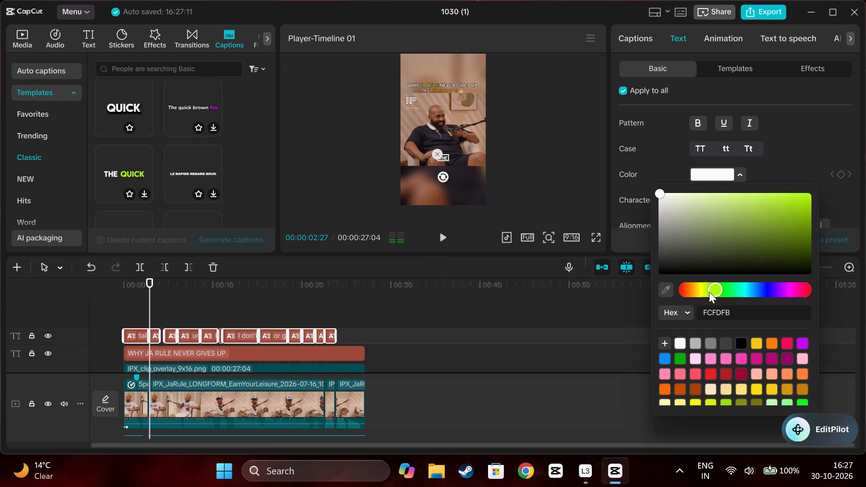
{"action": "left_click", "coordinate": [702, 292]}
{"action": "left_click", "coordinate": [789, 209]}
{"action": "left_click_drag", "start_coordinate": [796, 207], "coordinate": [852, 183]}
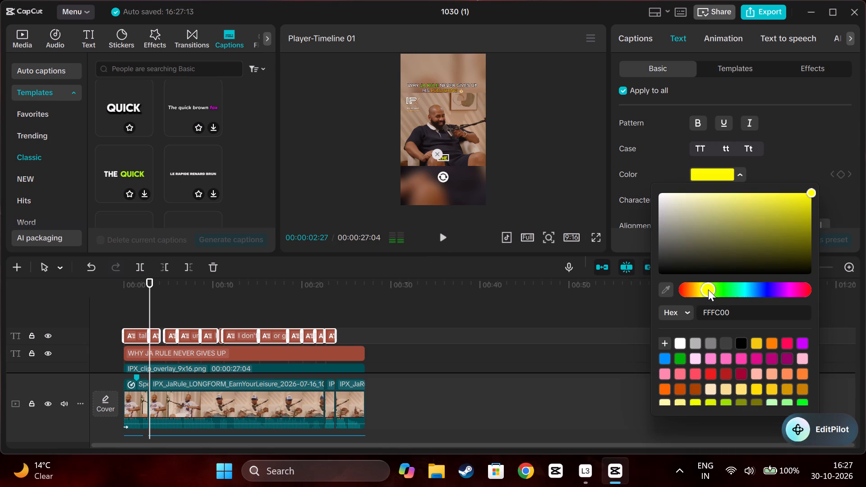
{"action": "triple_click", "coordinate": [701, 293]}
{"action": "left_click", "coordinate": [701, 293]}
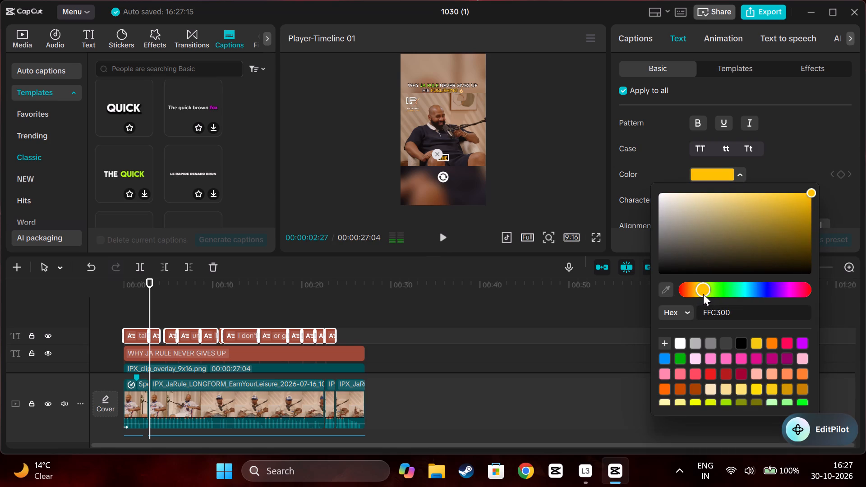
{"action": "left_click", "coordinate": [796, 172]}
Set the character spacing of all captions to 2.
{"action": "scroll", "coordinate": [779, 185], "scroll_direction": "up", "scroll_amount": 4}
{"action": "scroll", "coordinate": [775, 188], "scroll_direction": "down", "scroll_amount": 3}
{"action": "scroll", "coordinate": [738, 178], "scroll_direction": "up", "scroll_amount": 1}
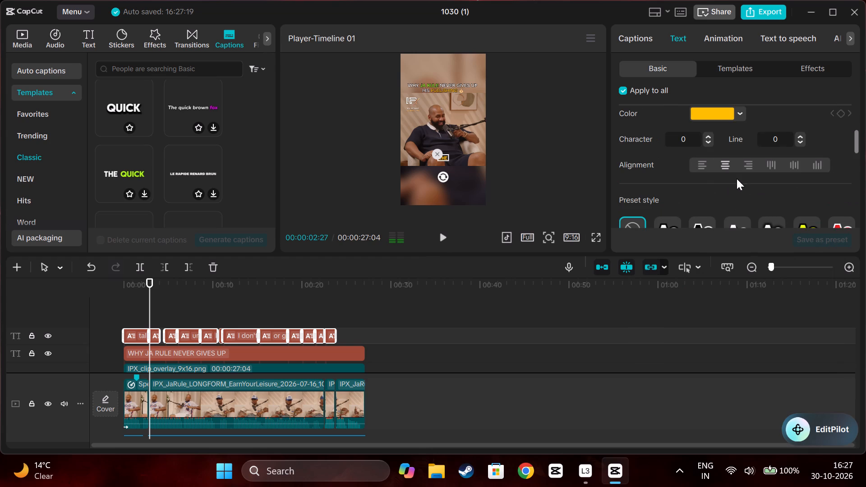
{"action": "double_click", "coordinate": [707, 136]}
{"action": "left_click", "coordinate": [654, 128]}
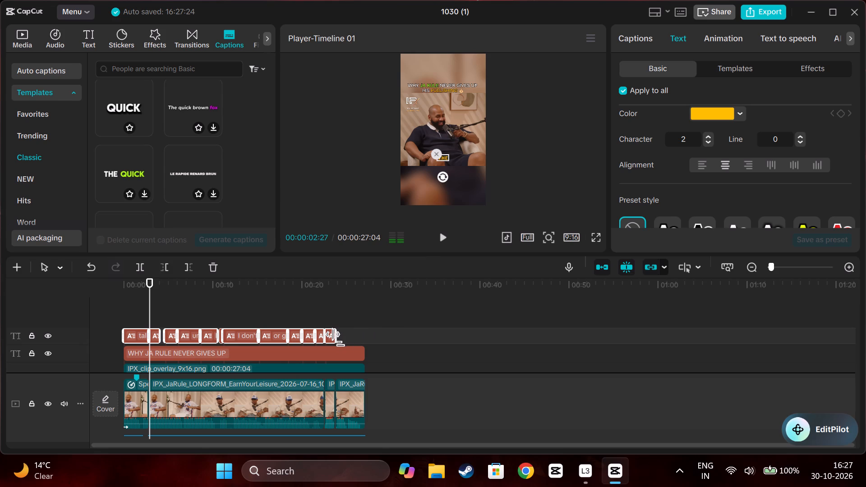
Extend the last caption, "write songs tailor made for the person I write them for", to the clip's end at 00:00:27:04.
{"action": "scroll", "coordinate": [350, 319], "scroll_direction": "up", "scroll_amount": 11, "text": "ctrl"}
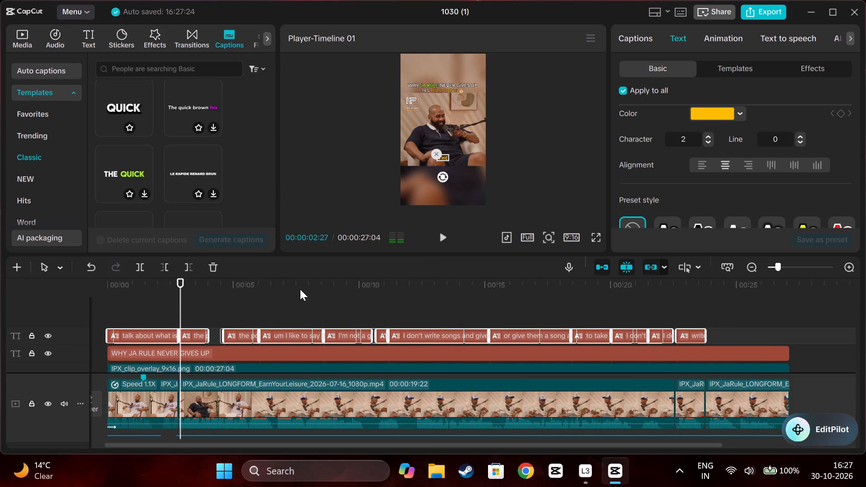
{"action": "left_click_drag", "start_coordinate": [179, 285], "coordinate": [704, 335]}
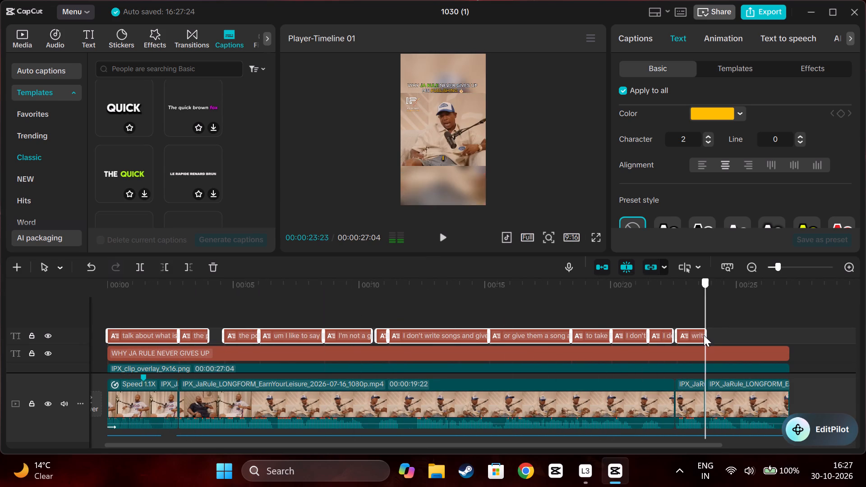
{"action": "left_click_drag", "start_coordinate": [704, 335], "coordinate": [694, 339]}
{"action": "left_click_drag", "start_coordinate": [708, 335], "coordinate": [720, 338]}
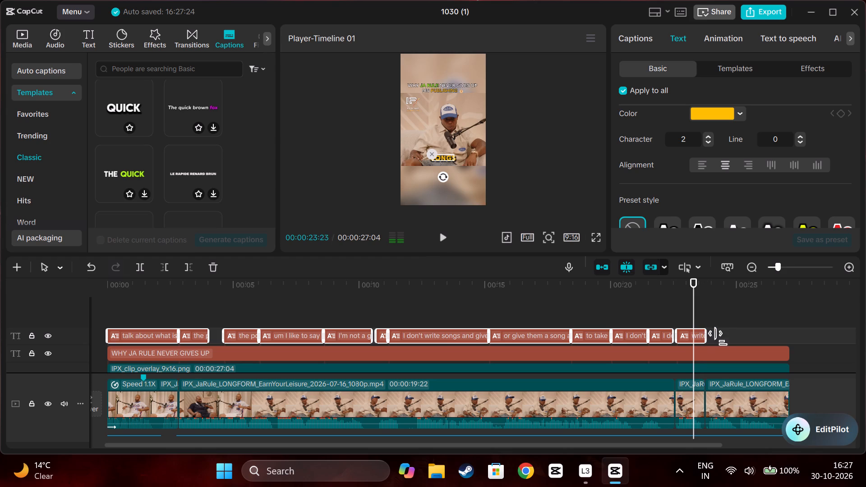
{"action": "left_click_drag", "start_coordinate": [720, 338], "coordinate": [754, 345]}
{"action": "left_click_drag", "start_coordinate": [709, 338], "coordinate": [737, 341]}
{"action": "left_click", "coordinate": [686, 340]}
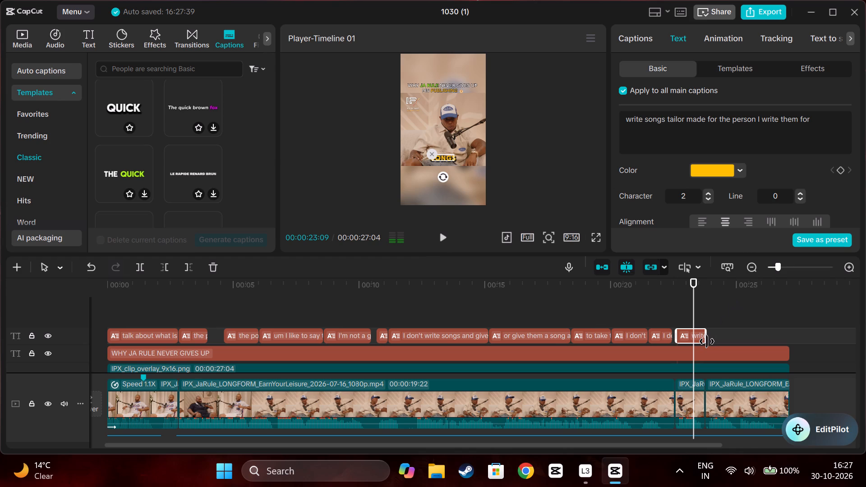
{"action": "scroll", "coordinate": [707, 341], "scroll_direction": "up", "scroll_amount": 2, "text": "ctrl"}
{"action": "left_click_drag", "start_coordinate": [709, 339], "coordinate": [801, 345]}
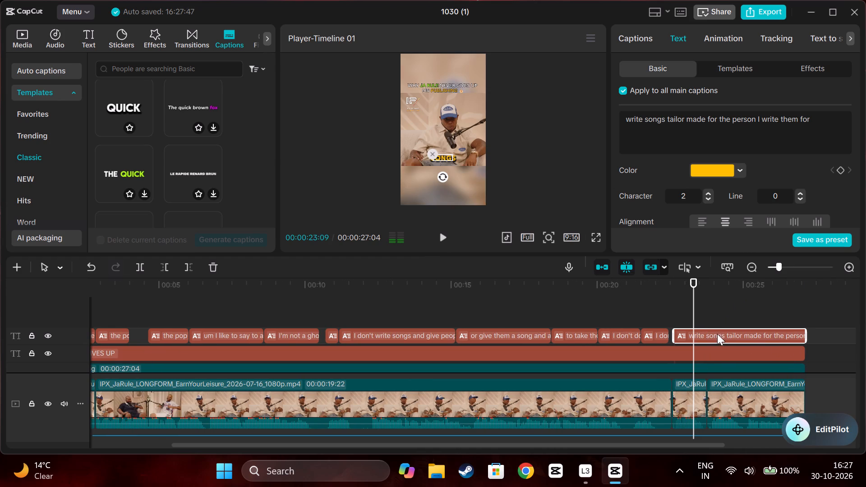
{"action": "left_click", "coordinate": [807, 335]}
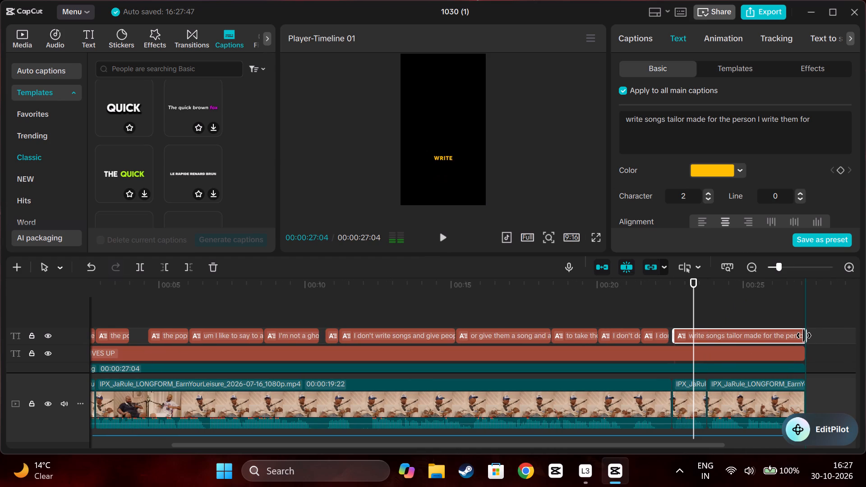
Play back the ending and shift the last caption slightly earlier on the timeline, against the end of the preceding caption.
{"action": "left_click", "coordinate": [626, 300]}
{"action": "left_click", "coordinate": [627, 300]}
{"action": "key", "text": "space"}
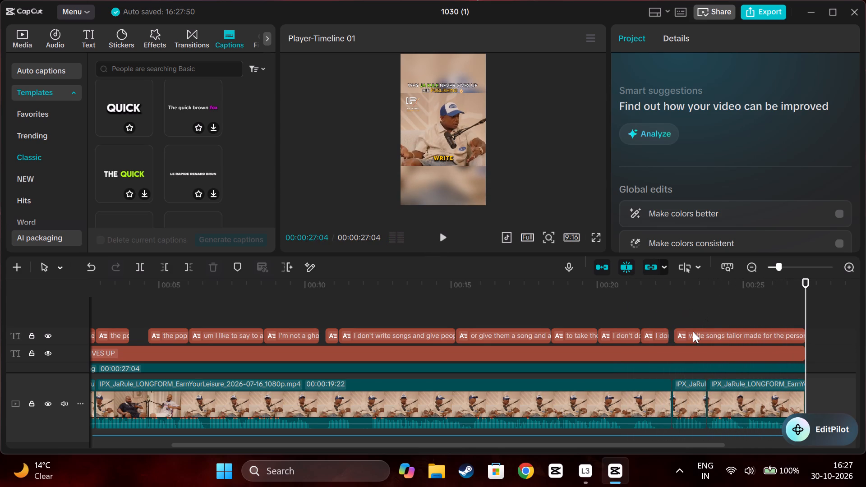
{"action": "left_click_drag", "start_coordinate": [693, 331], "coordinate": [686, 333]}
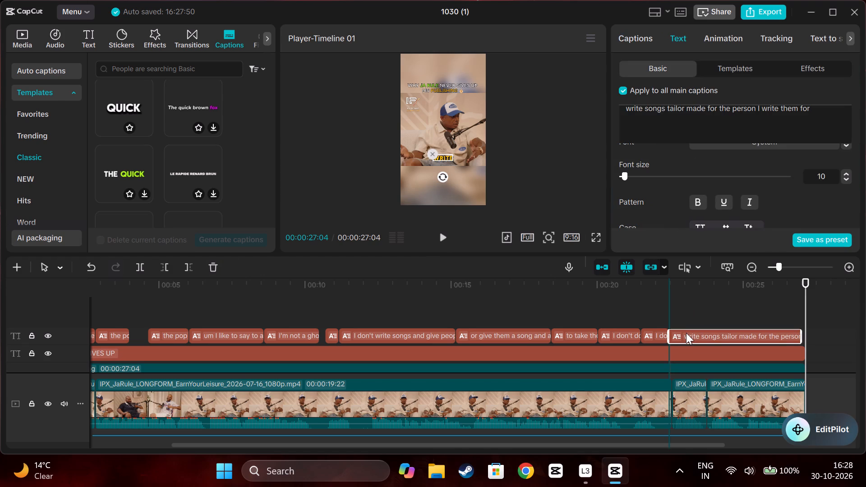
Play back the ending with the shifted last caption, and scrub from about 00:00:15:10 to the clip's end to check the captions.
{"action": "left_click", "coordinate": [632, 314]}
{"action": "key", "text": "space"}
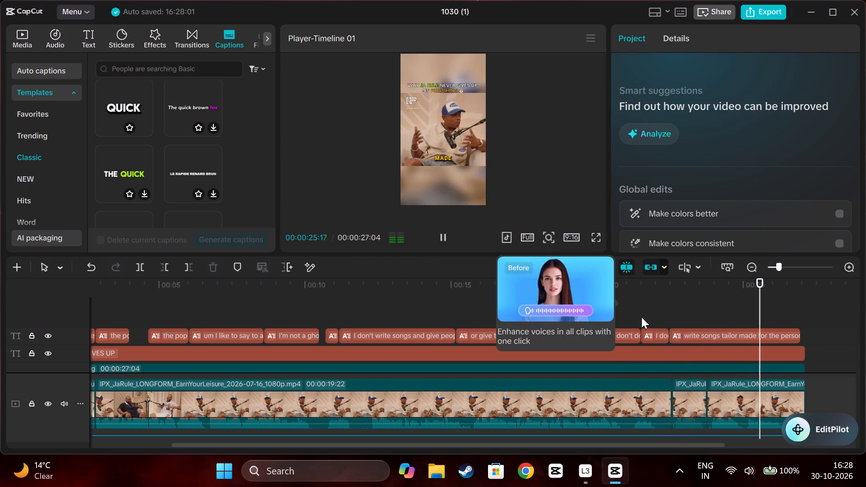
{"action": "left_click", "coordinate": [461, 292]}
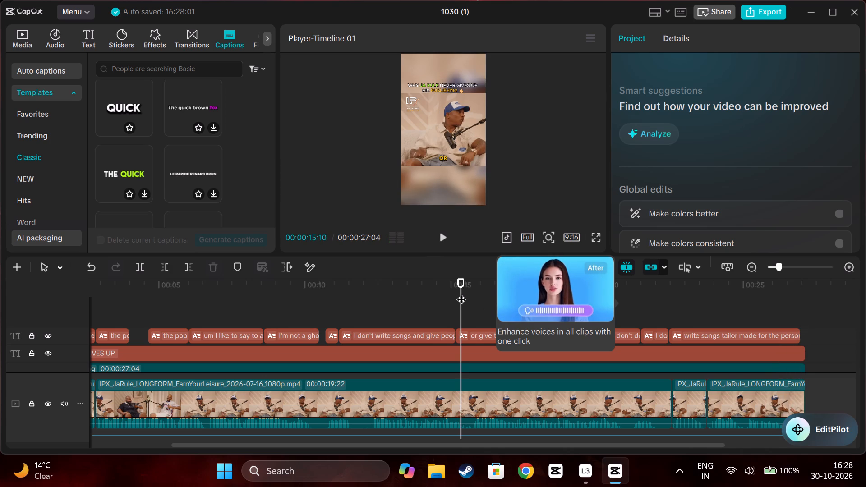
{"action": "left_click_drag", "start_coordinate": [461, 292], "coordinate": [855, 342]}
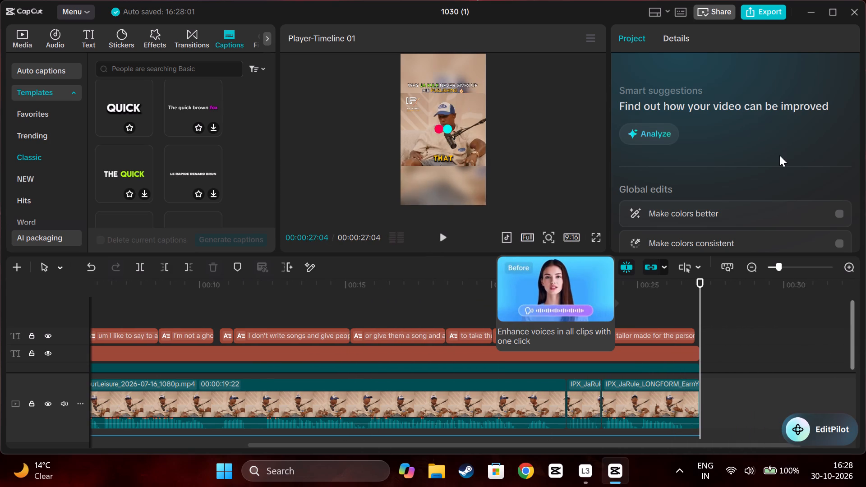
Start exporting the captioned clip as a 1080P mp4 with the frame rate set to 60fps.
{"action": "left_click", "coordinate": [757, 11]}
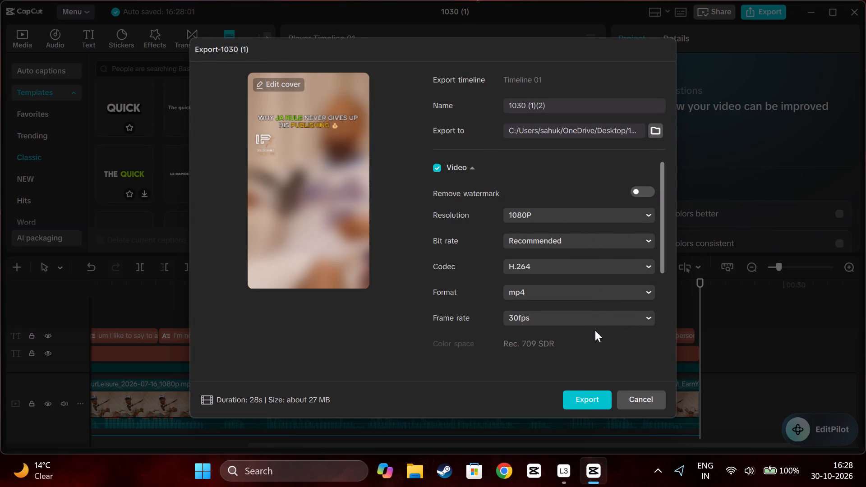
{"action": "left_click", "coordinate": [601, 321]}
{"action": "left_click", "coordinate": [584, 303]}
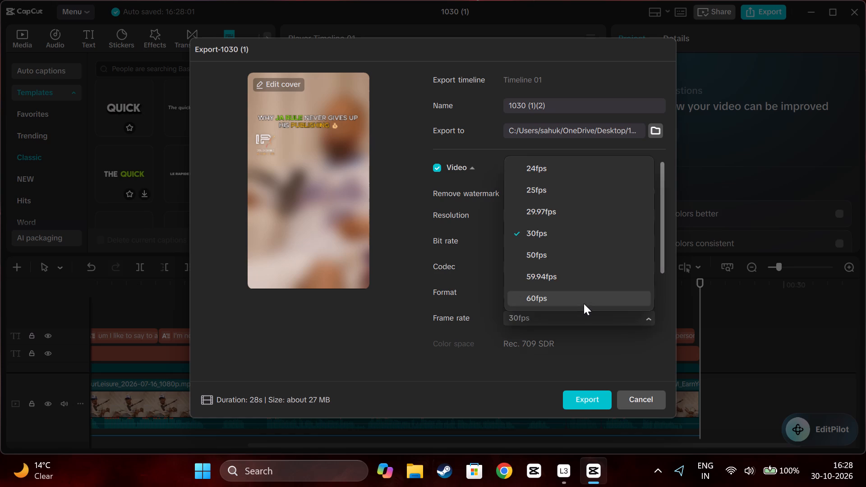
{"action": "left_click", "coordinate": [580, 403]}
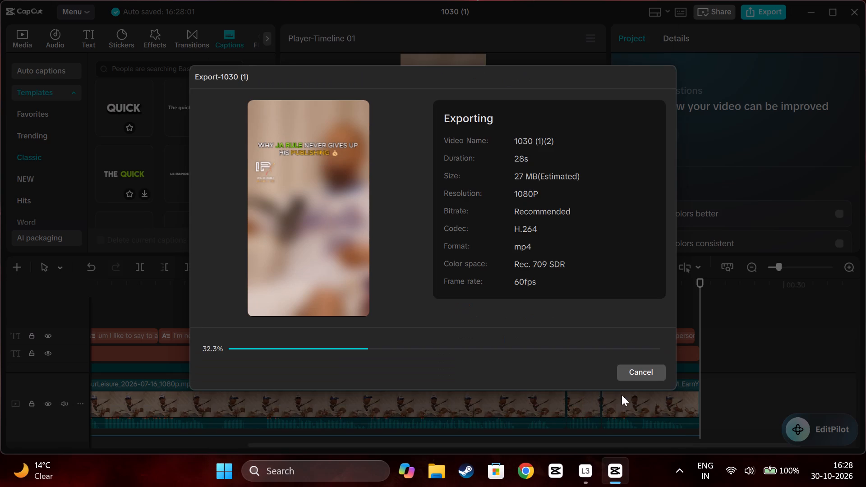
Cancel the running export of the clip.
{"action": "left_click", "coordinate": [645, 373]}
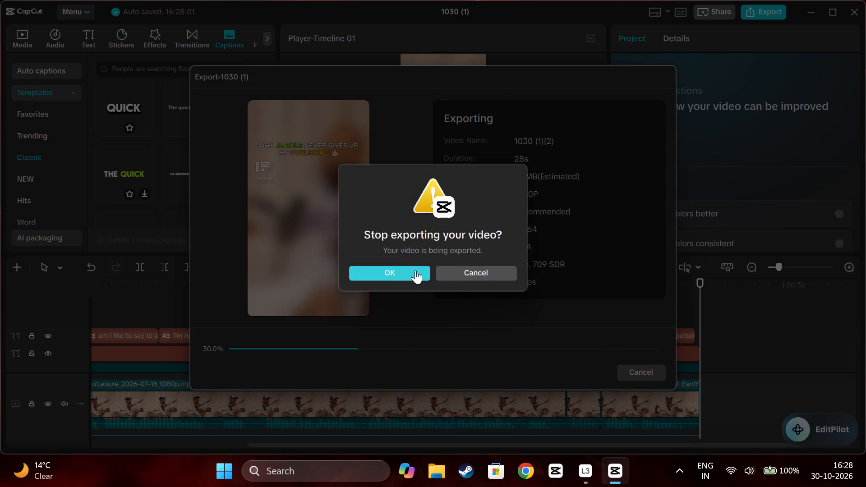
Confirm stopping the running export and close the export settings for 1030 (1).
{"action": "left_click", "coordinate": [410, 271]}
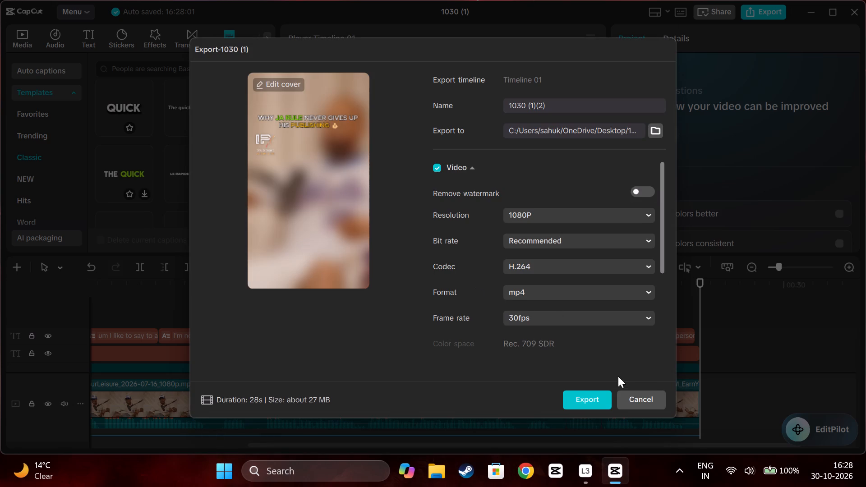
{"action": "left_click", "coordinate": [646, 400]}
Open the Hotspot Shield VPN running in the background to check its connection.
{"action": "left_click", "coordinate": [680, 473]}
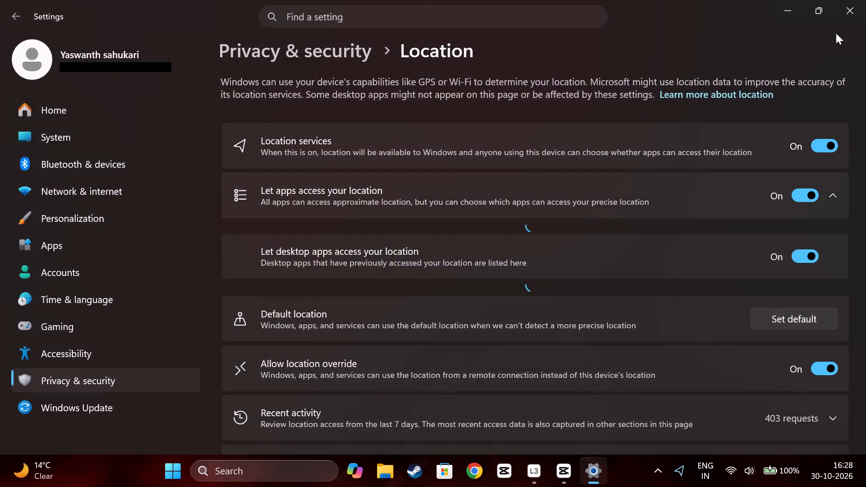
{"action": "left_click", "coordinate": [850, 7]}
{"action": "left_click", "coordinate": [663, 477]}
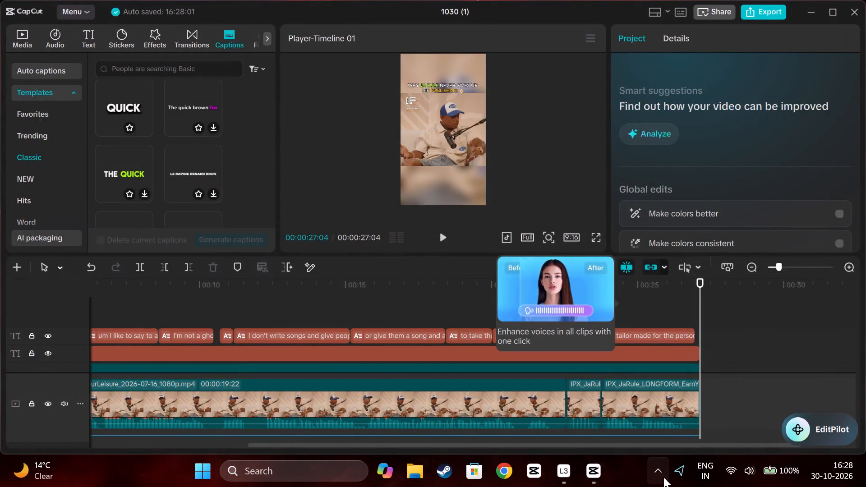
{"action": "left_click", "coordinate": [636, 404]}
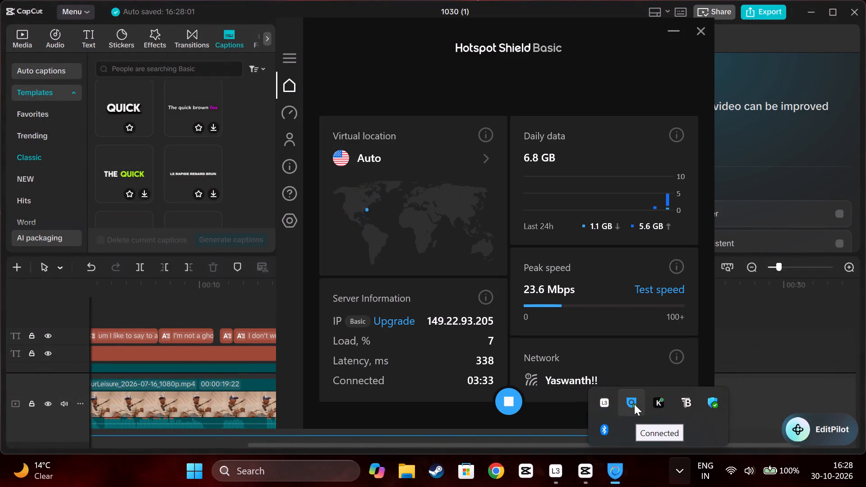
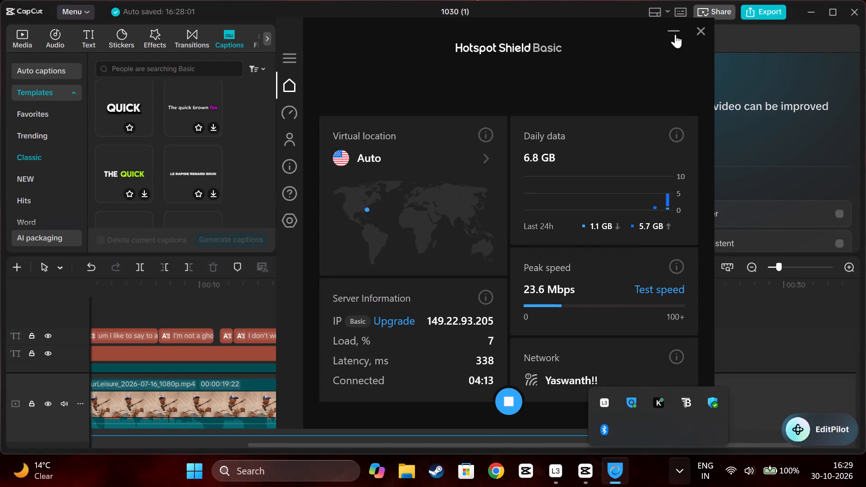
Put away the Hotspot Shield window and return to the CapCut timeline with the playhead at 00:00:17:09.
{"action": "left_click", "coordinate": [691, 31]}
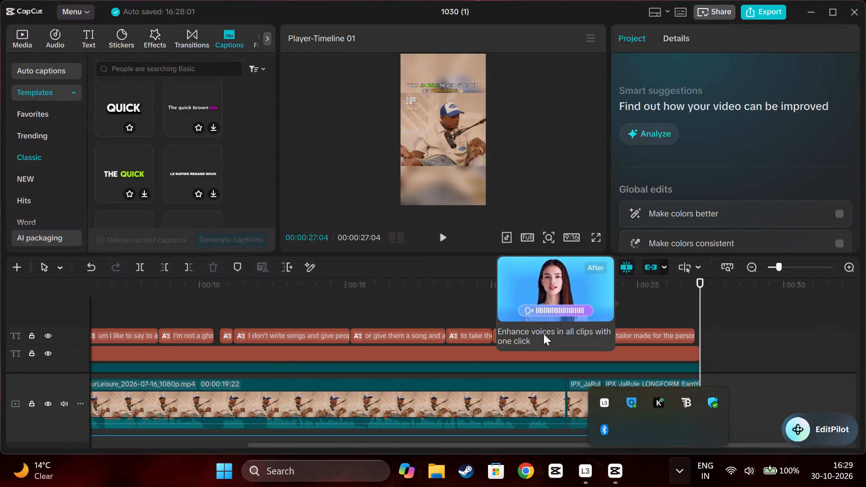
{"action": "left_click", "coordinate": [413, 303]}
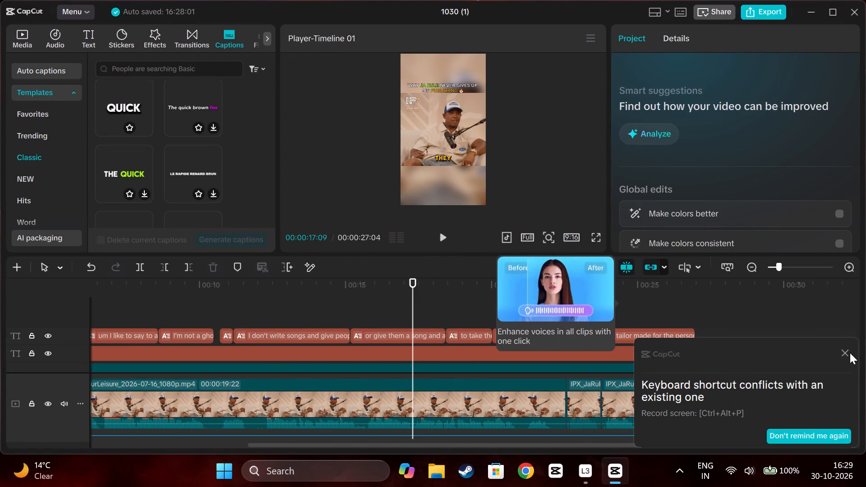
Play the captioned clip from the beginning to the end and check the title in the full-screen preview.
{"action": "left_click", "coordinate": [845, 351]}
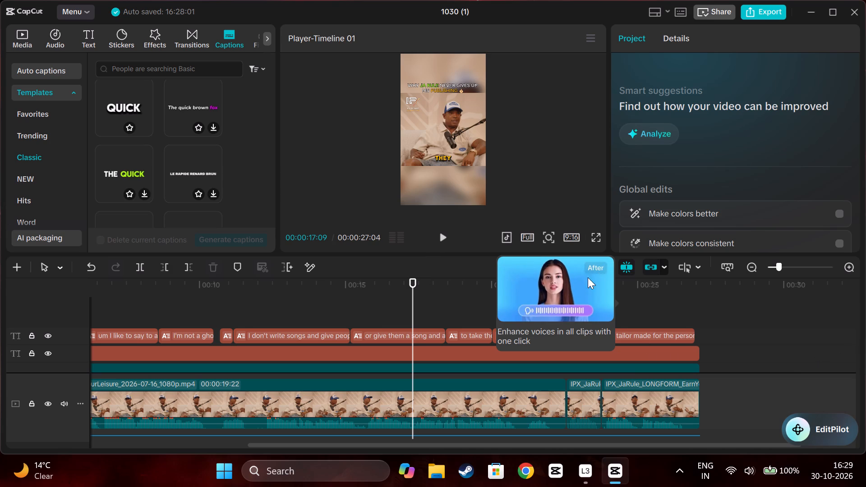
{"action": "left_click_drag", "start_coordinate": [484, 304], "coordinate": [476, 304]}
{"action": "left_click_drag", "start_coordinate": [463, 304], "coordinate": [385, 306]}
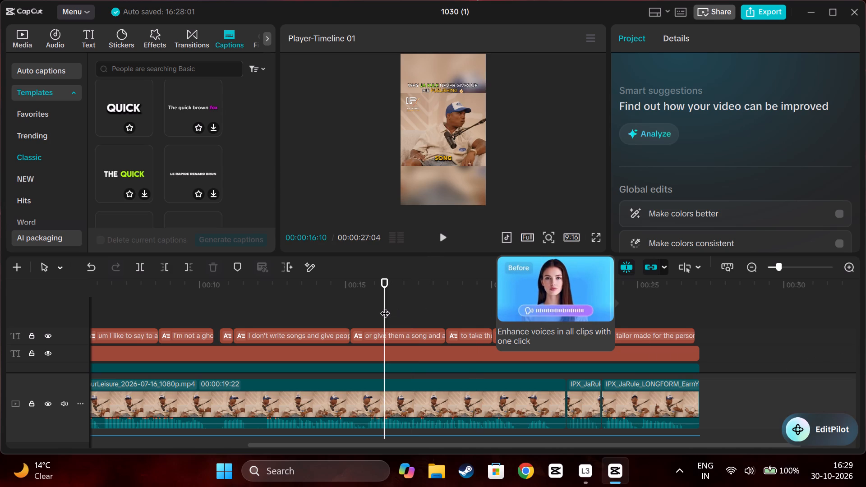
{"action": "left_click_drag", "start_coordinate": [385, 306], "coordinate": [253, 308]}
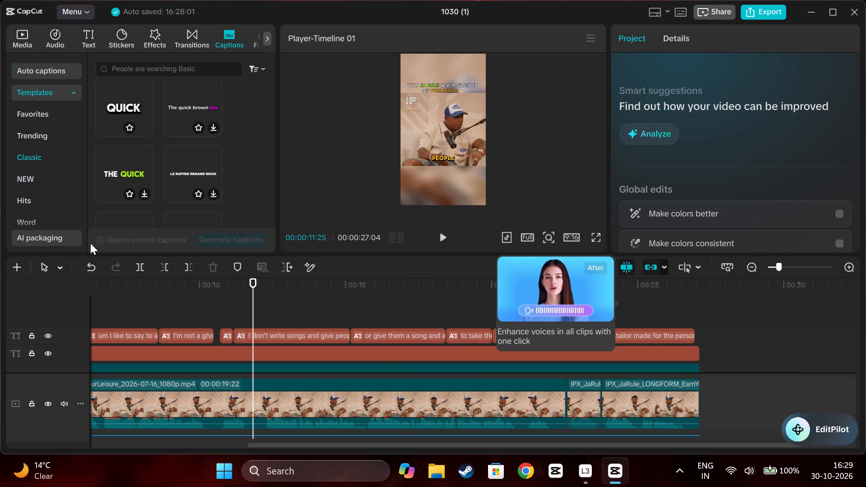
{"action": "left_click_drag", "start_coordinate": [249, 304], "coordinate": [209, 304]}
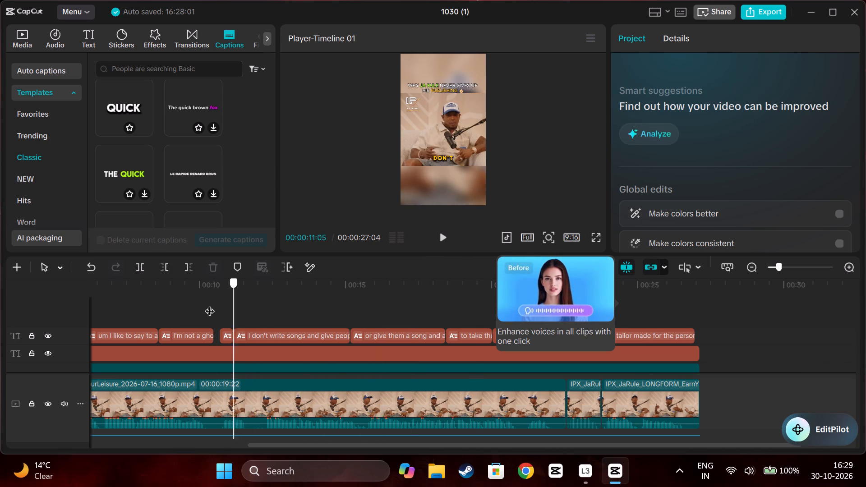
{"action": "left_click_drag", "start_coordinate": [209, 304], "coordinate": [49, 305]}
{"action": "left_click", "coordinate": [49, 305]}
{"action": "key", "text": "space"}
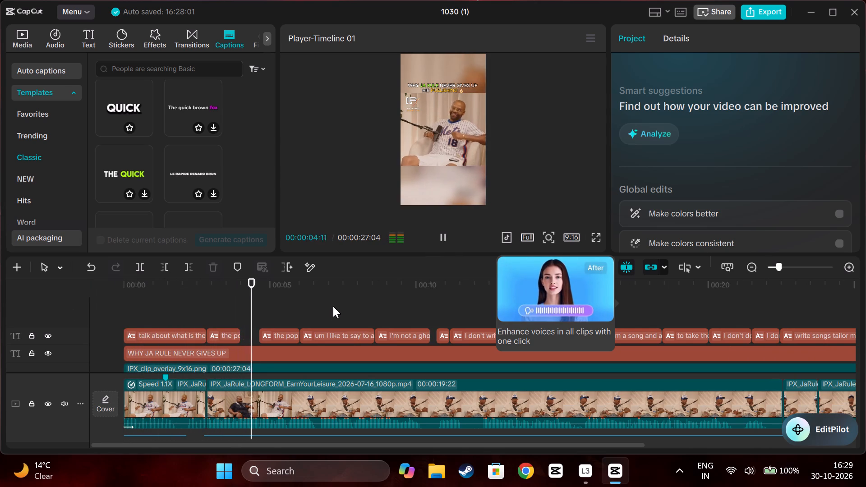
{"action": "scroll", "coordinate": [334, 308], "scroll_direction": "down", "scroll_amount": 2}
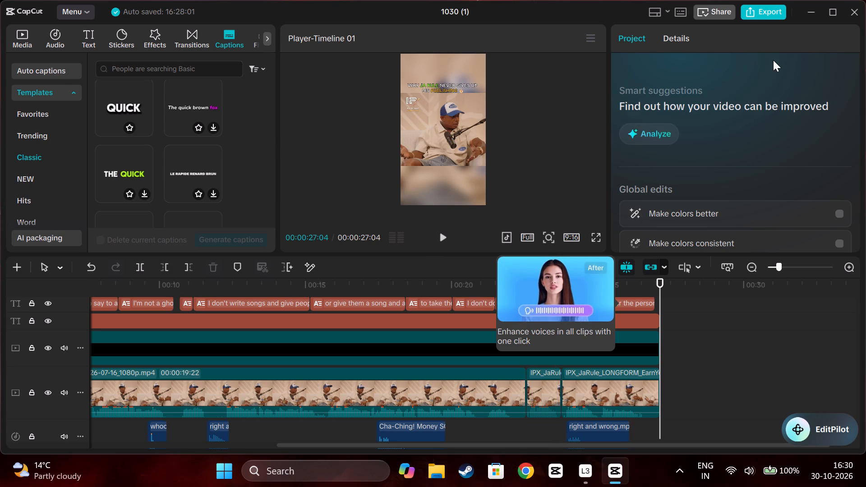
{"action": "left_click", "coordinate": [600, 238]}
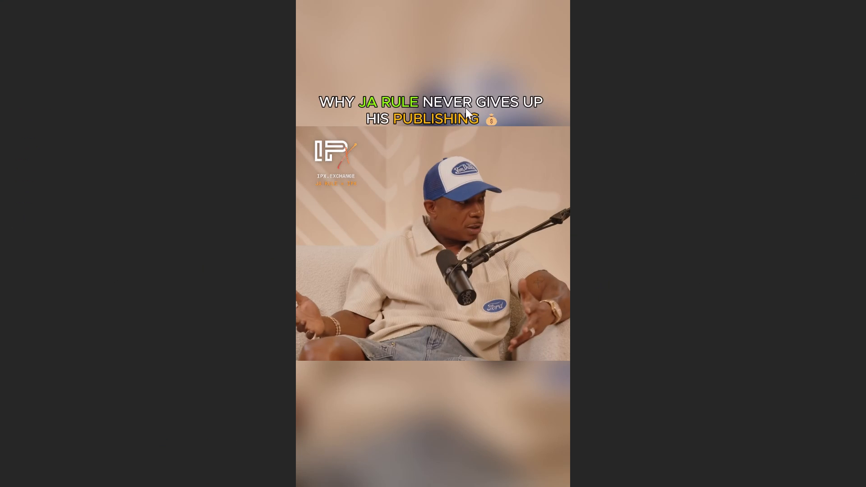
{"action": "key", "text": "Escape"}
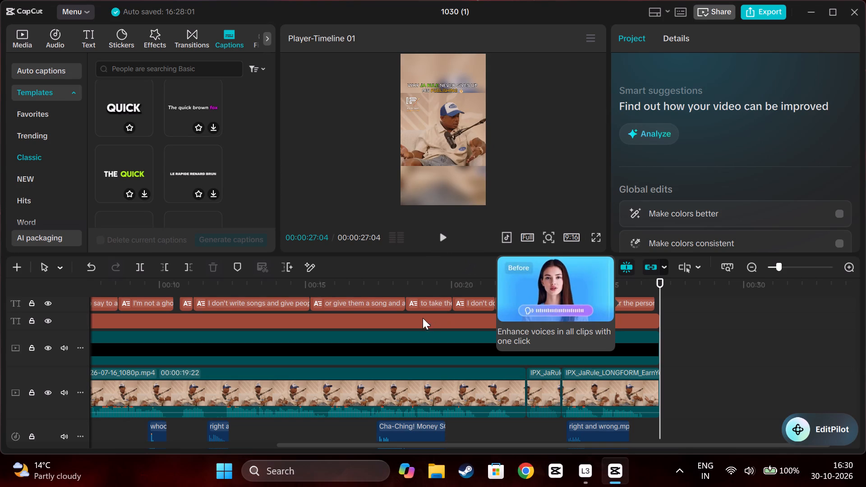
Recolour the word PUBLISHING in the title text to bright green, hex 85FF00.
{"action": "left_click", "coordinate": [332, 319]}
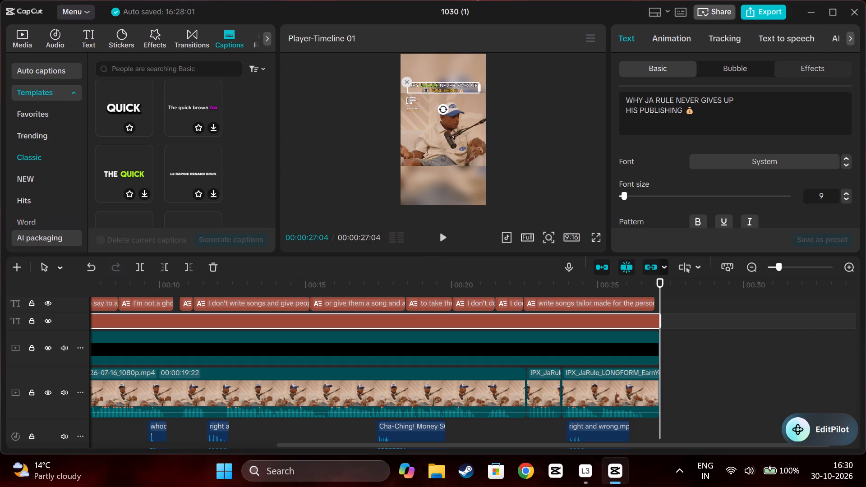
{"action": "left_click_drag", "start_coordinate": [681, 109], "coordinate": [654, 112]}
{"action": "left_click_drag", "start_coordinate": [654, 112], "coordinate": [639, 112]}
{"action": "left_click_drag", "start_coordinate": [639, 112], "coordinate": [640, 113]}
{"action": "scroll", "coordinate": [691, 170], "scroll_direction": "down", "scroll_amount": 1}
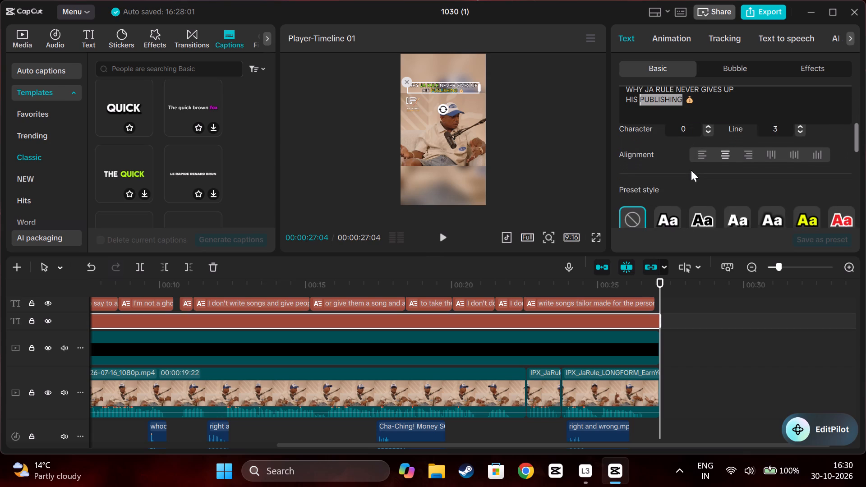
{"action": "scroll", "coordinate": [691, 170], "scroll_direction": "up", "scroll_amount": 1}
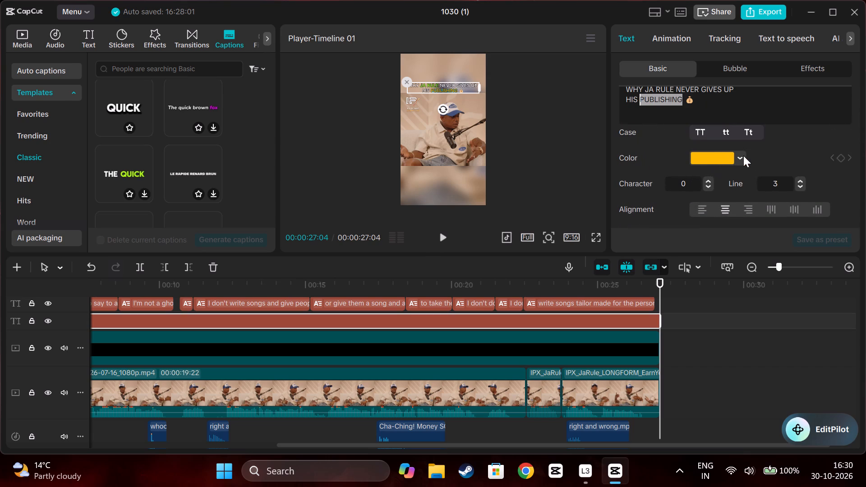
{"action": "left_click", "coordinate": [743, 156]}
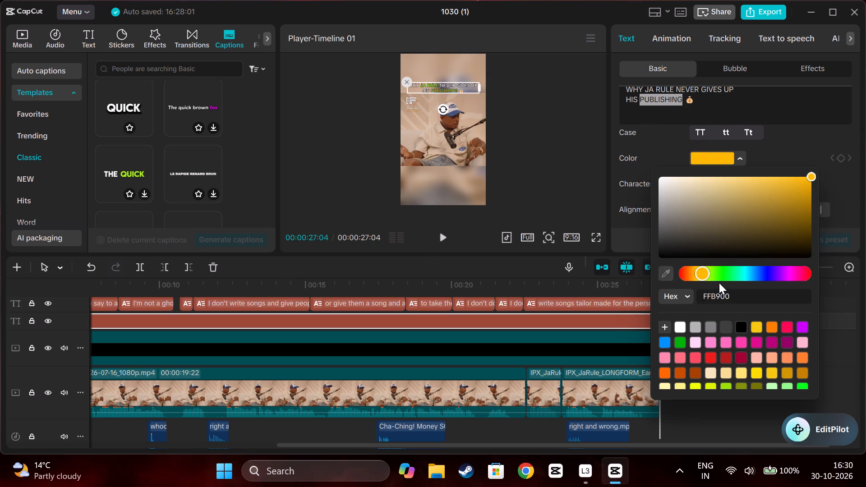
{"action": "left_click", "coordinate": [719, 276]}
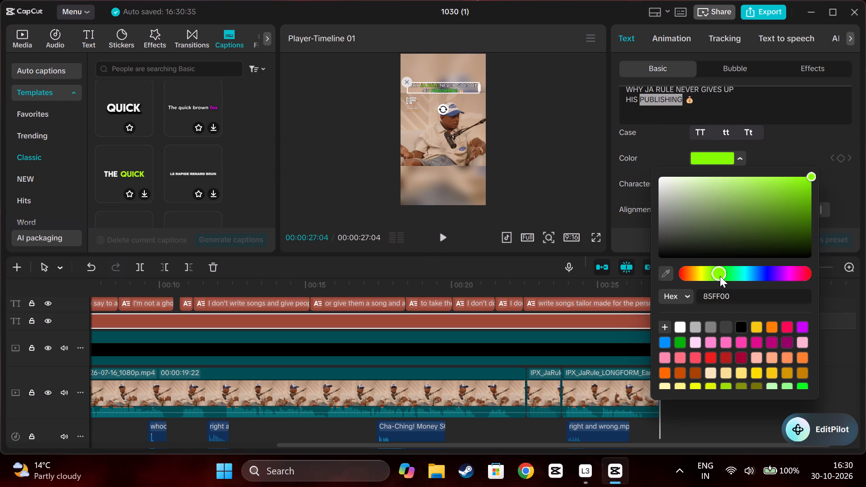
{"action": "left_click", "coordinate": [783, 149]}
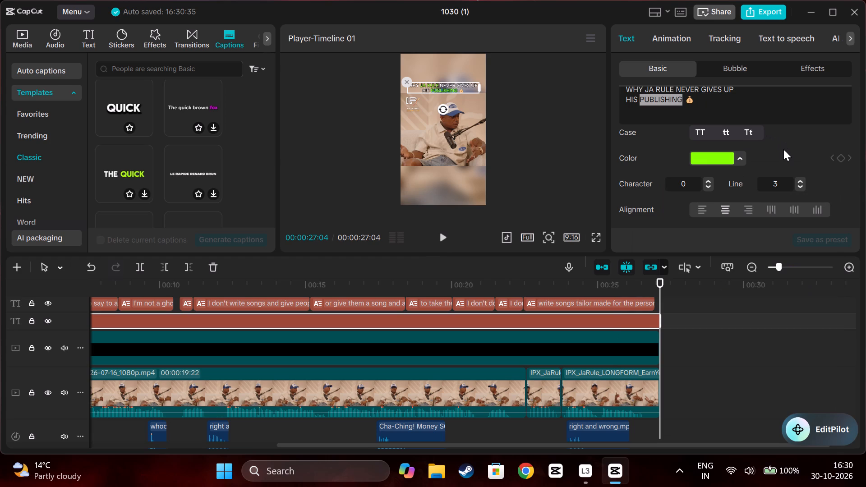
Recolour the words JA RULE in the title text to amber yellow, hex FFB400, and deselect the title.
{"action": "scroll", "coordinate": [699, 130], "scroll_direction": "down", "scroll_amount": 2}
{"action": "scroll", "coordinate": [669, 133], "scroll_direction": "up", "scroll_amount": 2}
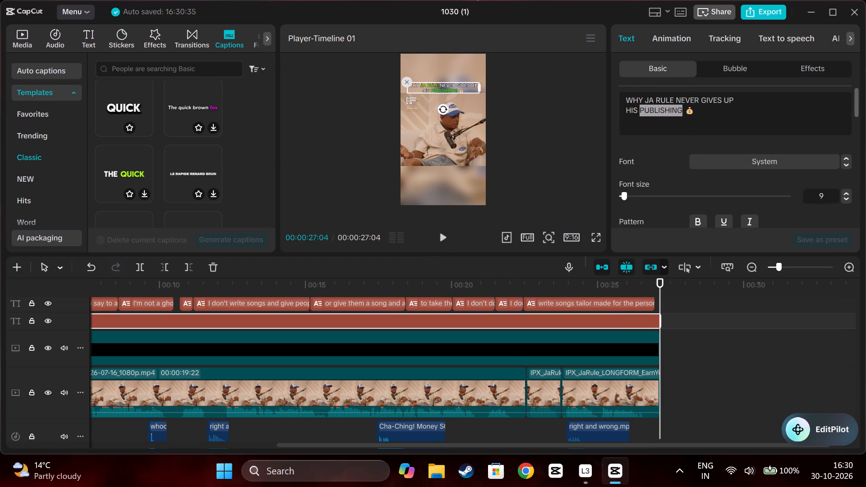
{"action": "left_click_drag", "start_coordinate": [673, 100], "coordinate": [661, 100]}
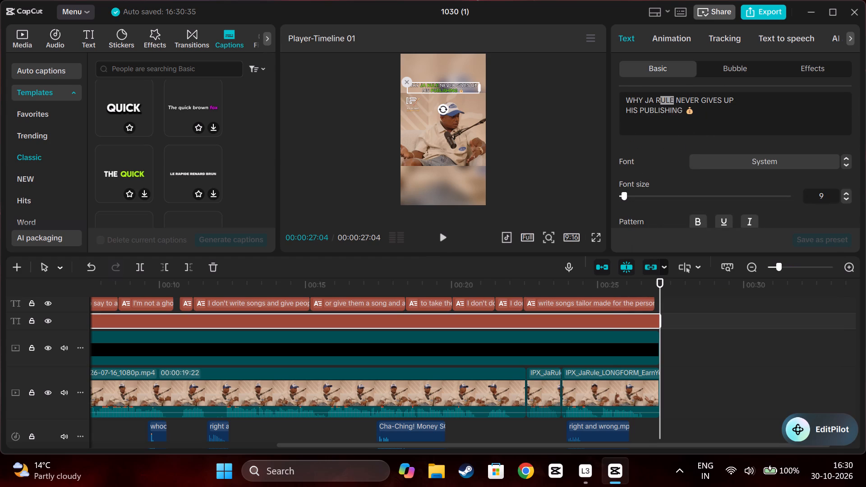
{"action": "left_click_drag", "start_coordinate": [661, 100], "coordinate": [646, 99]}
{"action": "scroll", "coordinate": [728, 170], "scroll_direction": "down", "scroll_amount": 1}
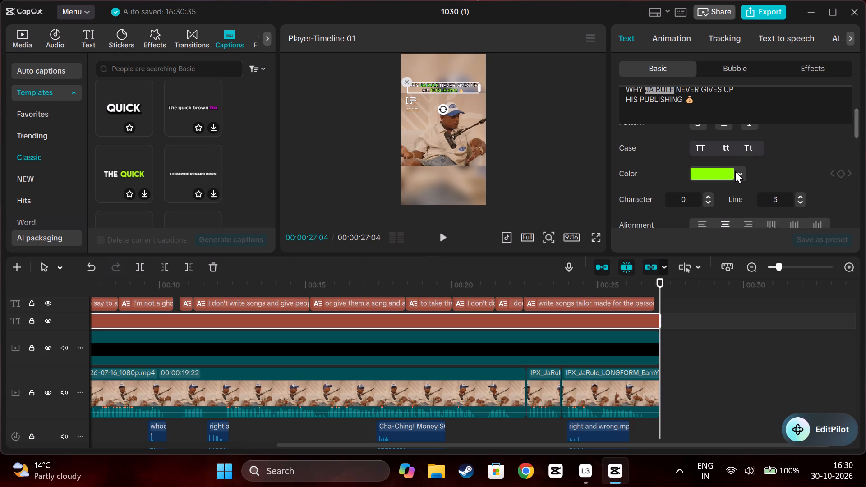
{"action": "left_click", "coordinate": [736, 172]}
{"action": "left_click_drag", "start_coordinate": [716, 289], "coordinate": [703, 290]}
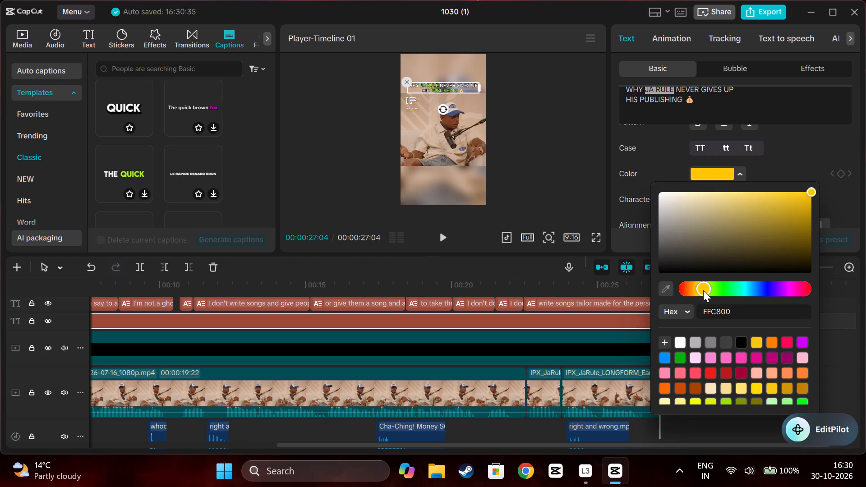
{"action": "left_click_drag", "start_coordinate": [703, 290], "coordinate": [702, 292]}
{"action": "left_click", "coordinate": [802, 168]}
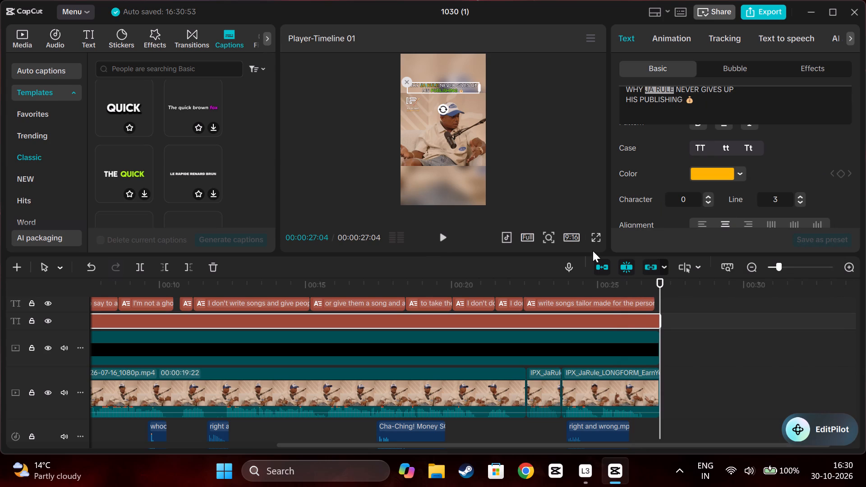
{"action": "left_click", "coordinate": [556, 212]}
{"action": "left_click", "coordinate": [728, 99]}
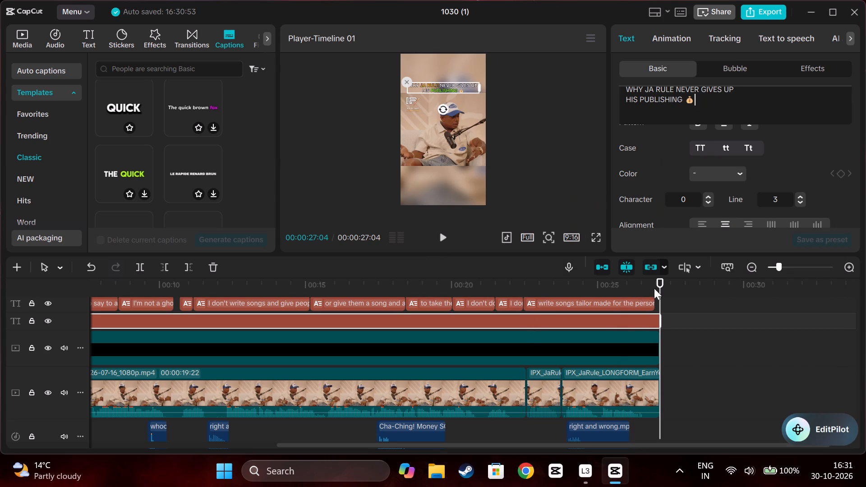
{"action": "left_click", "coordinate": [680, 368]}
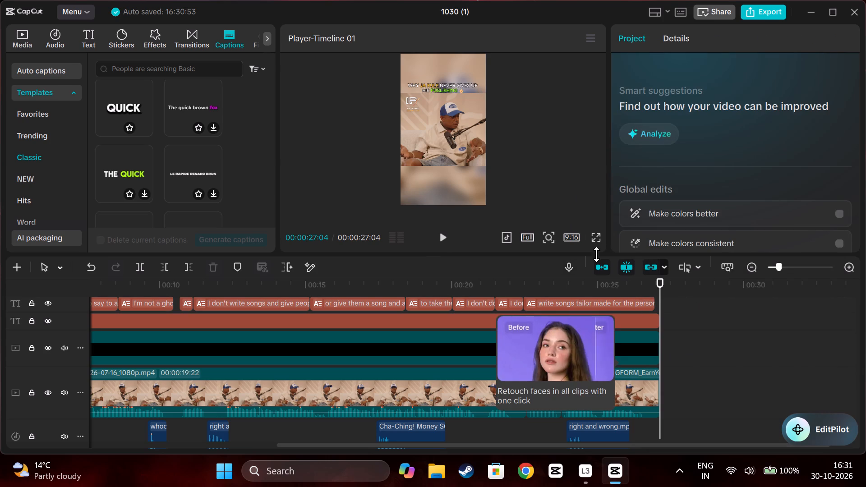
Check the recoloured title in the full-screen preview and play the whole clip through from the start.
{"action": "left_click", "coordinate": [594, 240]}
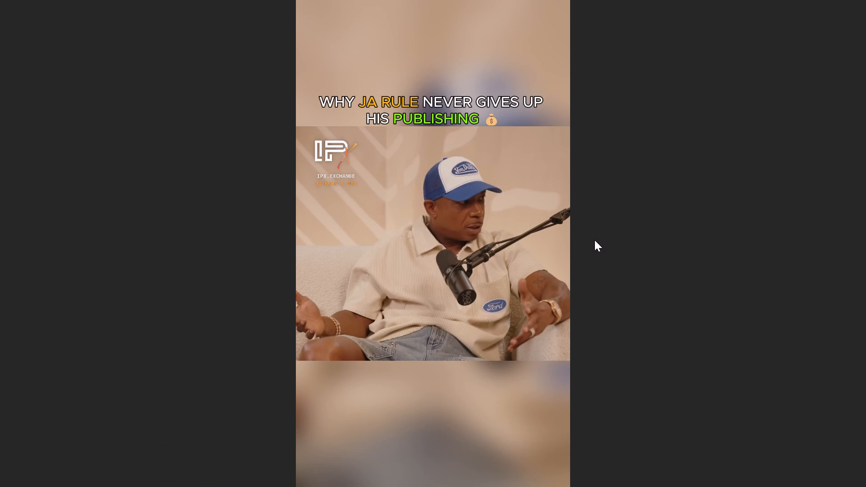
{"action": "key", "text": "Escape"}
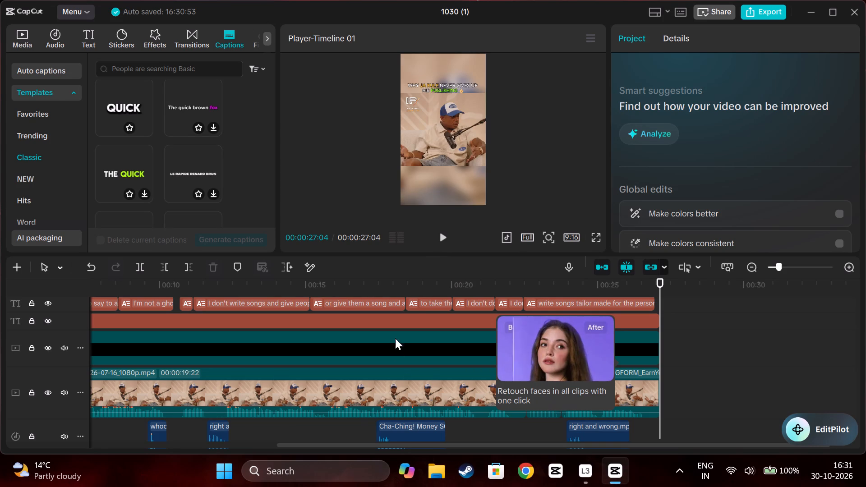
{"action": "left_click_drag", "start_coordinate": [410, 284], "coordinate": [224, 303]}
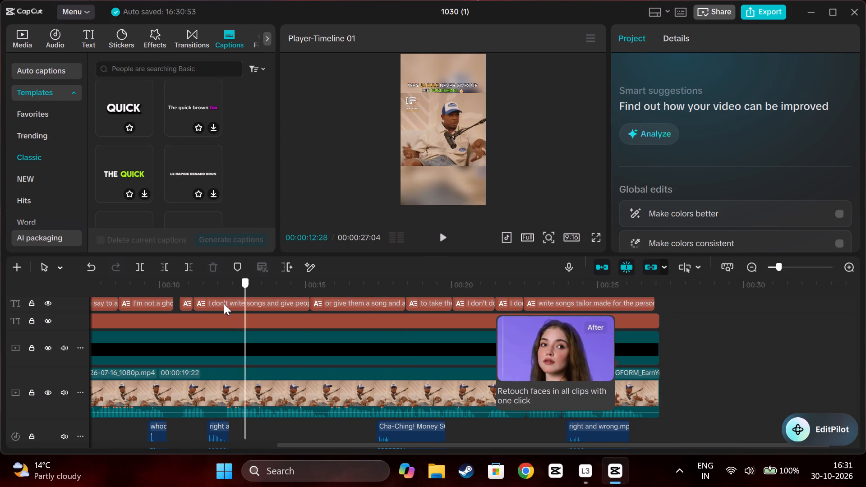
{"action": "left_click_drag", "start_coordinate": [224, 303], "coordinate": [19, 335]}
{"action": "key", "text": "space"}
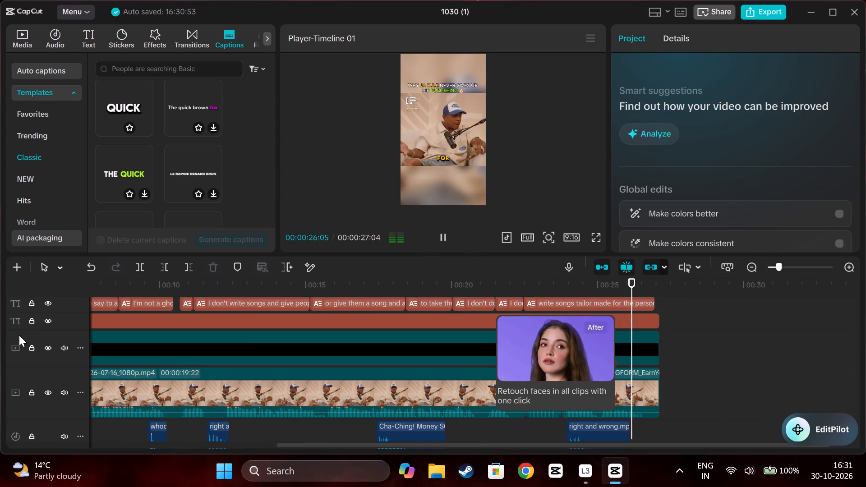
{"action": "key", "text": "space"}
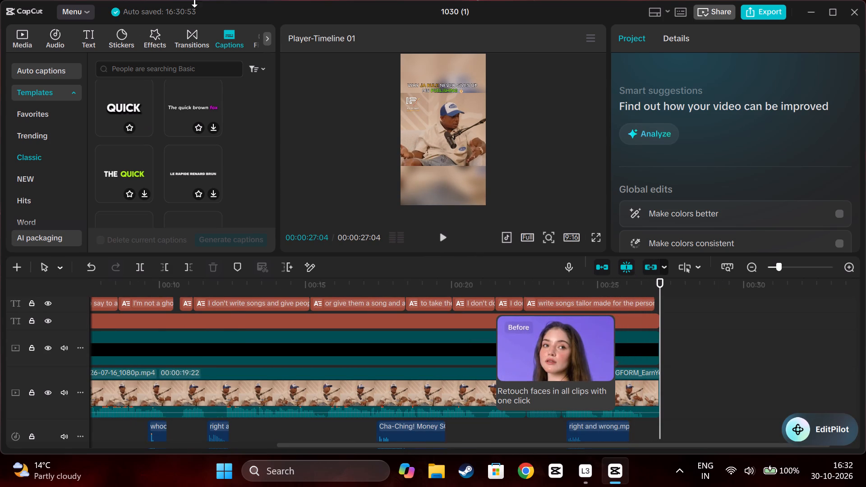
Export the clip under the name "1030 og" as a 1080P mp4 with the frame rate set to 60fps.
{"action": "left_click", "coordinate": [755, 15]}
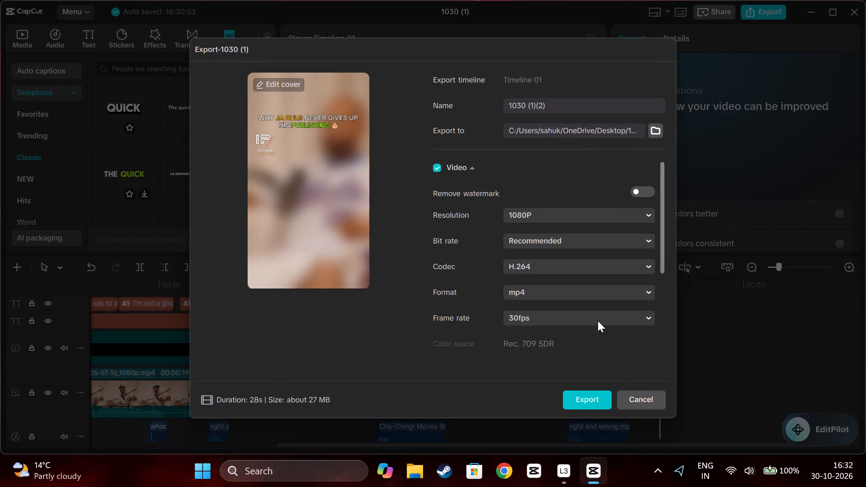
{"action": "left_click", "coordinate": [598, 321]}
{"action": "left_click", "coordinate": [551, 299]}
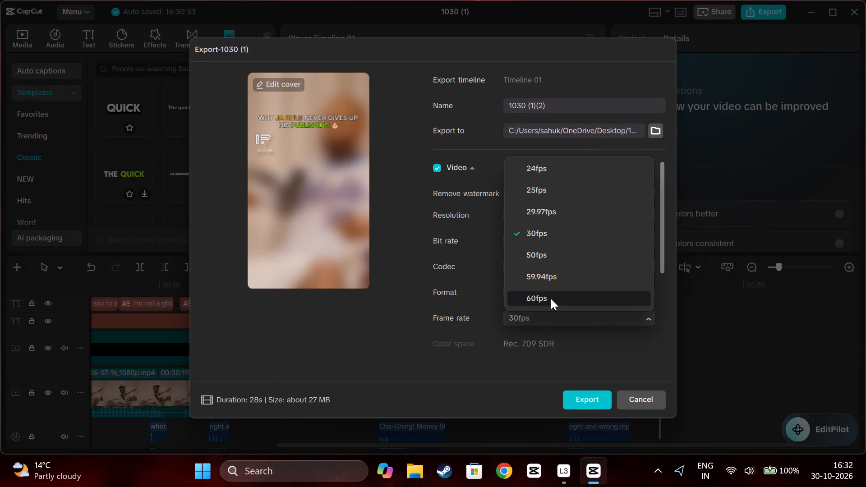
{"action": "left_click", "coordinate": [563, 105]}
{"action": "key", "text": "BackSpace"}
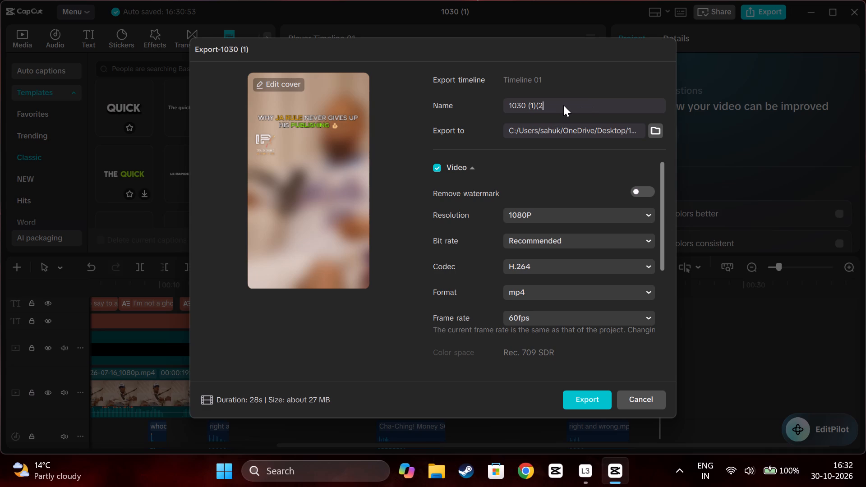
{"action": "key", "text": "BackSpace"}
{"action": "key", "text": "BackSpace"}
{"action": "key", "text": "BackSpace"}
{"action": "key", "text": "BackSpace"}
{"action": "key", "text": "BackSpace"}
{"action": "type", "text": "og"}
{"action": "left_click", "coordinate": [588, 402]}
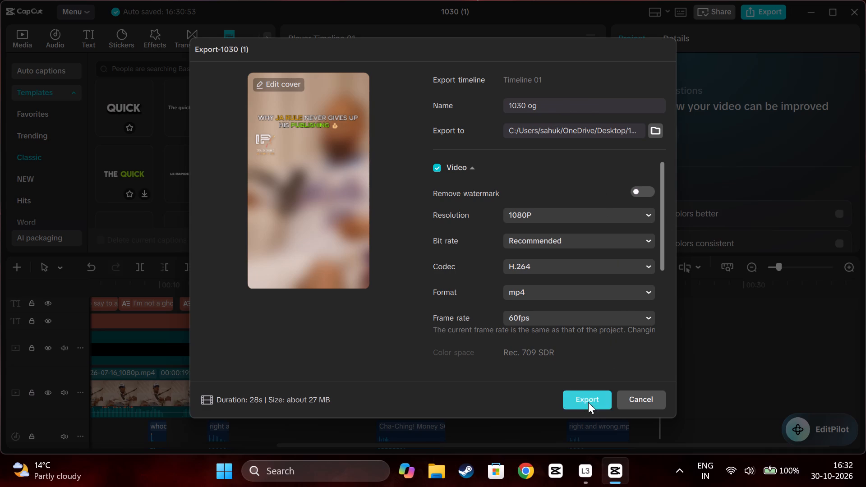
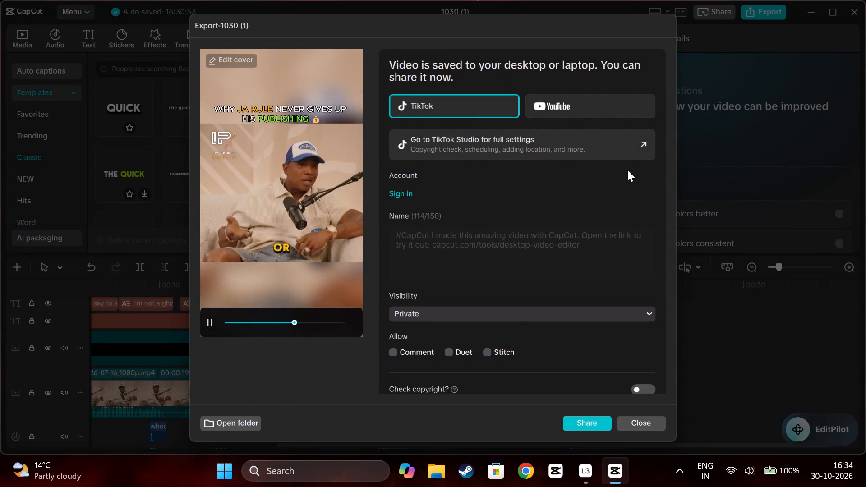
Dismiss the finished export window without sharing the video and return to the project timeline.
{"action": "left_click", "coordinate": [643, 425]}
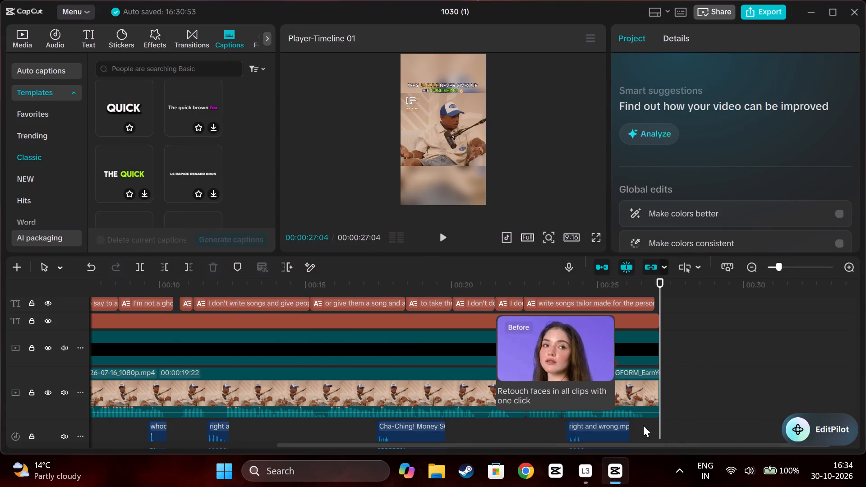
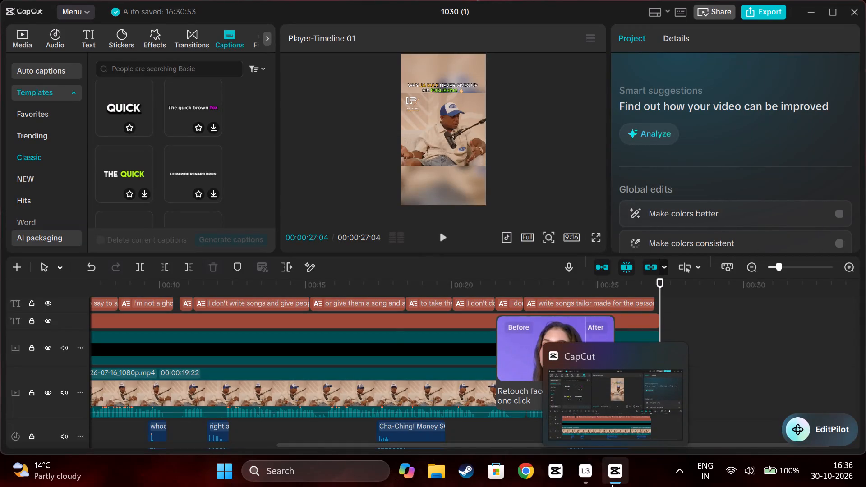
Leave the CapCut project and show the Windows desktop.
{"action": "left_click", "coordinate": [865, 434]}
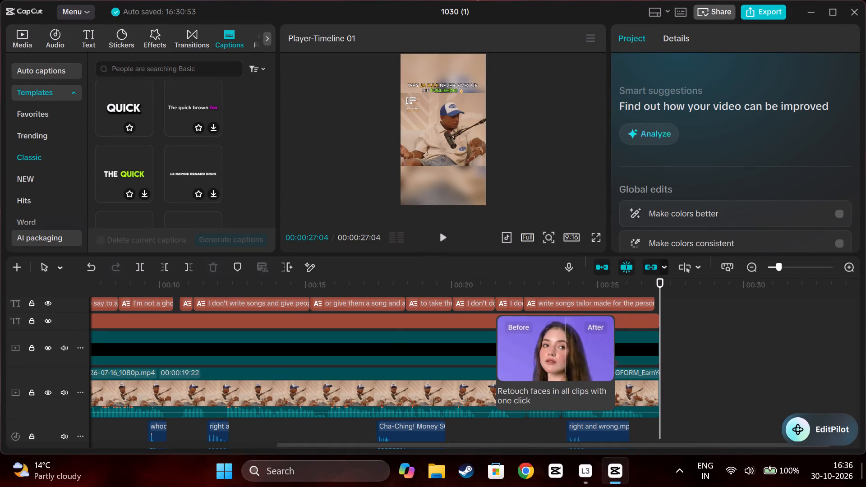
{"action": "left_click", "coordinate": [865, 469]}
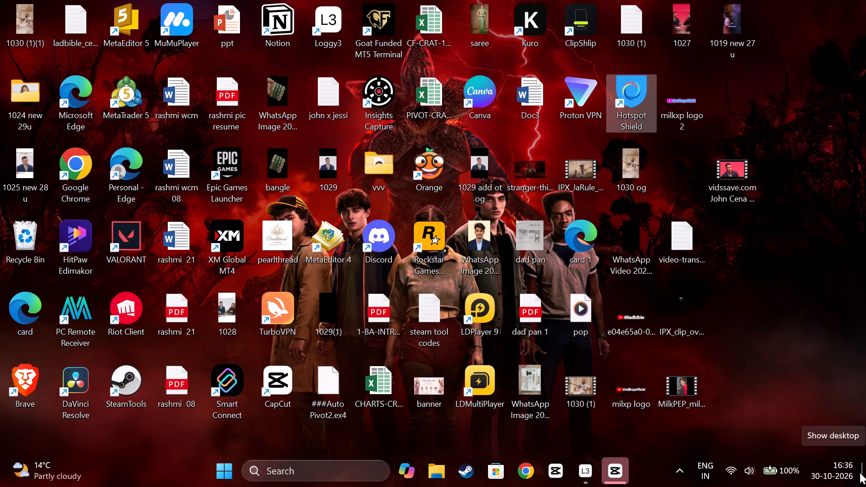
{"action": "left_click", "coordinate": [825, 282]}
{"action": "right_click_drag", "start_coordinate": [825, 281], "coordinate": [783, 286]}
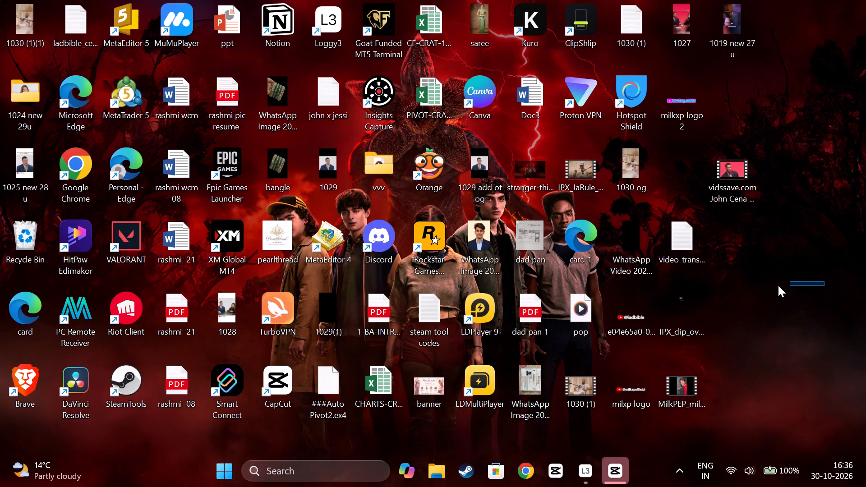
{"action": "left_click", "coordinate": [750, 119]}
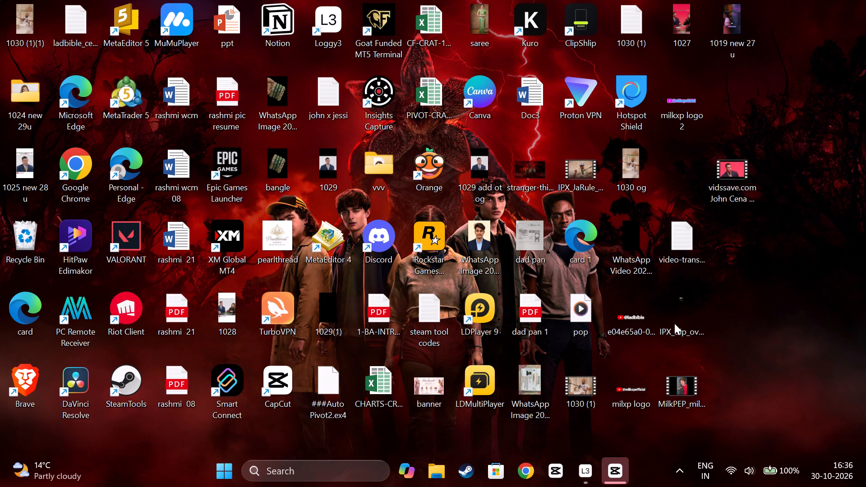
Find WhatsApp among the recent Windows searches and launch it.
{"action": "left_click", "coordinate": [351, 471]}
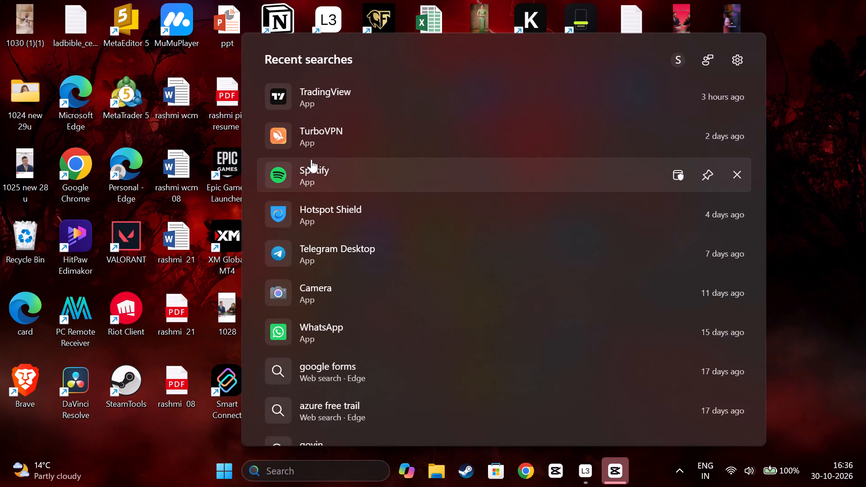
{"action": "left_click_drag", "start_coordinate": [338, 321], "coordinate": [345, 318]}
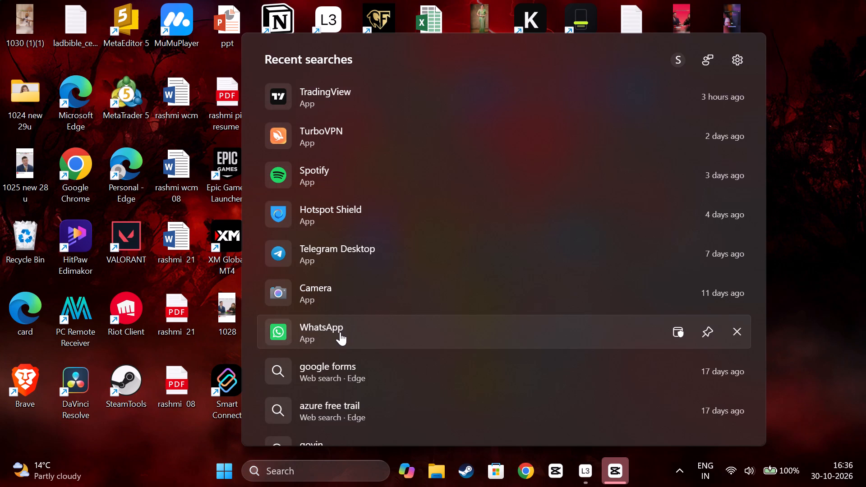
{"action": "left_click", "coordinate": [340, 332]}
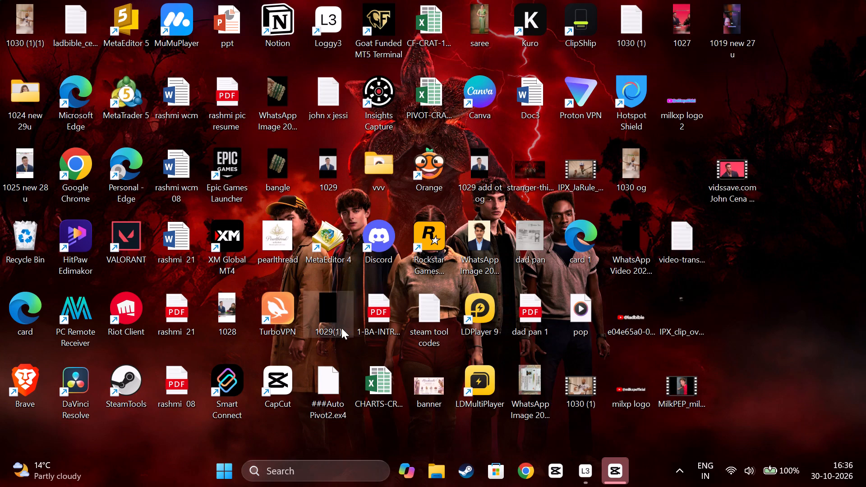
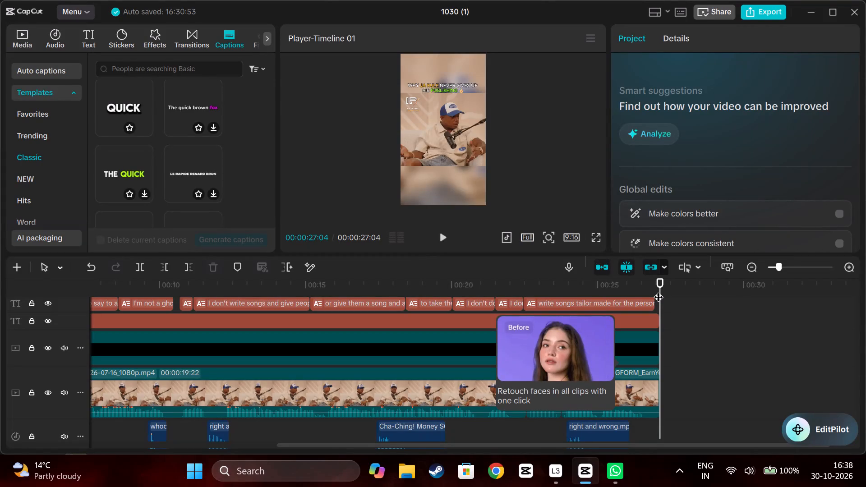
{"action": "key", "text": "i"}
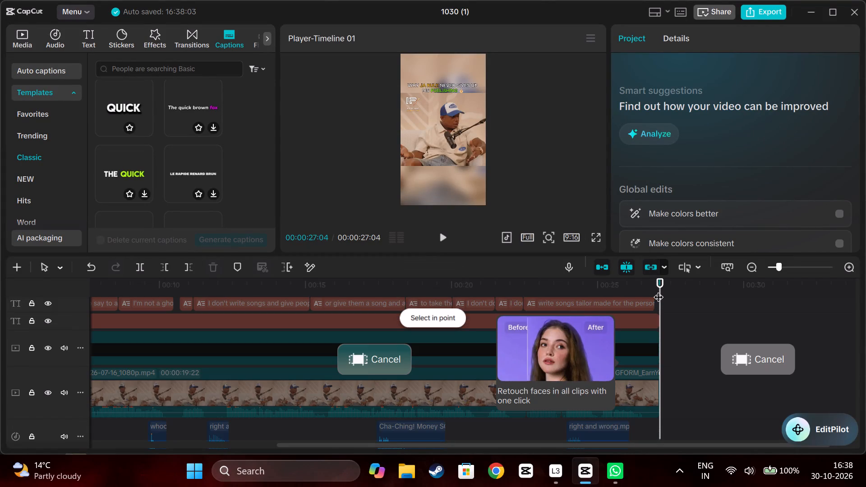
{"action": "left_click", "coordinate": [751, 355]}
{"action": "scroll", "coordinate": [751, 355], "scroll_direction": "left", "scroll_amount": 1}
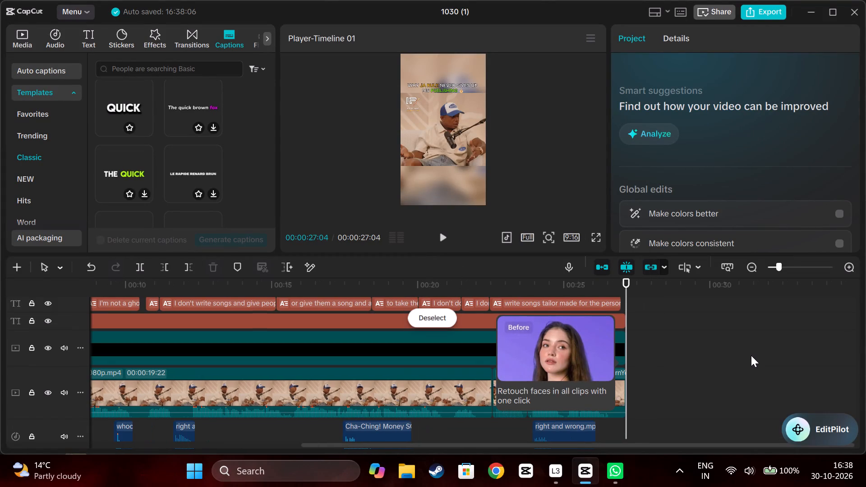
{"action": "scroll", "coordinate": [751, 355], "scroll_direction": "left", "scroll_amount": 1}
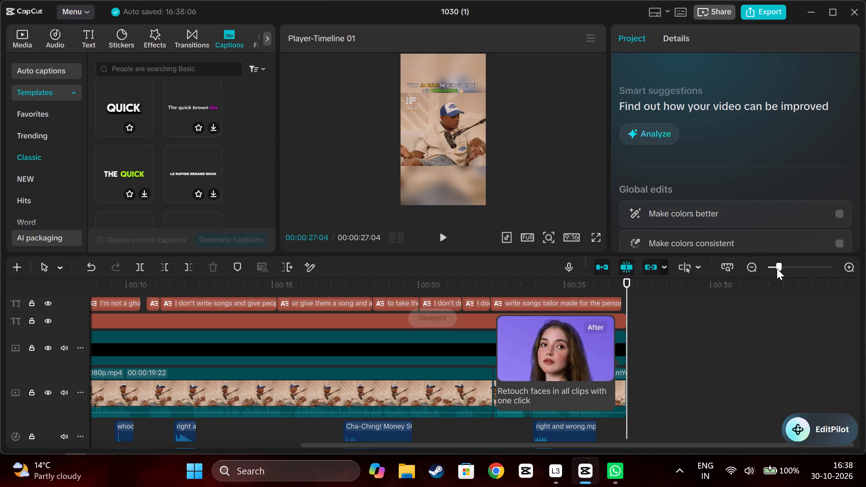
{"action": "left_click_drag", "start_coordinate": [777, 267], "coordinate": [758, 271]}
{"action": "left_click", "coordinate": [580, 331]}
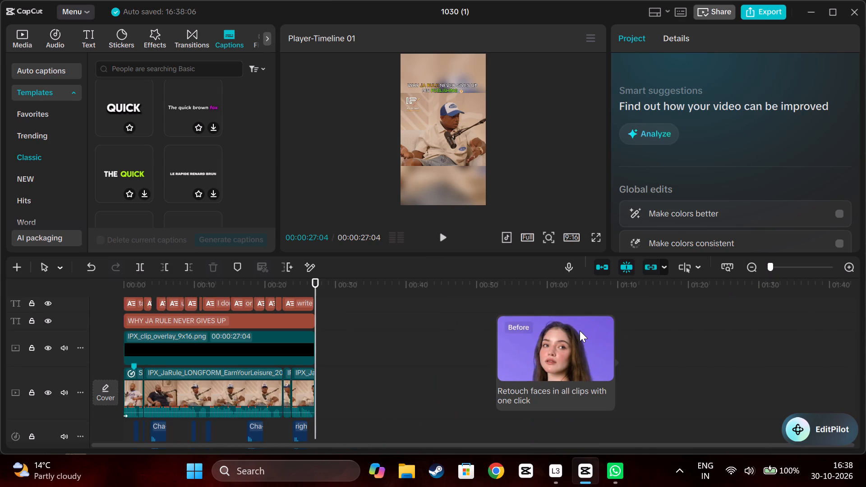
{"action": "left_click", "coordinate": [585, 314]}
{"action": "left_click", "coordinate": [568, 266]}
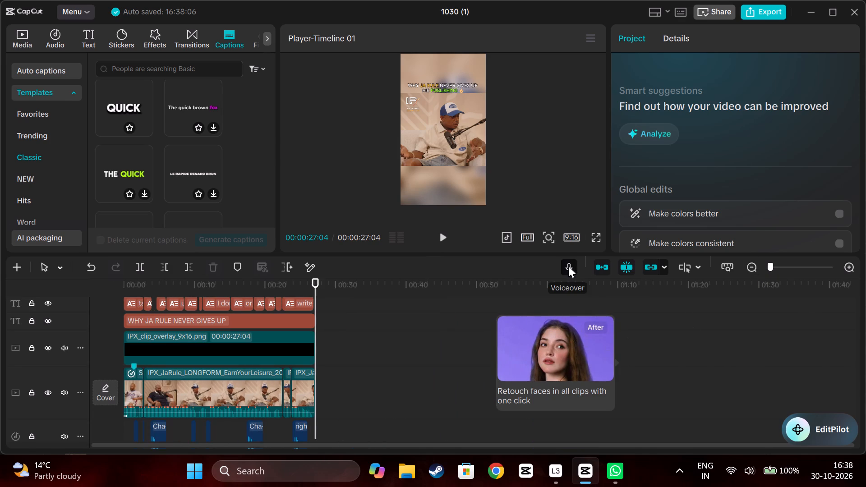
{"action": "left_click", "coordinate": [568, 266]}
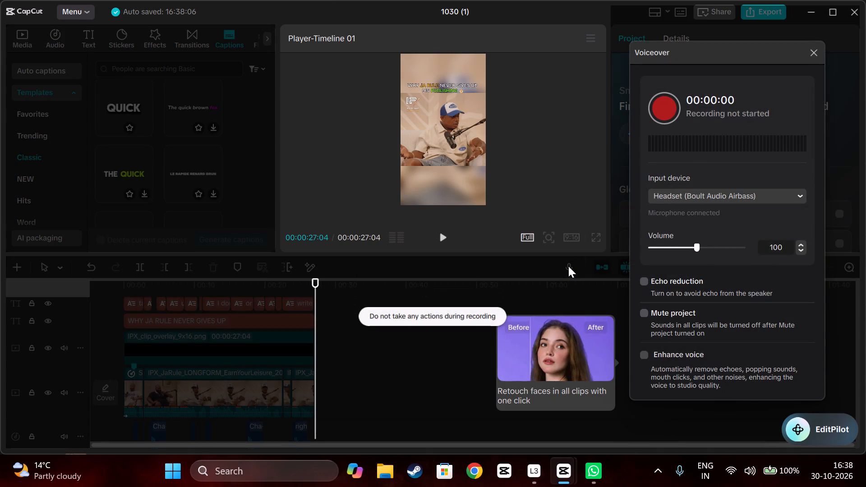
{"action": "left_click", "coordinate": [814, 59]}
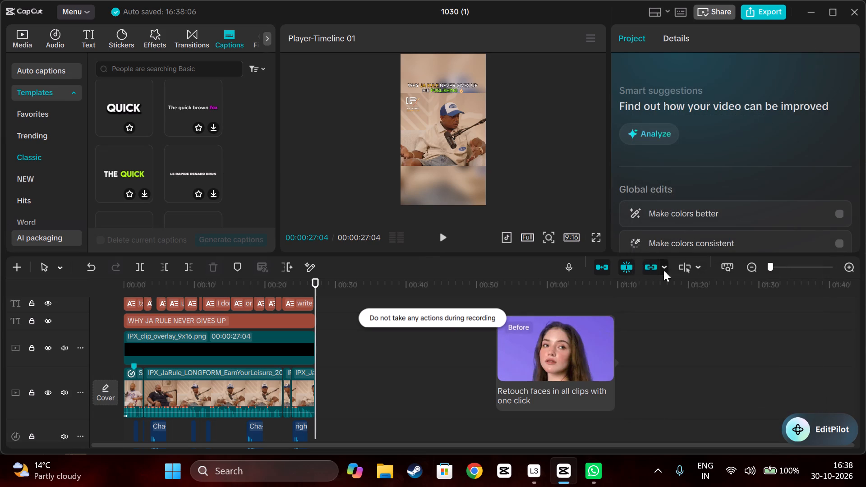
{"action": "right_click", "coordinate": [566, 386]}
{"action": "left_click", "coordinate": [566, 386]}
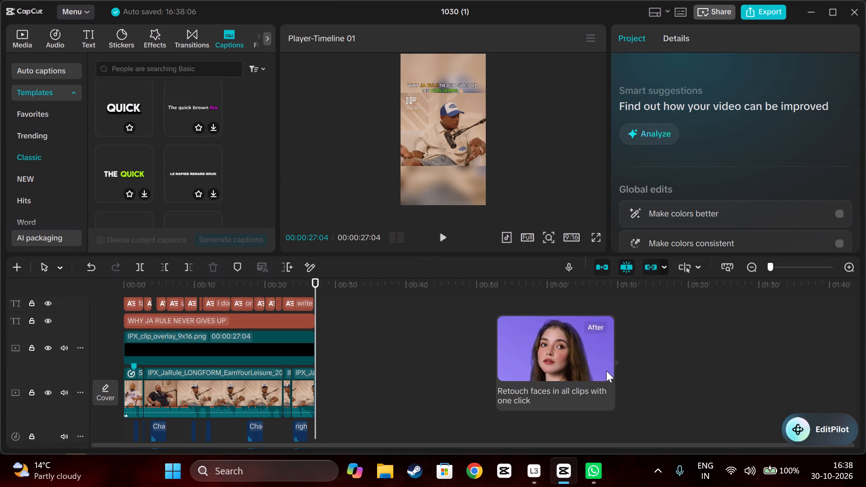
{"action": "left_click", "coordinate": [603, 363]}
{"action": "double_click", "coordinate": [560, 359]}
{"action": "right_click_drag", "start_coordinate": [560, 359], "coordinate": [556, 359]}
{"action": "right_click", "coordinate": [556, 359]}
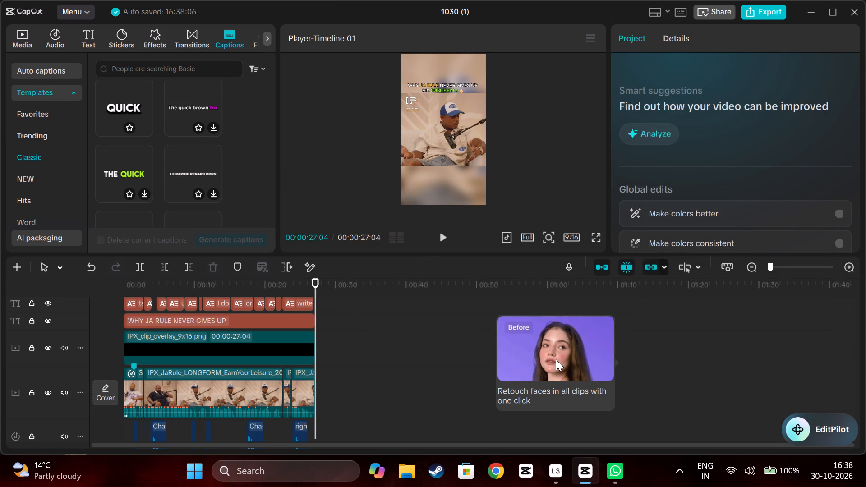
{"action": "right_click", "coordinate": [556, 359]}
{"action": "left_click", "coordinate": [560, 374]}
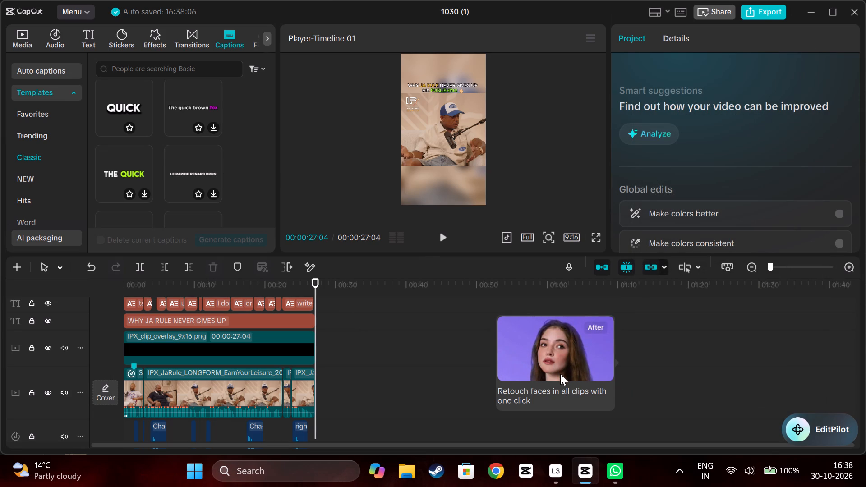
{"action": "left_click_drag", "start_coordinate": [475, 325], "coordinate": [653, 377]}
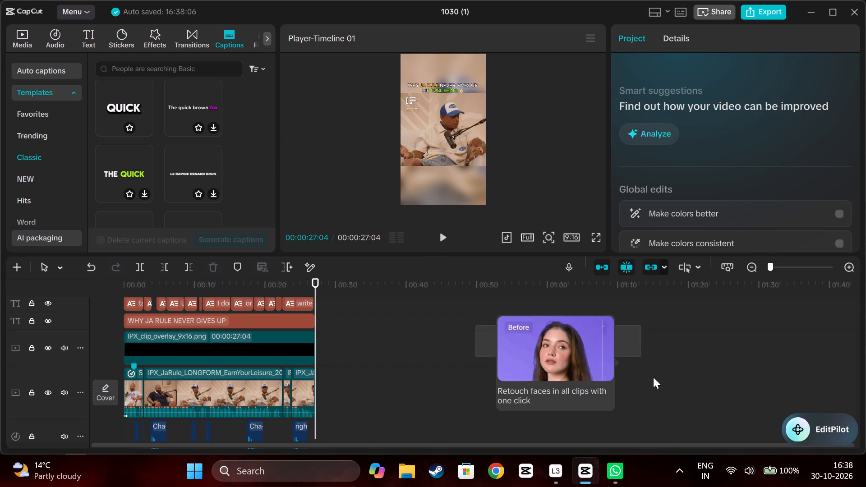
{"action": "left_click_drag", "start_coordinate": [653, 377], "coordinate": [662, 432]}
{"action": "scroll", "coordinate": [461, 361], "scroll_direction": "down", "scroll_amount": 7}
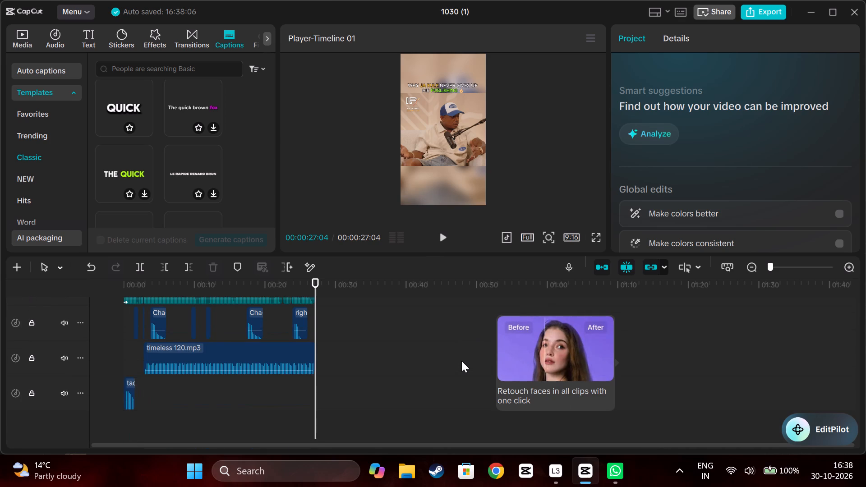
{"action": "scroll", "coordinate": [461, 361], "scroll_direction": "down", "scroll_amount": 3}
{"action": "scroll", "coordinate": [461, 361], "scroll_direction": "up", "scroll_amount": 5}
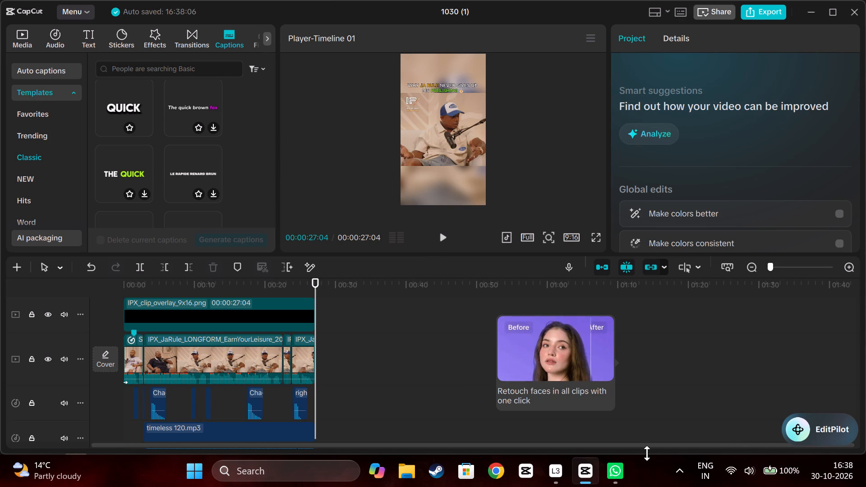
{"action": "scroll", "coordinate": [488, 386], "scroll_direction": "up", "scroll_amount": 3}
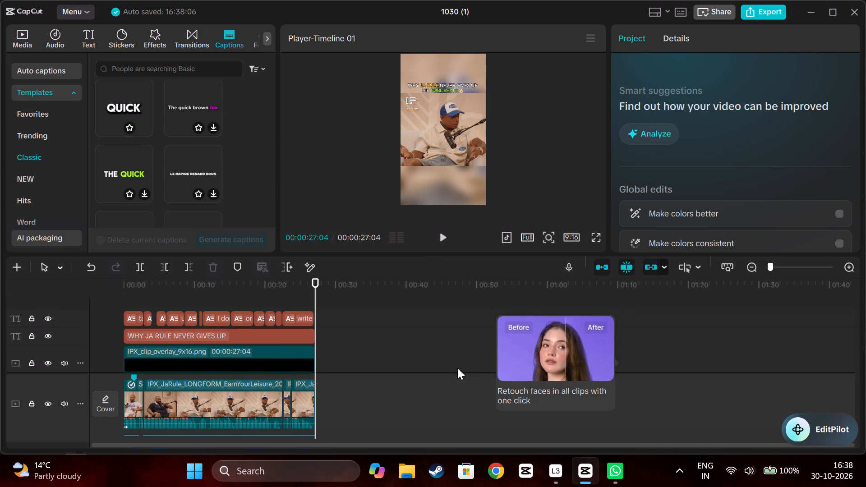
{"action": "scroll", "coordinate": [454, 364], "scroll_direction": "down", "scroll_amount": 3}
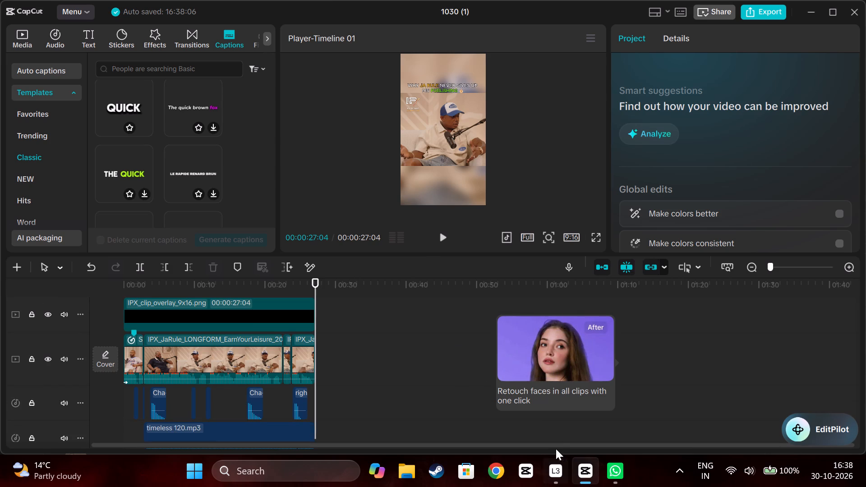
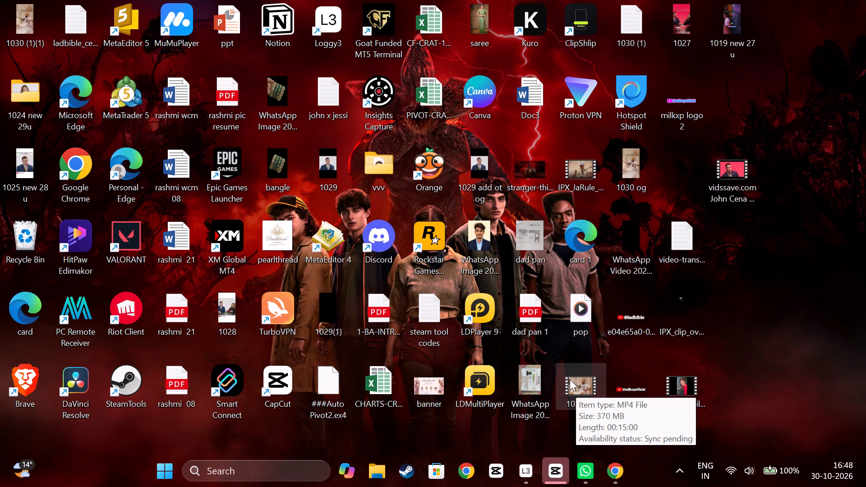
{"action": "right_click", "coordinate": [17, 18]}
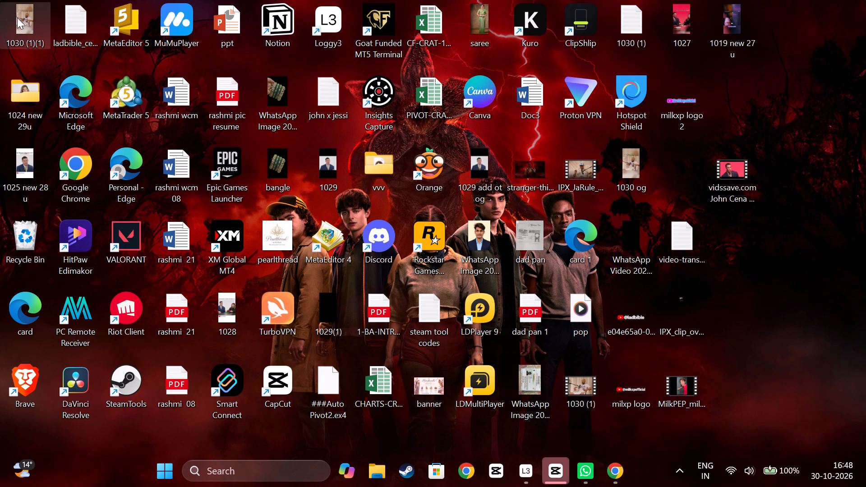
{"action": "left_click", "coordinate": [235, 19]}
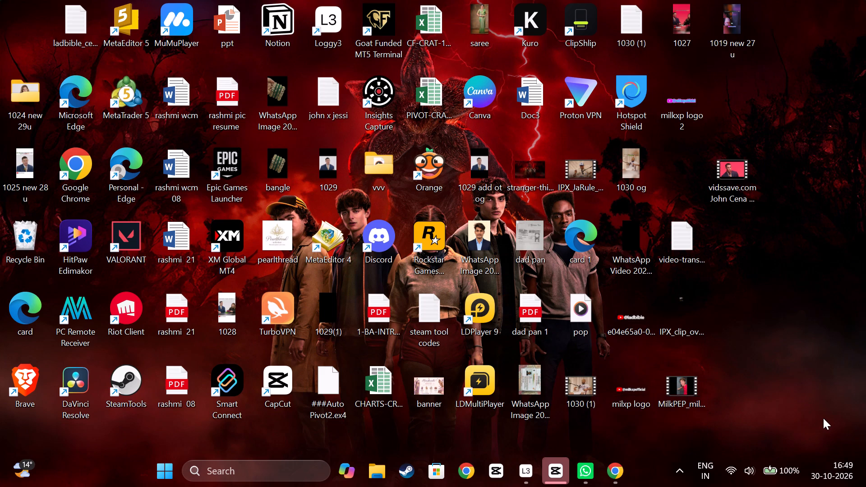
Open the 1030 (1) transcript text file from the desktop, look over its opening lines and close it.
{"action": "double_click", "coordinate": [643, 22]}
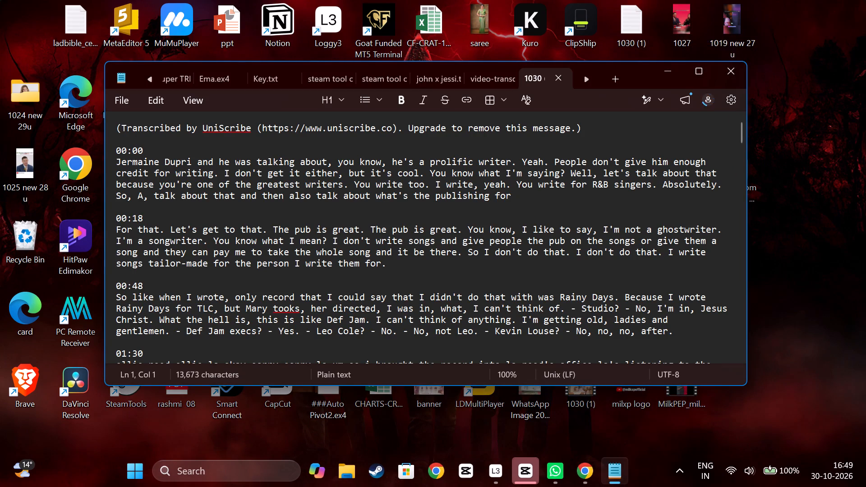
{"action": "scroll", "coordinate": [610, 257], "scroll_direction": "down", "scroll_amount": 3}
{"action": "left_click", "coordinate": [735, 77]}
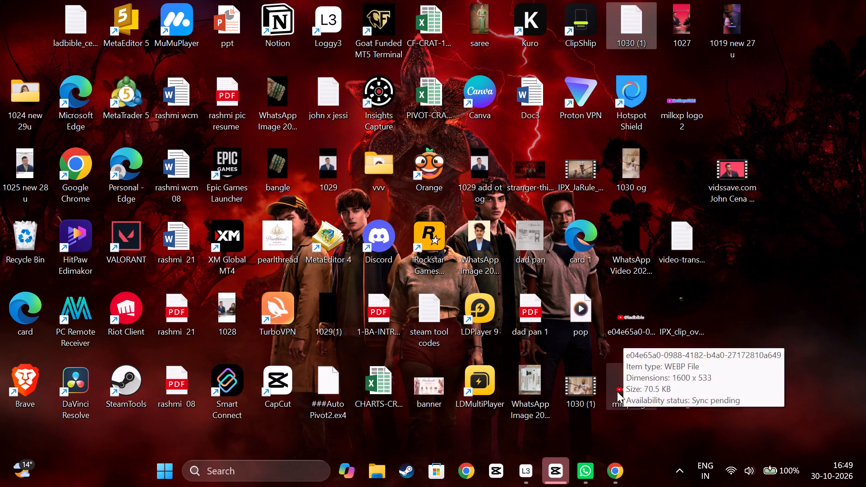
Add the 1030 (1) video from the desktop to the CapCut timeline, directly after the IPX overlay clip at 00:00:27:04.
{"action": "left_click_drag", "start_coordinate": [580, 387], "coordinate": [573, 462]}
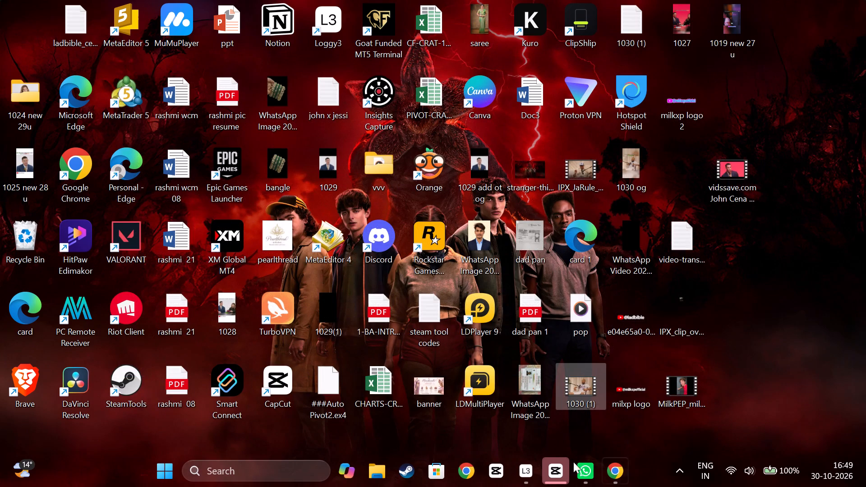
{"action": "left_click_drag", "start_coordinate": [573, 462], "coordinate": [417, 357]}
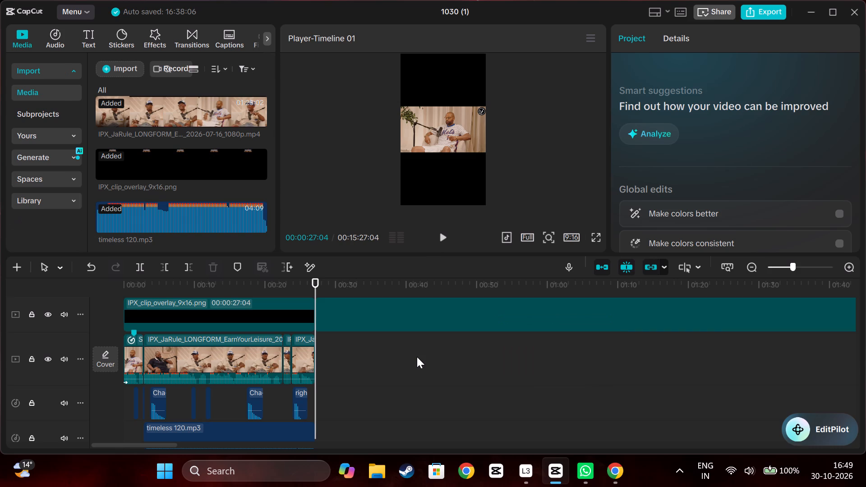
{"action": "left_click", "coordinate": [314, 280]}
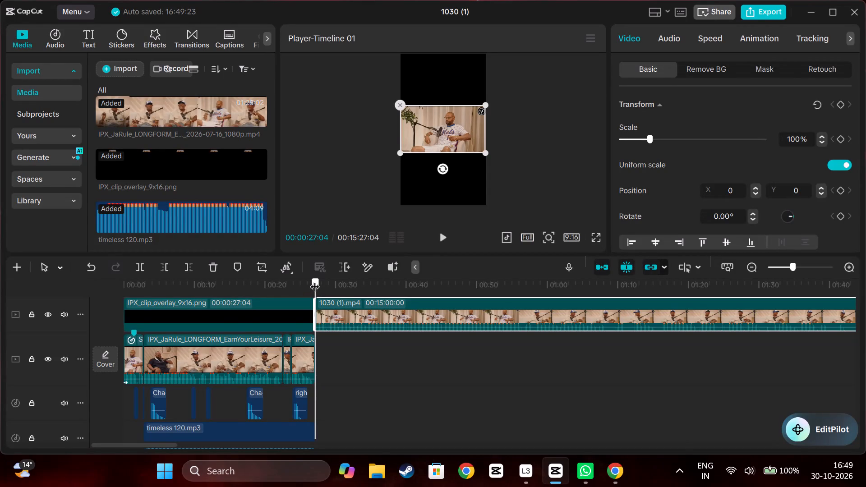
Set the timeline range to match the 1030 (1).mp4 clip.
{"action": "right_click", "coordinate": [400, 313]}
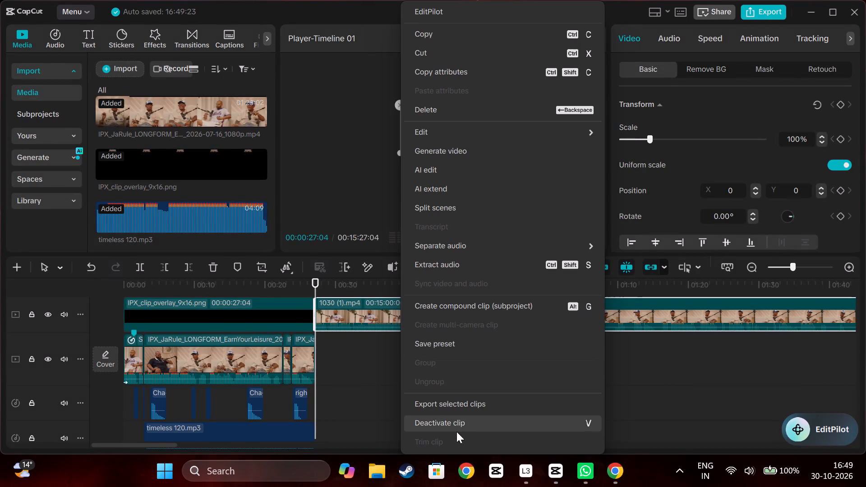
{"action": "scroll", "coordinate": [472, 395], "scroll_direction": "down", "scroll_amount": 9}
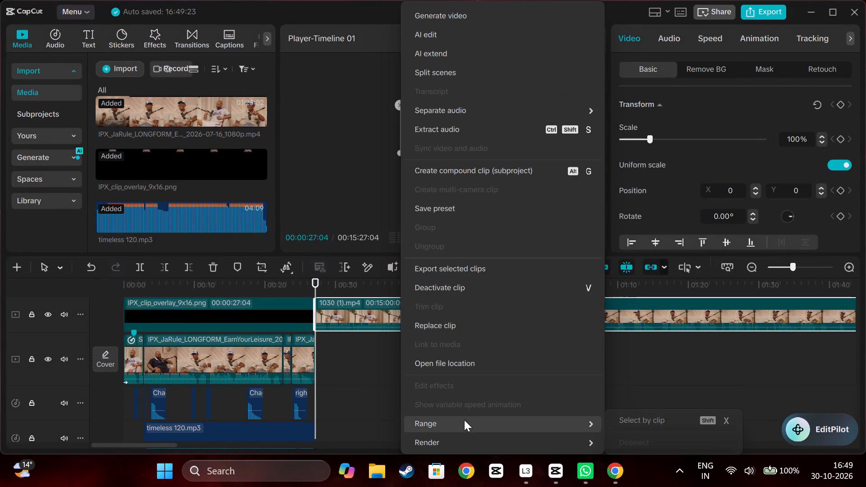
{"action": "left_click", "coordinate": [464, 420]}
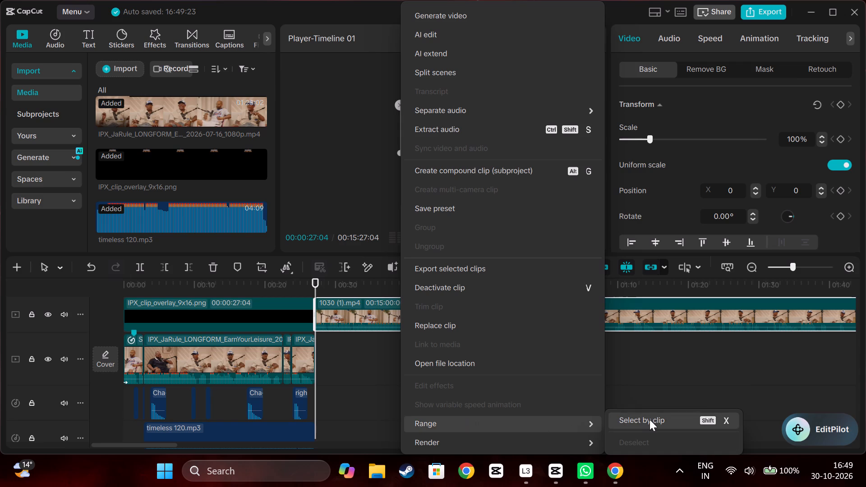
{"action": "left_click", "coordinate": [649, 419]}
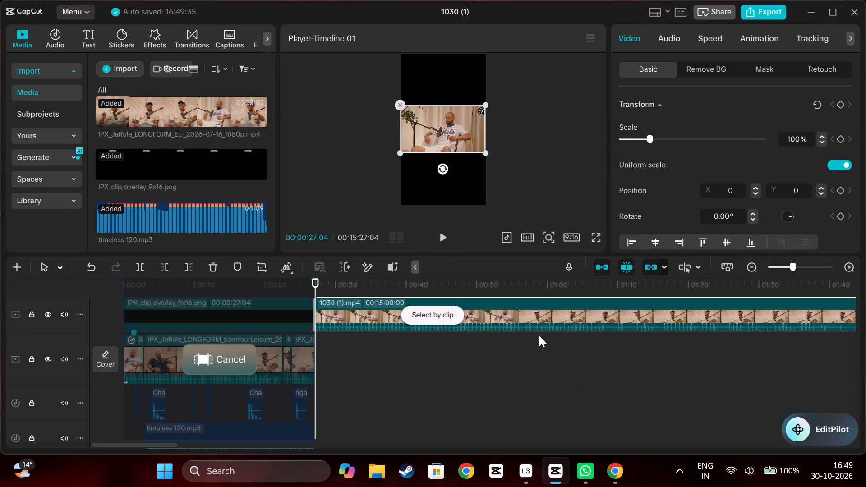
Look over the full length of the 1030 (1).mp4 clip and check where it meets the existing edit.
{"action": "scroll", "coordinate": [539, 335], "scroll_direction": "left", "scroll_amount": 10}
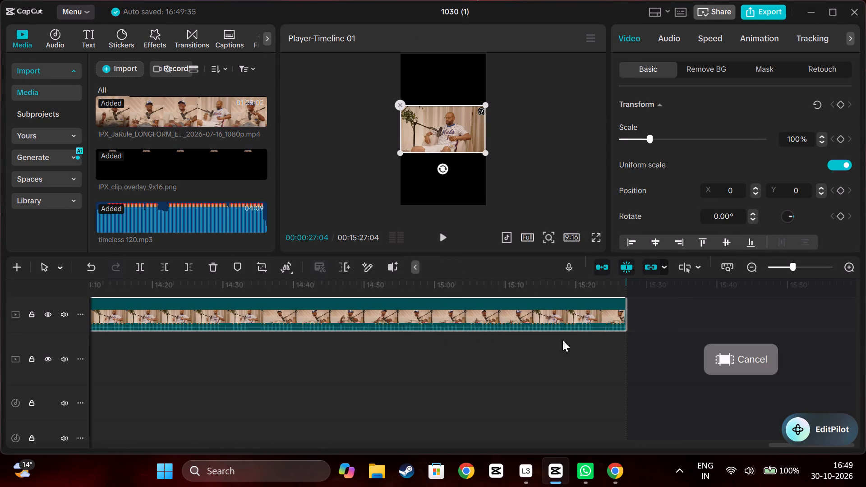
{"action": "scroll", "coordinate": [475, 349], "scroll_direction": "down", "scroll_amount": 5}
{"action": "scroll", "coordinate": [477, 352], "scroll_direction": "up", "scroll_amount": 4}
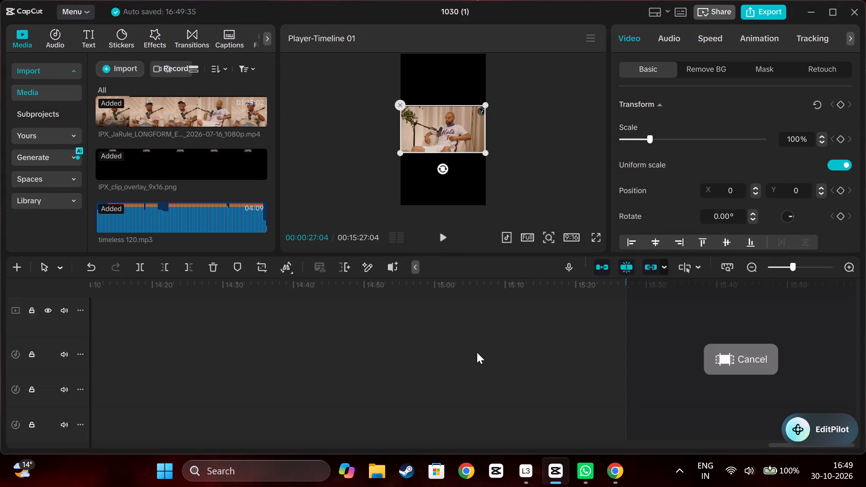
{"action": "scroll", "coordinate": [477, 352], "scroll_direction": "up", "scroll_amount": 2}
{"action": "left_click_drag", "start_coordinate": [795, 267], "coordinate": [789, 266]}
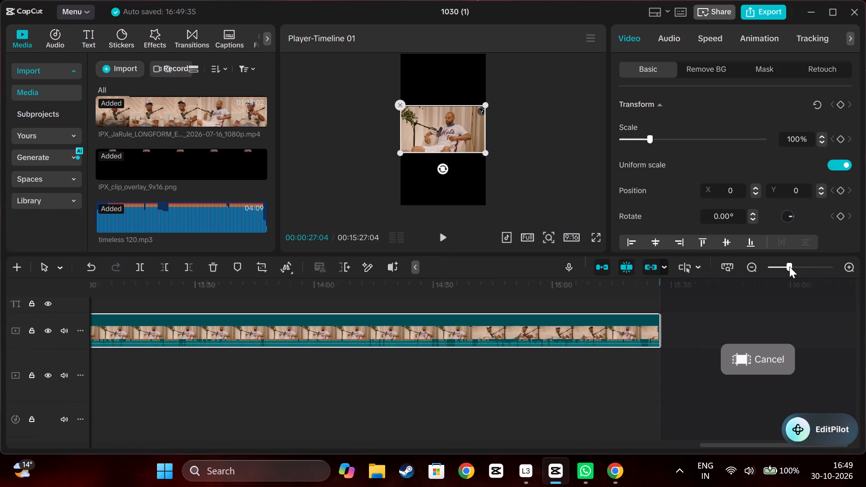
{"action": "left_click_drag", "start_coordinate": [789, 266], "coordinate": [778, 266]}
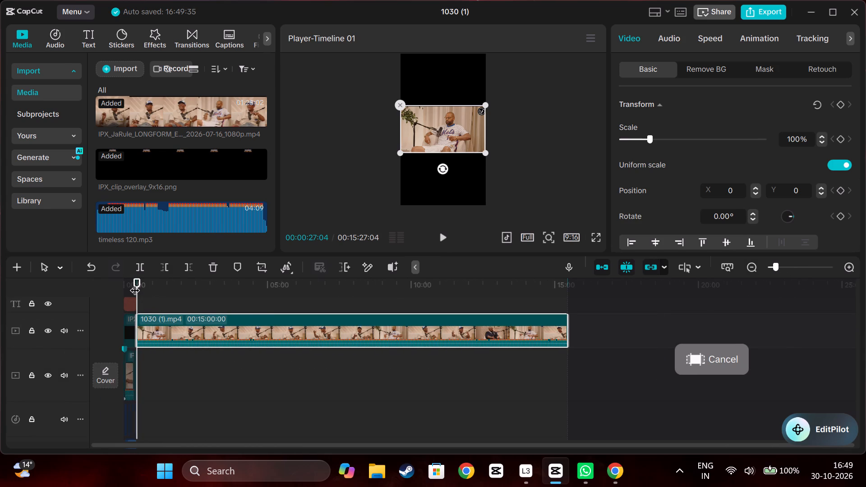
{"action": "left_click_drag", "start_coordinate": [134, 283], "coordinate": [123, 285]}
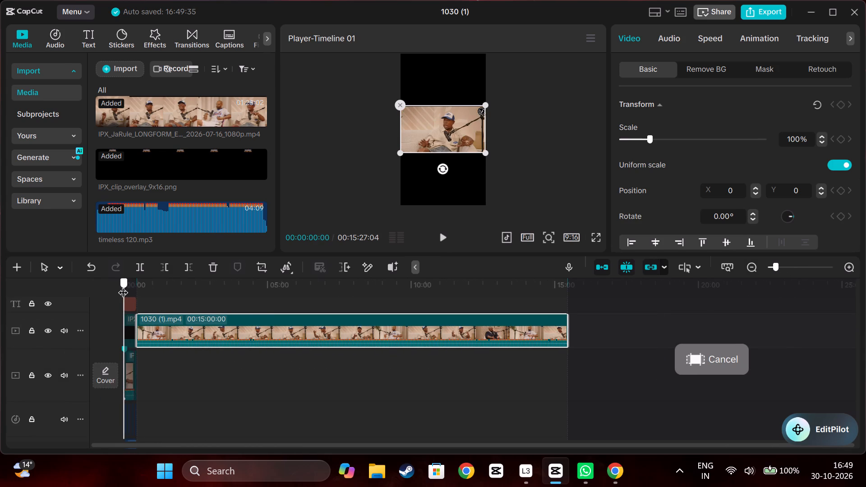
{"action": "left_click_drag", "start_coordinate": [123, 285], "coordinate": [139, 285]}
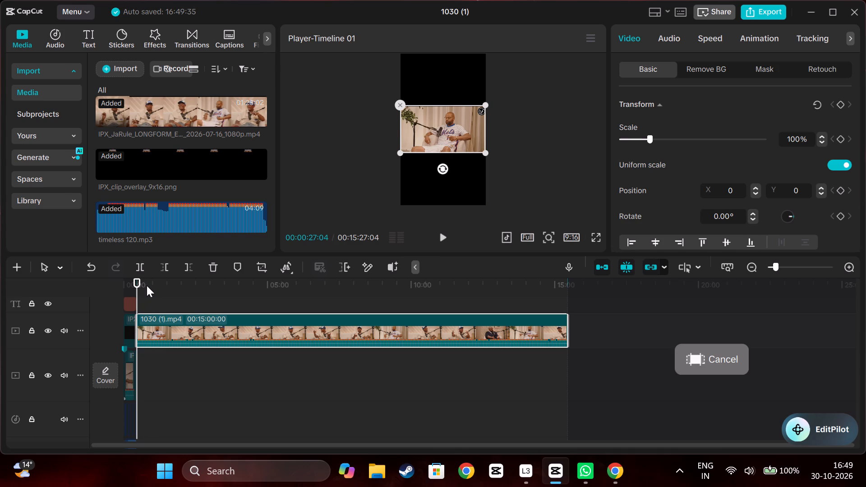
Step back and forth through the frames around the junction between the existing edit and the 1030 (1).mp4 clip.
{"action": "key", "text": "Right"}
{"action": "key", "text": "Right"}
{"action": "key", "text": "Right"}
{"action": "key", "text": "Right"}
{"action": "key", "text": "Right"}
{"action": "key", "text": "Right"}
{"action": "key", "text": "Right"}
{"action": "key", "text": "Right"}
{"action": "key", "text": "Right"}
{"action": "key", "text": "Right"}
{"action": "key", "text": "Right"}
{"action": "key", "text": "Right"}
{"action": "key", "text": "Right"}
{"action": "key", "text": "Right"}
{"action": "key", "text": "Right"}
{"action": "key", "text": "Right"}
{"action": "key", "text": "Right"}
{"action": "key", "text": "Right"}
{"action": "key", "text": "Right"}
{"action": "key", "text": "Right"}
{"action": "key", "text": "Right"}
{"action": "key", "text": "Right"}
{"action": "key", "text": "Right"}
{"action": "key", "text": "Right"}
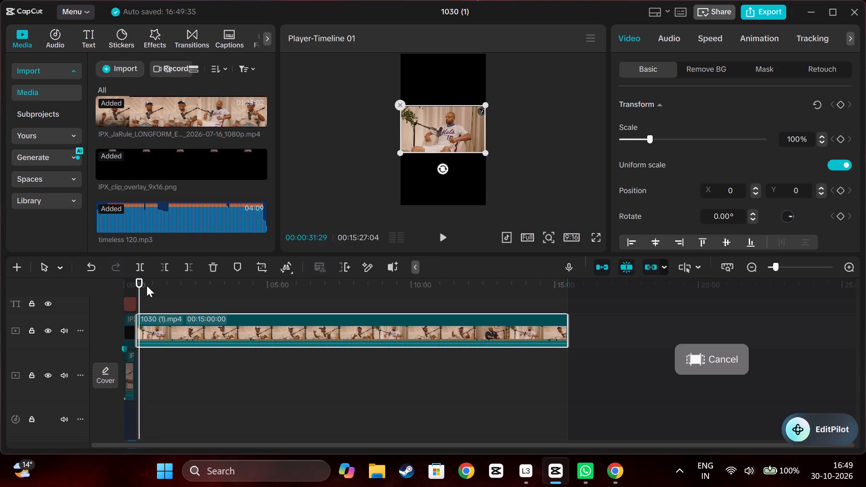
{"action": "key", "text": "Left"}
{"action": "key", "text": "Left"}
{"action": "key", "text": "Left"}
{"action": "key", "text": "Left"}
{"action": "key", "text": "Left"}
{"action": "key", "text": "Left"}
{"action": "key", "text": "Left"}
{"action": "key", "text": "Left"}
{"action": "key", "text": "Left"}
{"action": "key", "text": "Left"}
{"action": "key", "text": "Left"}
{"action": "key", "text": "Left"}
{"action": "key", "text": "Left"}
{"action": "key", "text": "Left"}
{"action": "key", "text": "Left"}
{"action": "key", "text": "Left"}
{"action": "key", "text": "Left"}
{"action": "key", "text": "Left"}
{"action": "key", "text": "Left"}
{"action": "key", "text": "Left"}
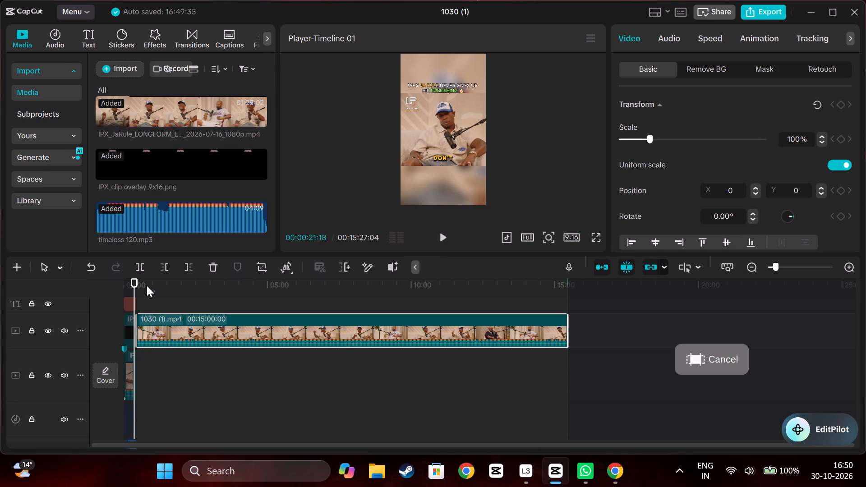
{"action": "key", "text": "Right"}
{"action": "key", "text": "Right"}
{"action": "key", "text": "Right"}
{"action": "key", "text": "Right"}
{"action": "key", "text": "Right"}
{"action": "key", "text": "Right"}
{"action": "key", "text": "Right"}
{"action": "key", "text": "Right"}
{"action": "key", "text": "Right"}
{"action": "key", "text": "Right"}
{"action": "key", "text": "Right"}
{"action": "key", "text": "Right"}
{"action": "key", "text": "Right"}
{"action": "key", "text": "Right"}
{"action": "key", "text": "Right"}
{"action": "key", "text": "Right"}
{"action": "key", "text": "Right"}
{"action": "key", "text": "Right"}
{"action": "key", "text": "Right"}
{"action": "key", "text": "Right"}
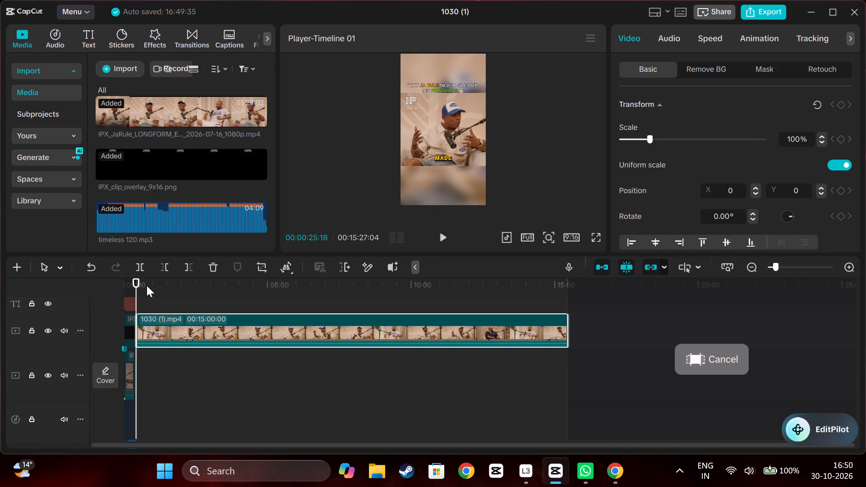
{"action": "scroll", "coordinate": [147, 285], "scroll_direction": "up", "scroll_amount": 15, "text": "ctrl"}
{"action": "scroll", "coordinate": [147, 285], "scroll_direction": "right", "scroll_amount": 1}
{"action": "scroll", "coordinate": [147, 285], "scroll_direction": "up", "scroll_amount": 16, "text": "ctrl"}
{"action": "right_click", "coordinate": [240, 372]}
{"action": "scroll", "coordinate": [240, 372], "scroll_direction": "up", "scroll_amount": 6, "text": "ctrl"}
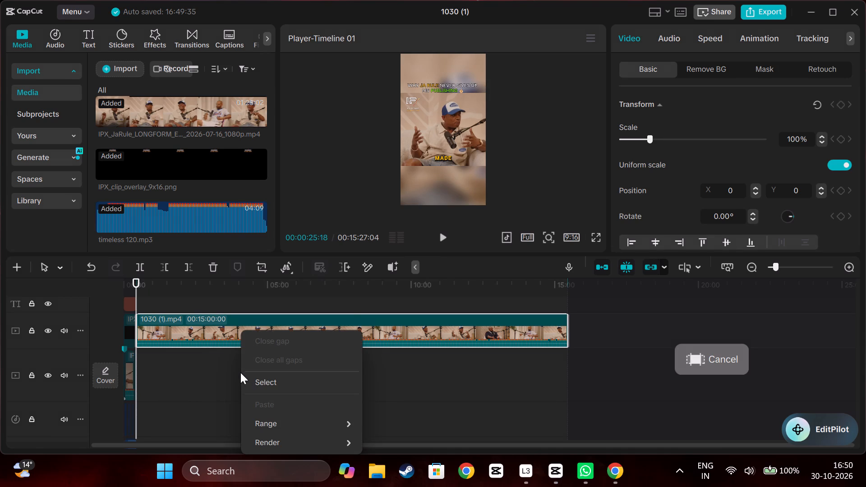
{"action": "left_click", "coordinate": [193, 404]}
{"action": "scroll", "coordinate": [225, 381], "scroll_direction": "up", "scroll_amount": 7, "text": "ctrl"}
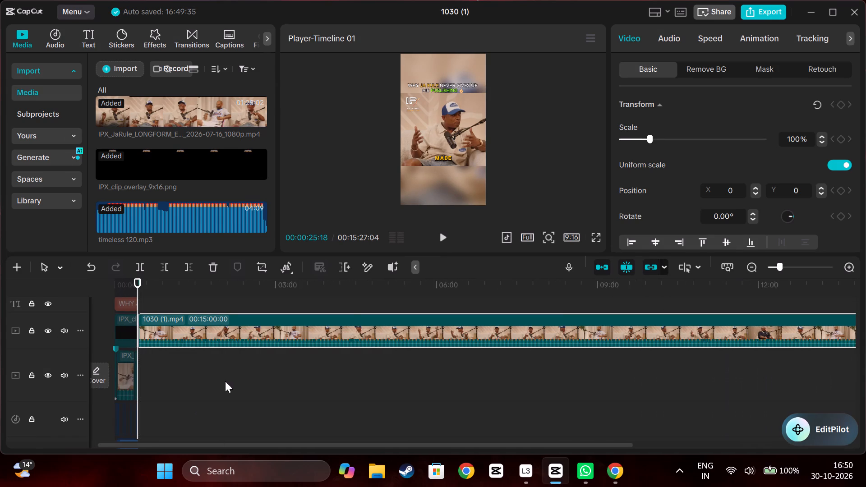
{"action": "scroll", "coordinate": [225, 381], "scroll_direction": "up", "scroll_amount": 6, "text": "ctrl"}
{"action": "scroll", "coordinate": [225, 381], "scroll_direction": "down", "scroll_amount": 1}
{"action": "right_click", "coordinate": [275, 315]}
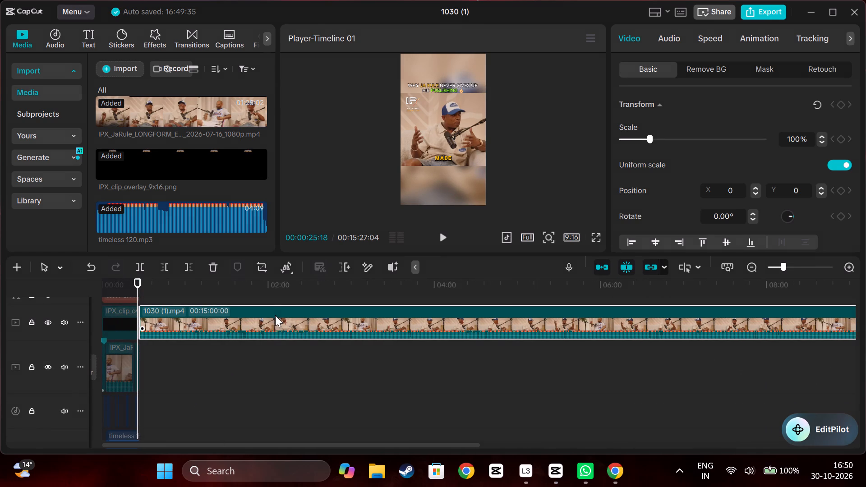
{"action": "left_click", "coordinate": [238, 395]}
Scrub through the 1030 (1).mp4 clip to about 00:11:01 and play the conversation from there to find where the segment should start.
{"action": "left_click_drag", "start_coordinate": [137, 281], "coordinate": [142, 280]}
{"action": "left_click_drag", "start_coordinate": [141, 280], "coordinate": [151, 281]}
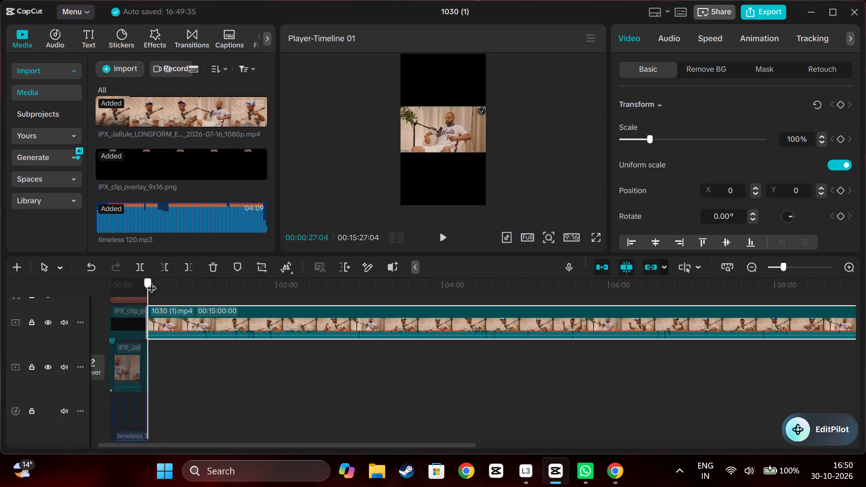
{"action": "left_click_drag", "start_coordinate": [151, 281], "coordinate": [445, 312]}
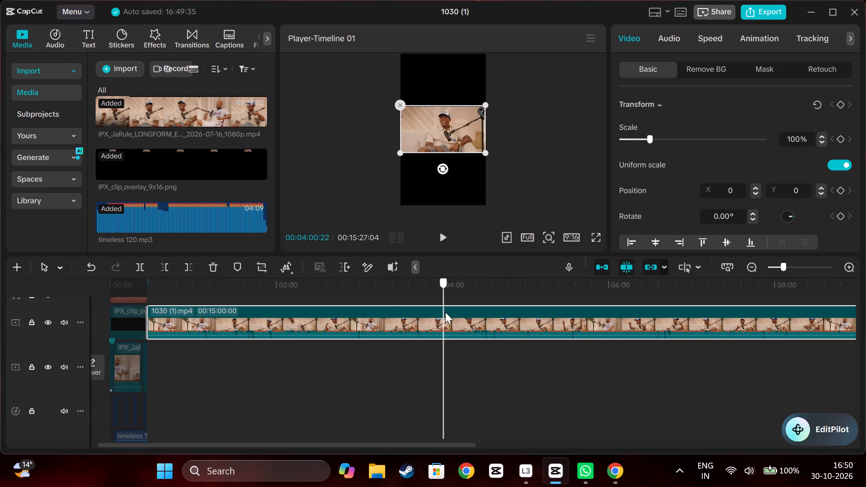
{"action": "left_click_drag", "start_coordinate": [445, 312], "coordinate": [443, 312]}
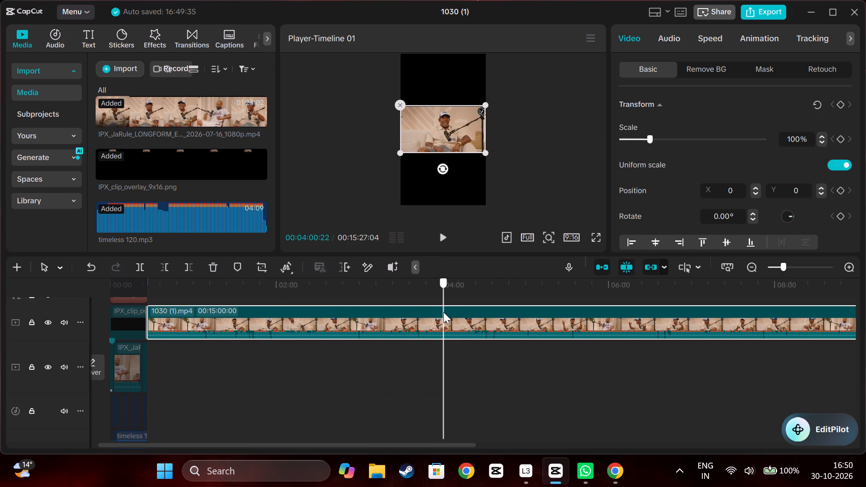
{"action": "left_click_drag", "start_coordinate": [443, 312], "coordinate": [144, 317]}
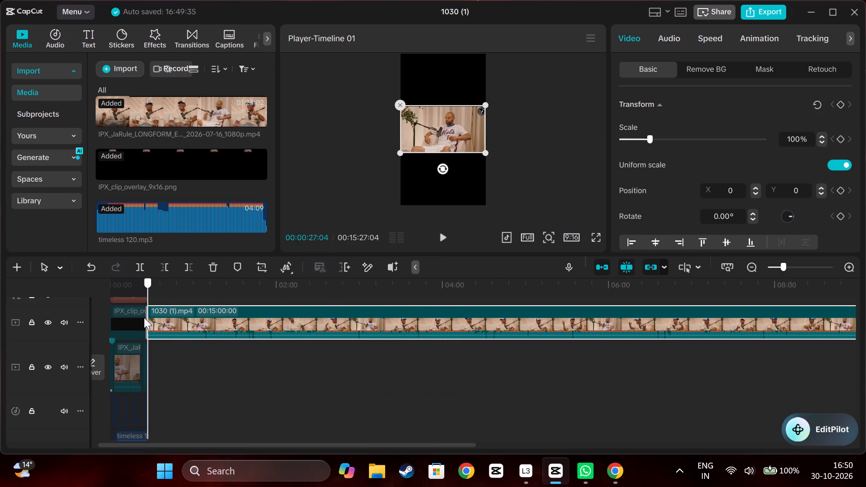
{"action": "left_click_drag", "start_coordinate": [144, 317], "coordinate": [196, 317]}
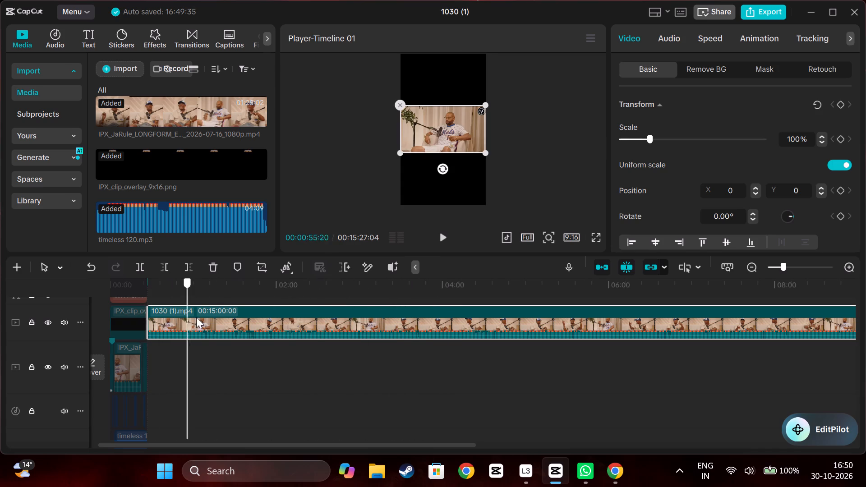
{"action": "left_click_drag", "start_coordinate": [196, 317], "coordinate": [764, 333]}
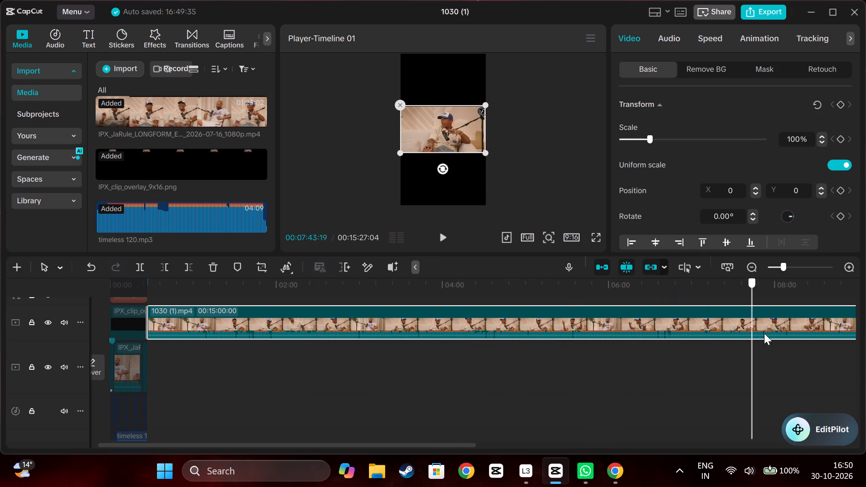
{"action": "left_click_drag", "start_coordinate": [764, 333], "coordinate": [615, 344]}
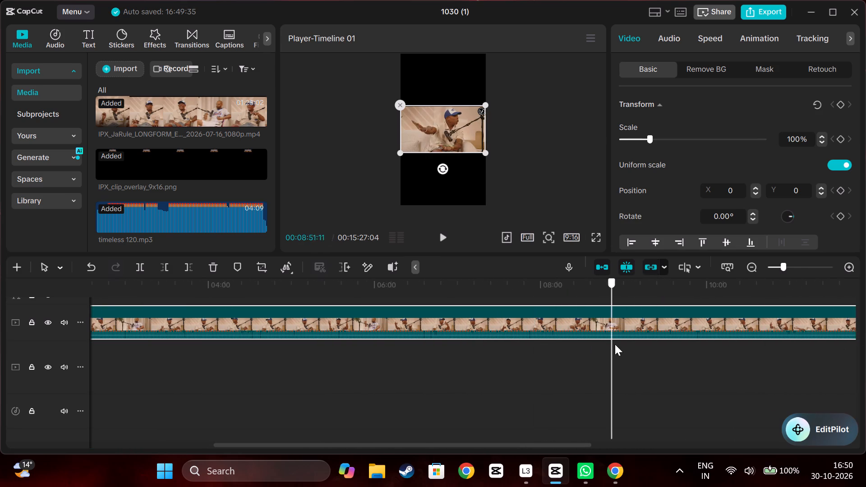
{"action": "left_click_drag", "start_coordinate": [615, 344], "coordinate": [695, 349]}
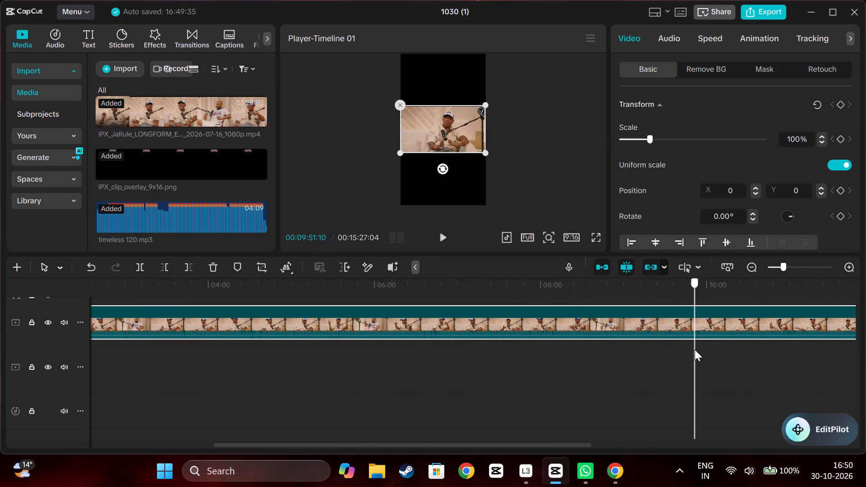
{"action": "left_click_drag", "start_coordinate": [695, 349], "coordinate": [733, 356]}
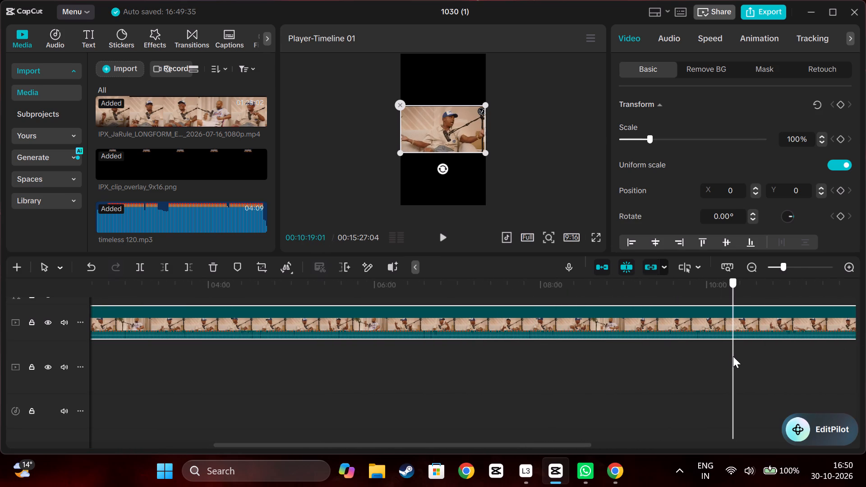
{"action": "left_click_drag", "start_coordinate": [733, 356], "coordinate": [751, 356]}
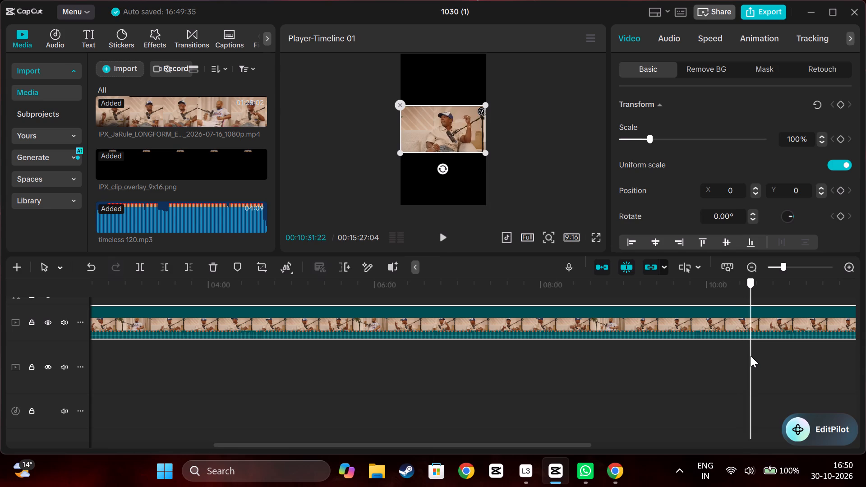
{"action": "left_click_drag", "start_coordinate": [751, 356], "coordinate": [774, 356]}
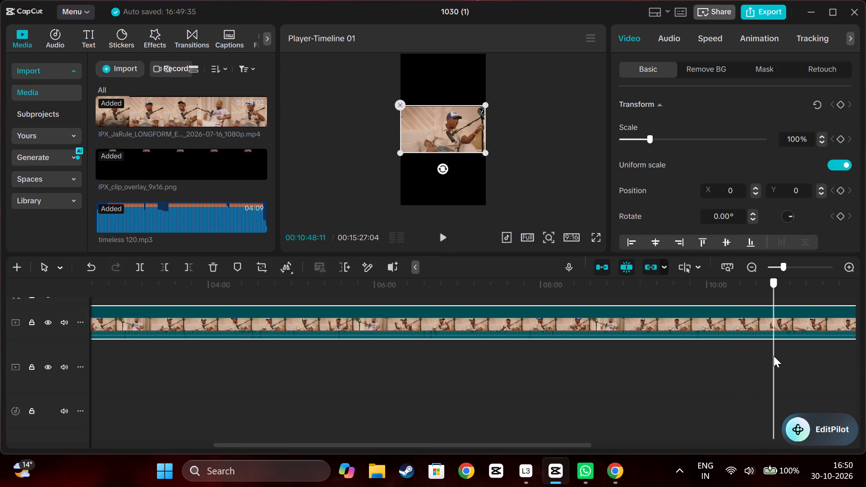
{"action": "left_click_drag", "start_coordinate": [774, 356], "coordinate": [788, 357]}
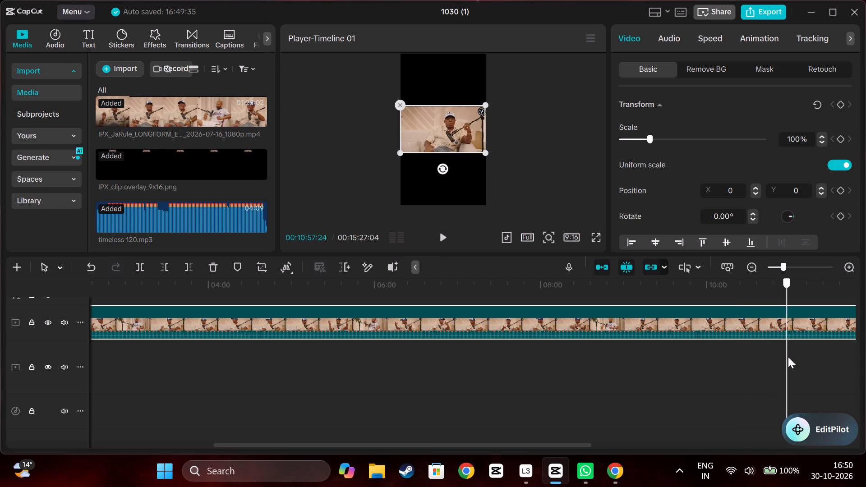
{"action": "left_click_drag", "start_coordinate": [788, 357], "coordinate": [791, 357]}
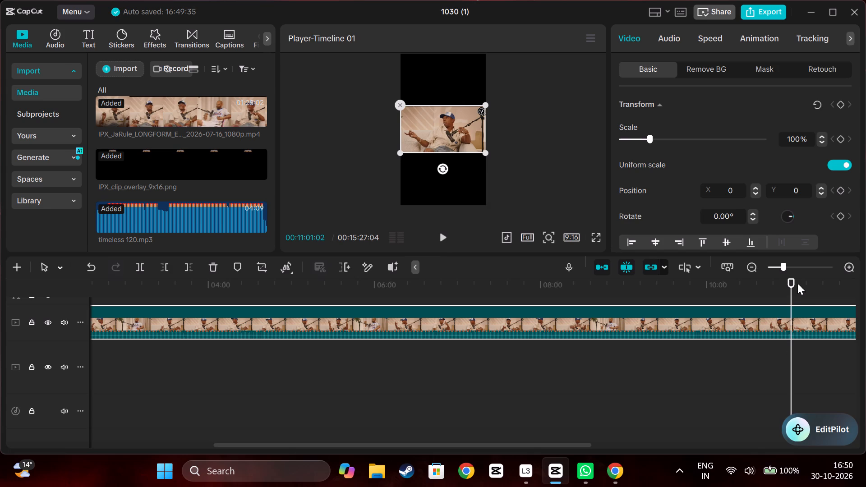
{"action": "key", "text": "space"}
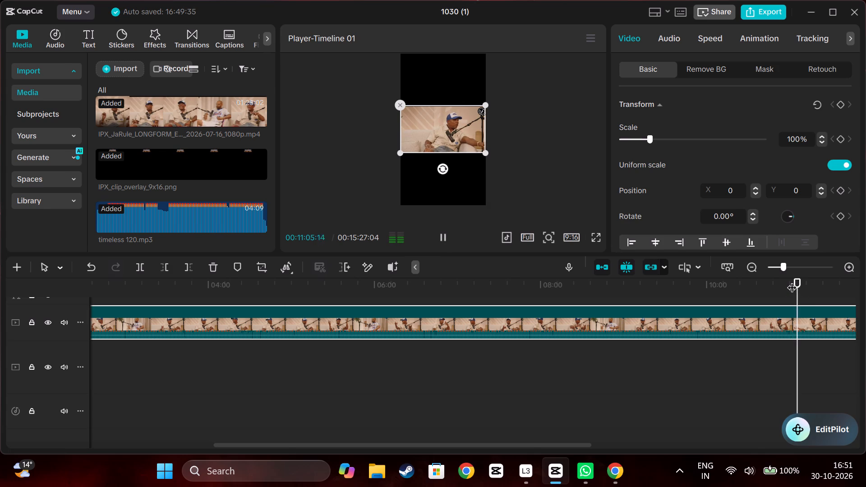
{"action": "scroll", "coordinate": [792, 280], "scroll_direction": "left", "scroll_amount": 1}
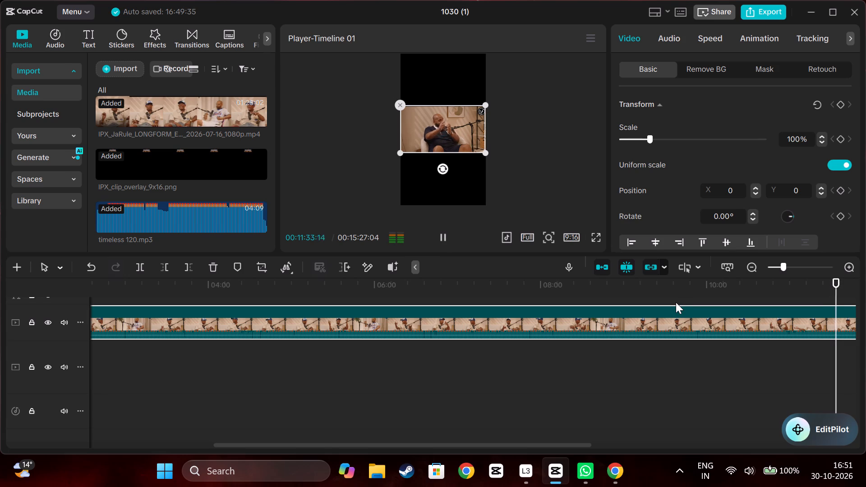
Find the segment's starting frame in the 1030 (1).mp4 clip and trim away everything before 00:11:21:28.
{"action": "left_click", "coordinate": [652, 284]}
{"action": "left_click_drag", "start_coordinate": [652, 284], "coordinate": [705, 292]}
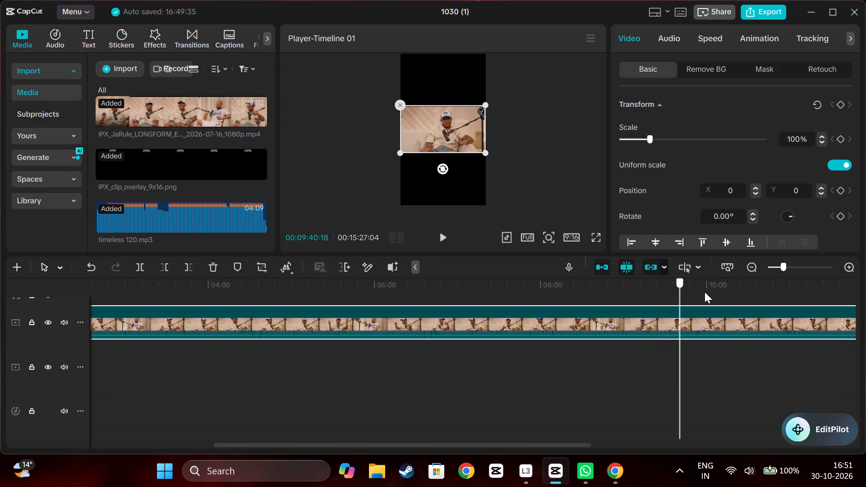
{"action": "left_click_drag", "start_coordinate": [705, 292], "coordinate": [807, 300]}
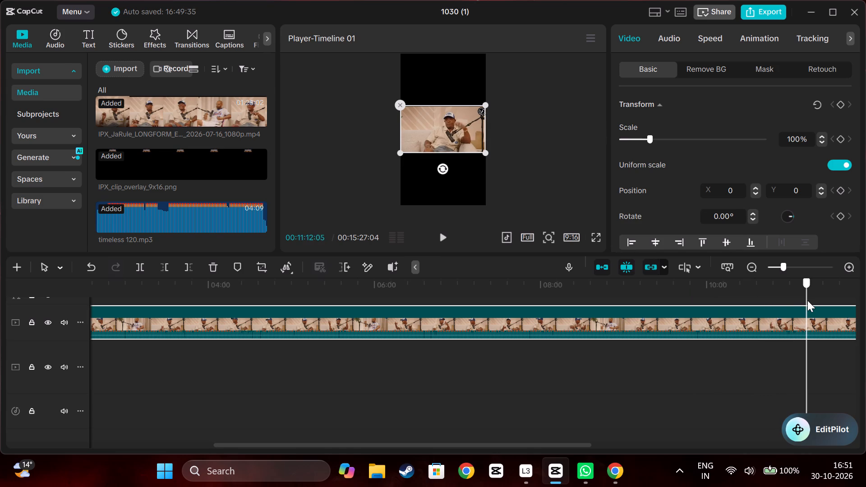
{"action": "left_click_drag", "start_coordinate": [807, 300], "coordinate": [800, 300]}
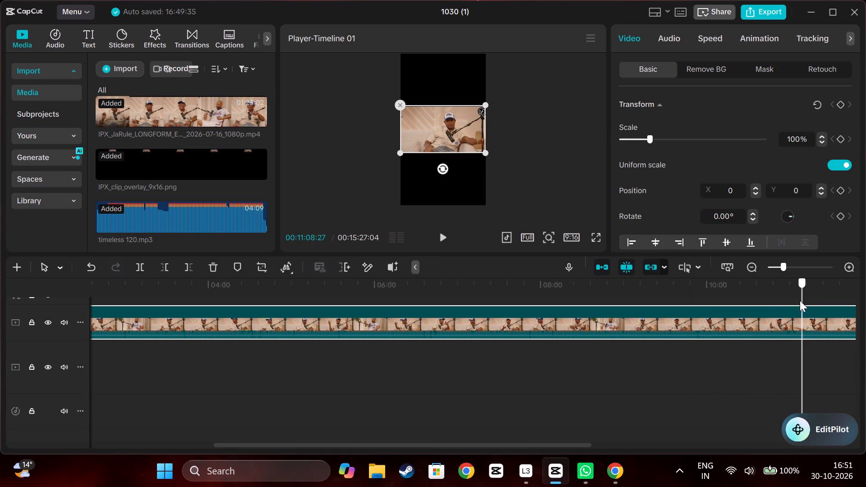
{"action": "left_click_drag", "start_coordinate": [800, 300], "coordinate": [790, 300]}
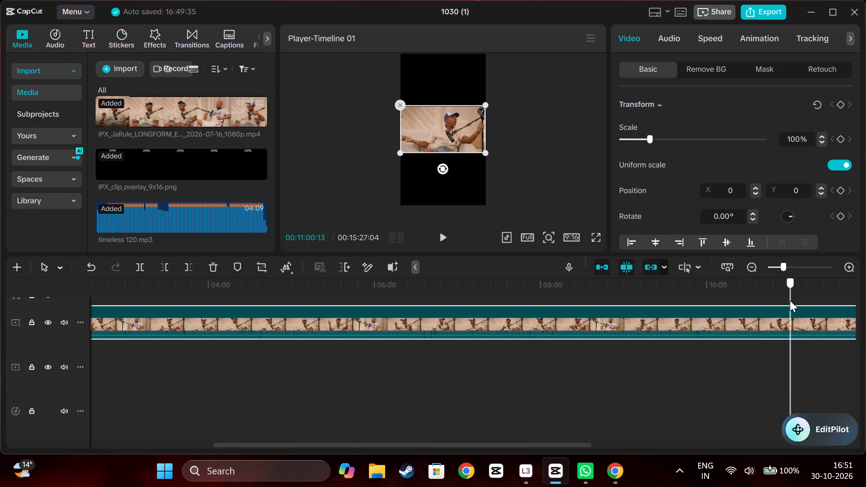
{"action": "left_click_drag", "start_coordinate": [790, 300], "coordinate": [790, 299]}
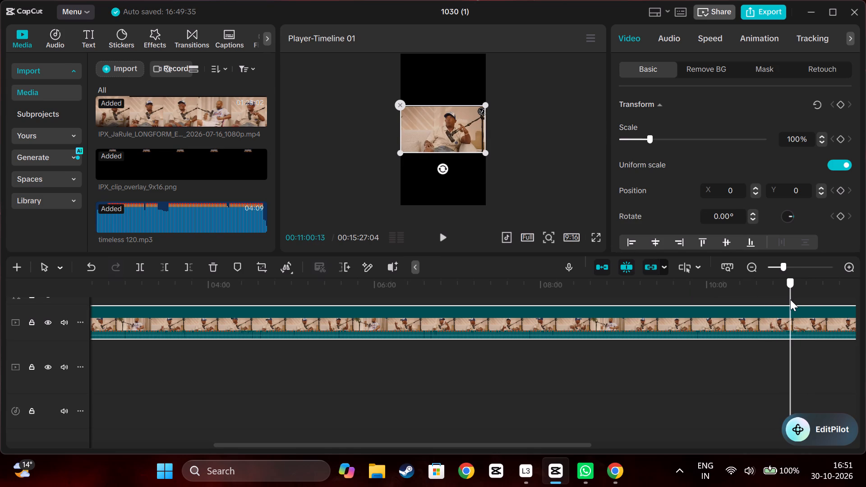
{"action": "left_click_drag", "start_coordinate": [790, 299], "coordinate": [792, 299]}
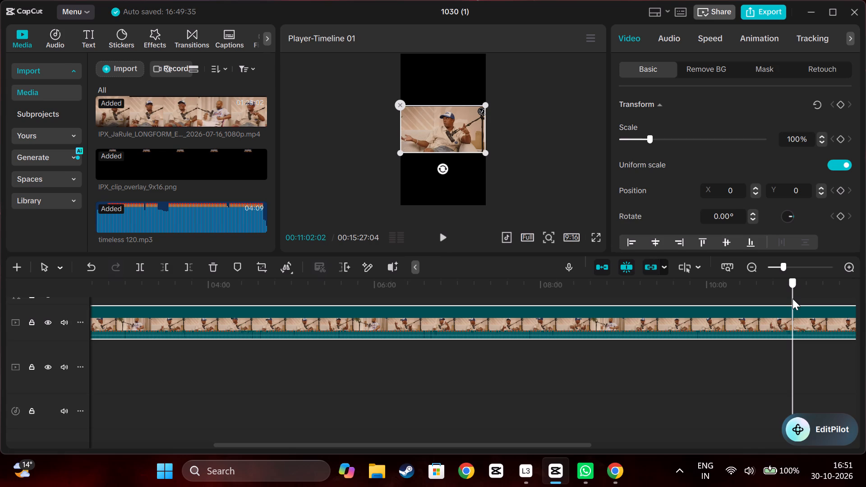
{"action": "left_click_drag", "start_coordinate": [792, 299], "coordinate": [801, 299]}
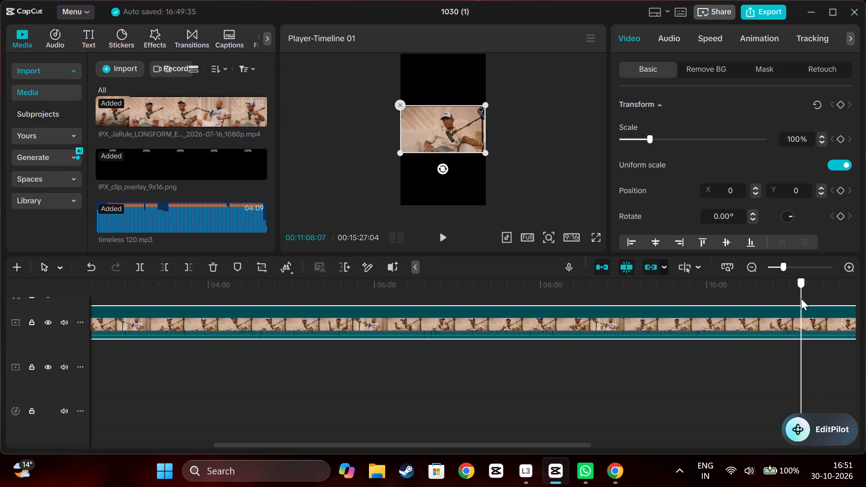
{"action": "left_click_drag", "start_coordinate": [801, 299], "coordinate": [806, 298]}
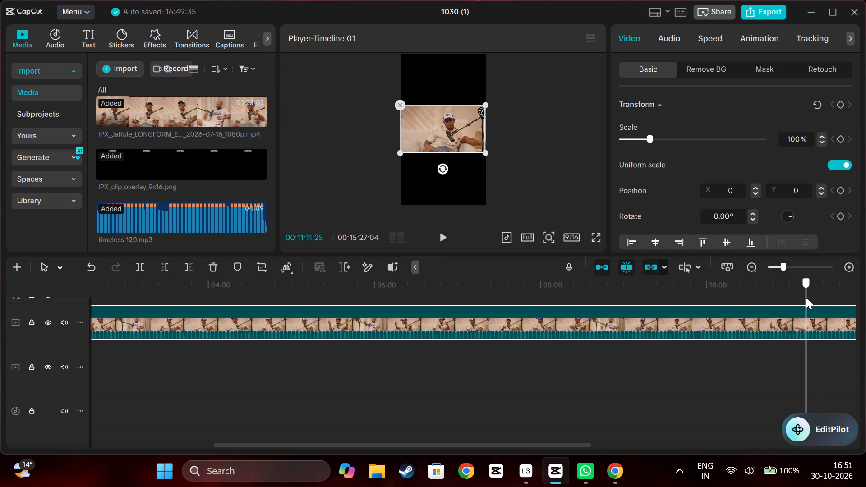
{"action": "left_click_drag", "start_coordinate": [806, 298], "coordinate": [816, 294]}
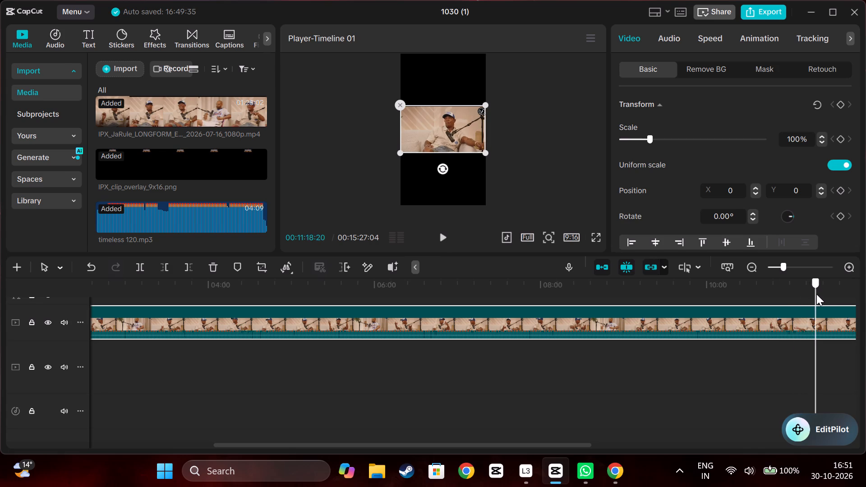
{"action": "left_click_drag", "start_coordinate": [816, 294], "coordinate": [820, 293]}
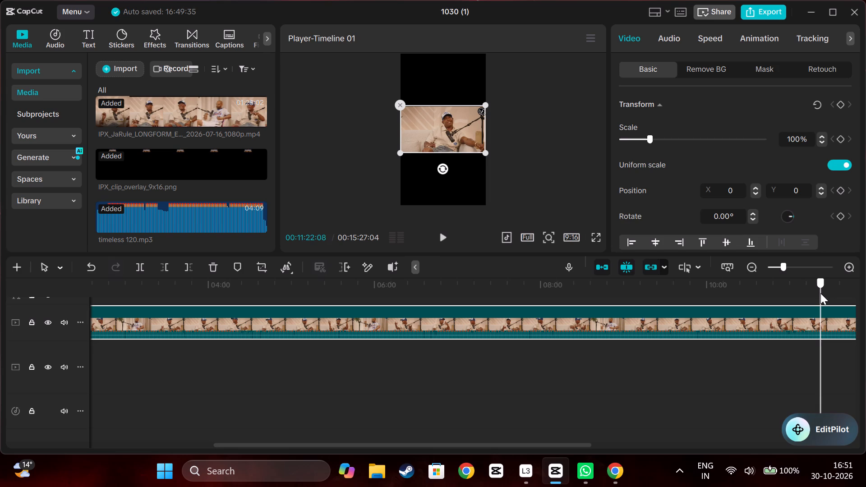
{"action": "left_click_drag", "start_coordinate": [820, 293], "coordinate": [820, 293]}
{"action": "left_click", "coordinate": [800, 327]}
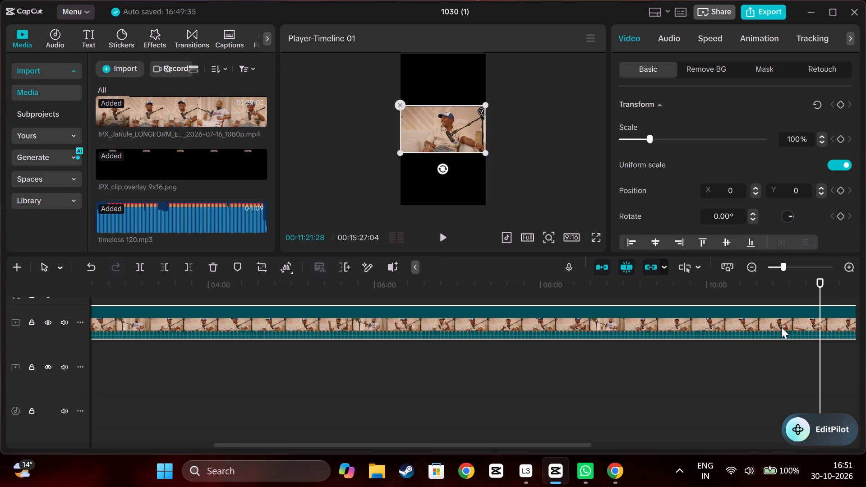
{"action": "left_click", "coordinate": [169, 267]}
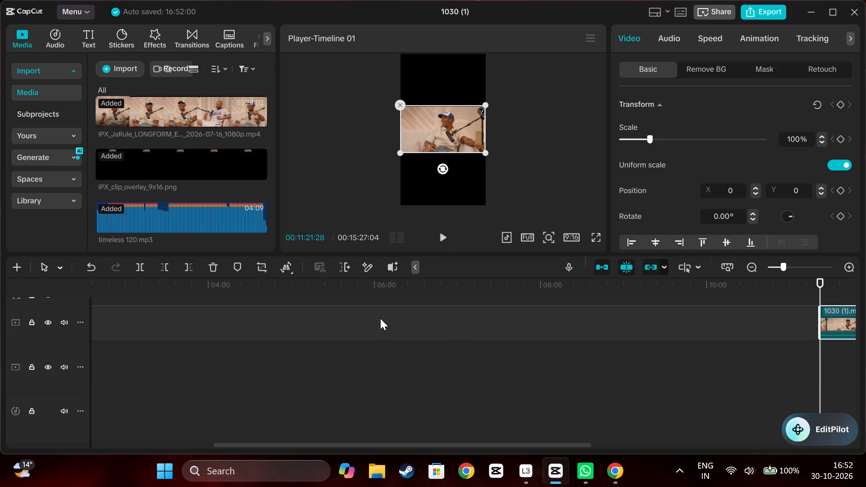
Move the remaining 1030 (1).mp4 clip back onto the overlay track, directly after the IPX overlay clip at 00:00:27:04.
{"action": "left_click_drag", "start_coordinate": [834, 320], "coordinate": [41, 279]}
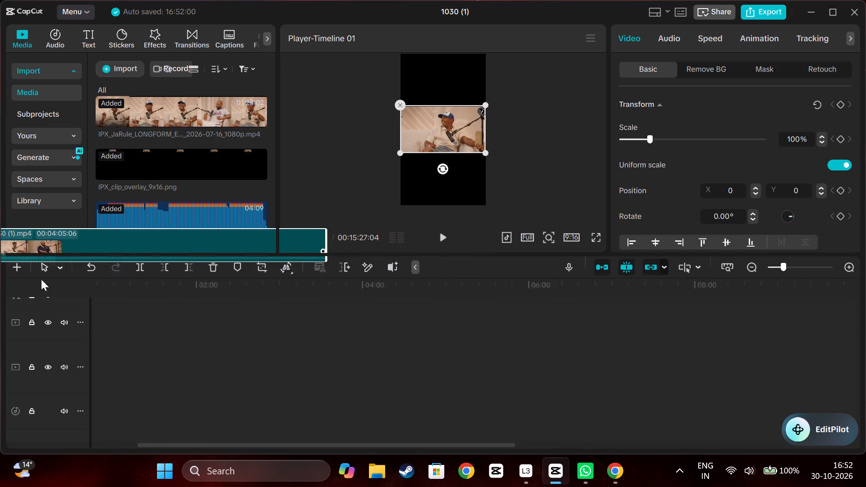
{"action": "left_click_drag", "start_coordinate": [41, 279], "coordinate": [215, 341]}
{"action": "scroll", "coordinate": [215, 341], "scroll_direction": "left", "scroll_amount": 1}
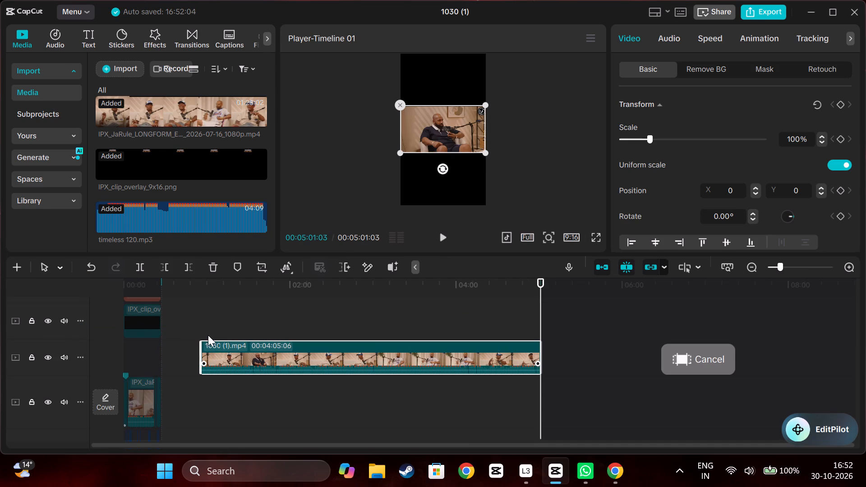
{"action": "scroll", "coordinate": [208, 335], "scroll_direction": "left", "scroll_amount": 1}
{"action": "scroll", "coordinate": [282, 360], "scroll_direction": "up", "scroll_amount": 8, "text": "ctrl"}
{"action": "scroll", "coordinate": [302, 361], "scroll_direction": "down", "scroll_amount": 3, "text": "ctrl"}
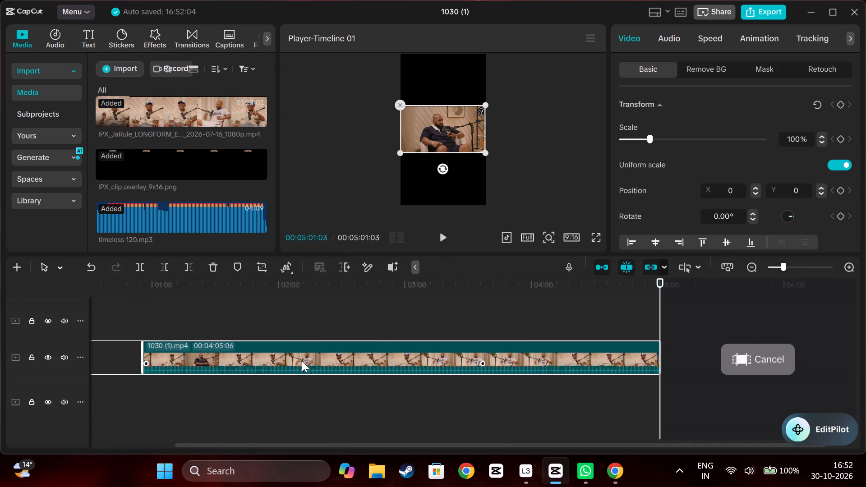
{"action": "scroll", "coordinate": [302, 361], "scroll_direction": "down", "scroll_amount": 2, "text": "ctrl"}
{"action": "left_click_drag", "start_coordinate": [301, 351], "coordinate": [261, 324]}
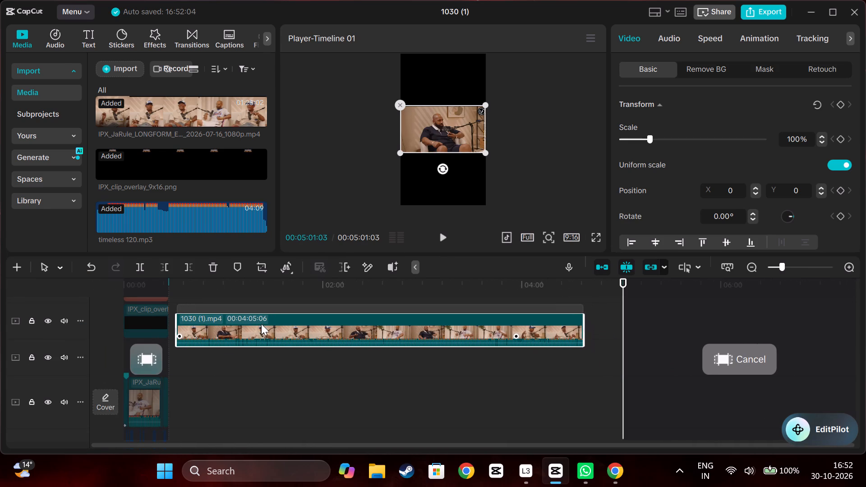
{"action": "left_click_drag", "start_coordinate": [261, 324], "coordinate": [255, 319]}
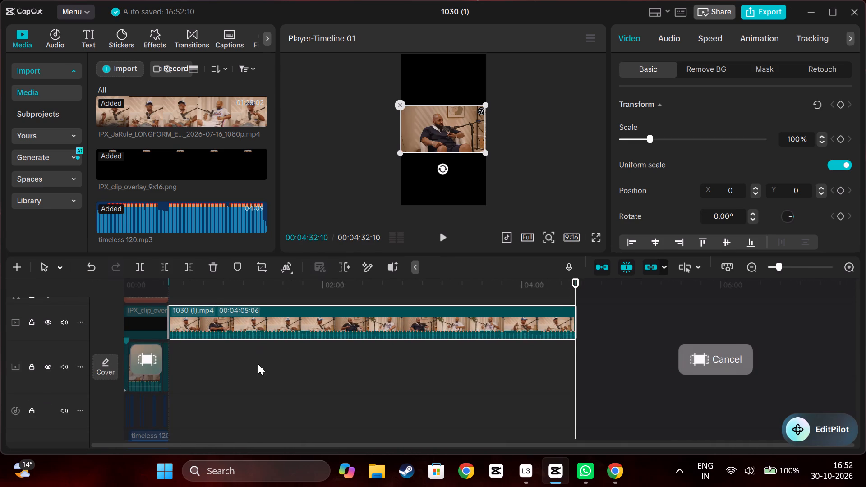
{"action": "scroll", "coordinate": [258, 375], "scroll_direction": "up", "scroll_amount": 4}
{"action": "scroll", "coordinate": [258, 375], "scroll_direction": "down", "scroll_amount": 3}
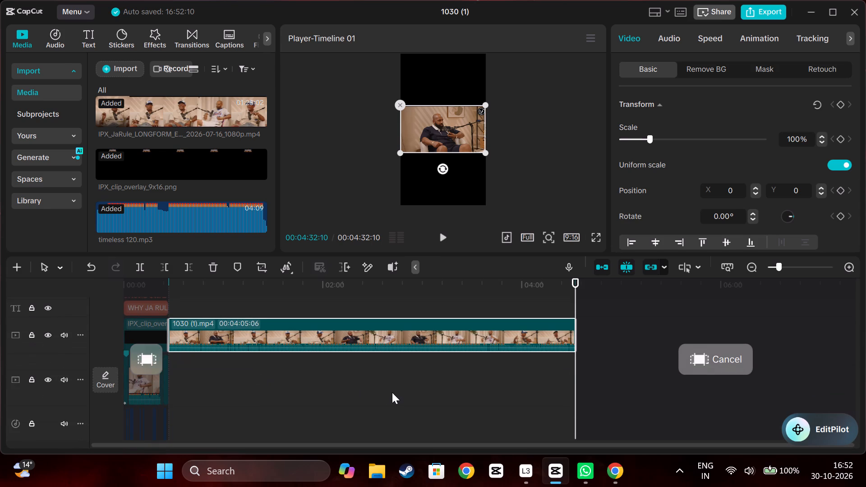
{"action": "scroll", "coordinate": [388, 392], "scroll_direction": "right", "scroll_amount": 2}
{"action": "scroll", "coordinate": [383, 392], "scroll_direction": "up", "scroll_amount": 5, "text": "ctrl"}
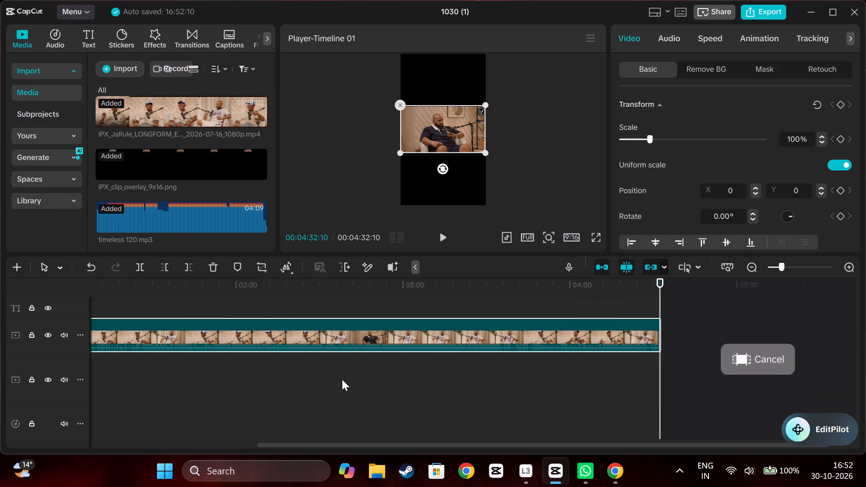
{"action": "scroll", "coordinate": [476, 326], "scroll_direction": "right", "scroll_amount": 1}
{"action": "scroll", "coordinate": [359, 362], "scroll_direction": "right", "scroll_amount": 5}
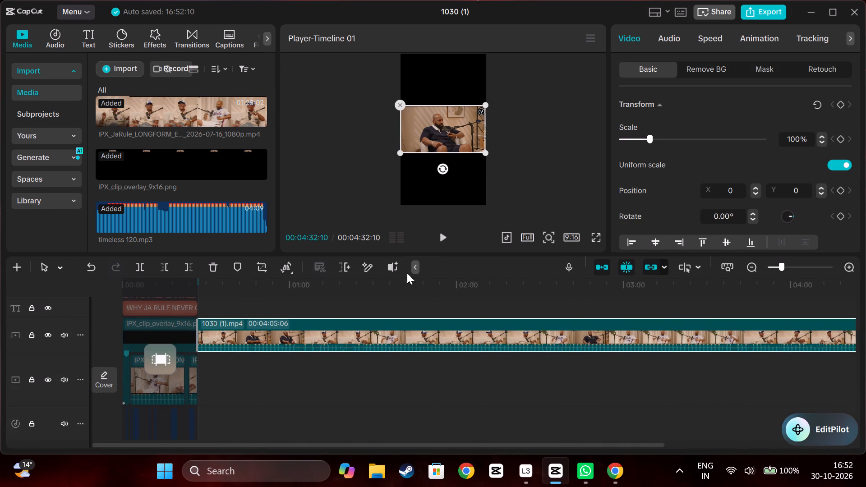
Change the project's aspect ratio so the preview uses the footage's widescreen format.
{"action": "left_click", "coordinate": [564, 240]}
{"action": "left_click", "coordinate": [595, 253]}
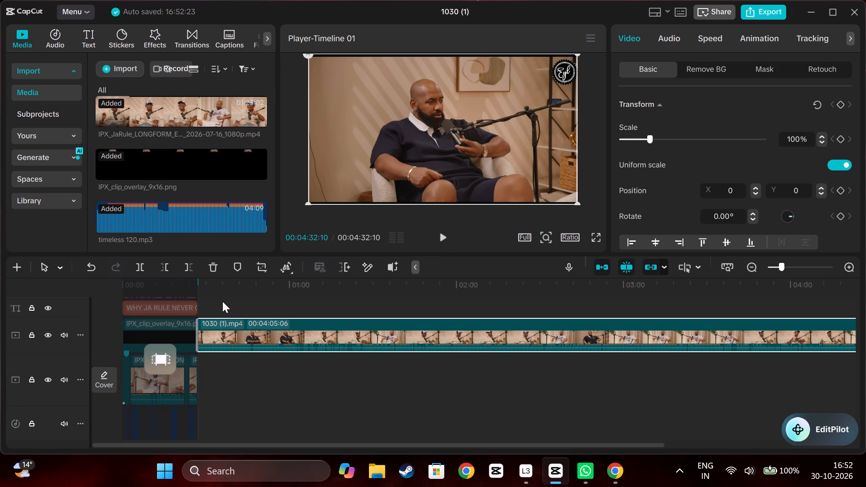
Play the 1030 (1).mp4 clip from its start at 00:00:27:04 to about 00:00:42:02 to check its opening.
{"action": "key", "text": "space"}
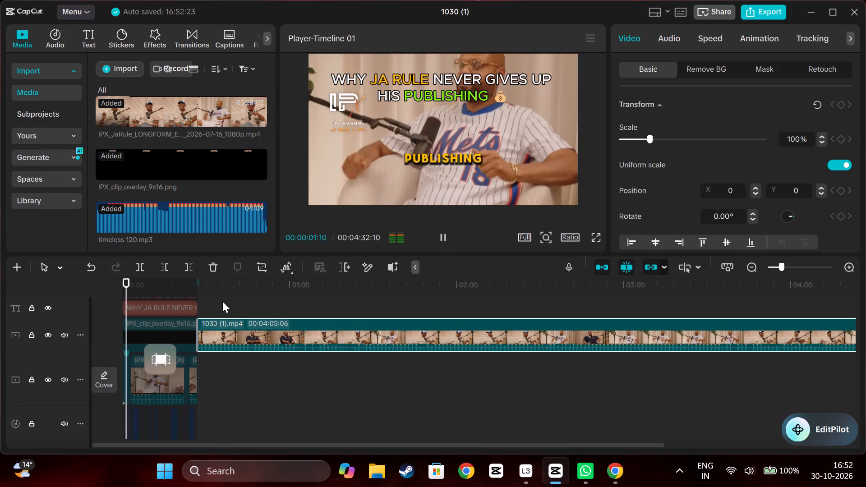
{"action": "left_click", "coordinate": [194, 322]}
{"action": "left_click", "coordinate": [212, 285]}
{"action": "left_click_drag", "start_coordinate": [212, 286], "coordinate": [201, 289]}
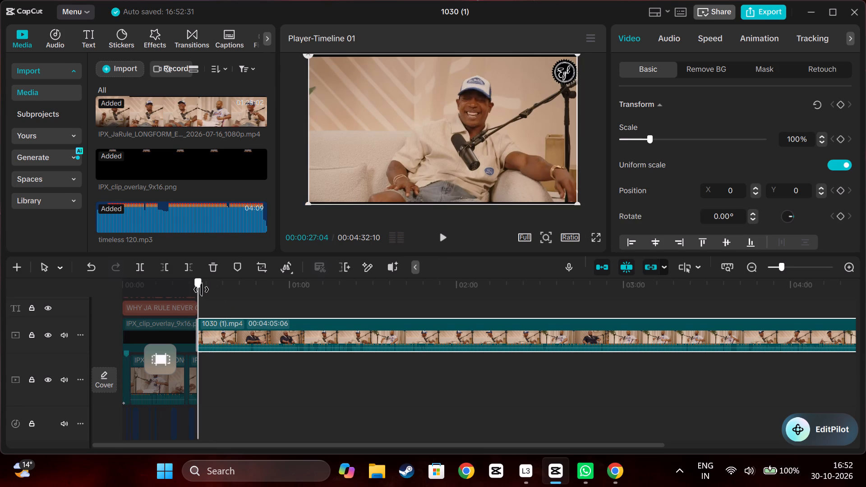
{"action": "left_click_drag", "start_coordinate": [201, 289], "coordinate": [200, 290]}
{"action": "key", "text": "space"}
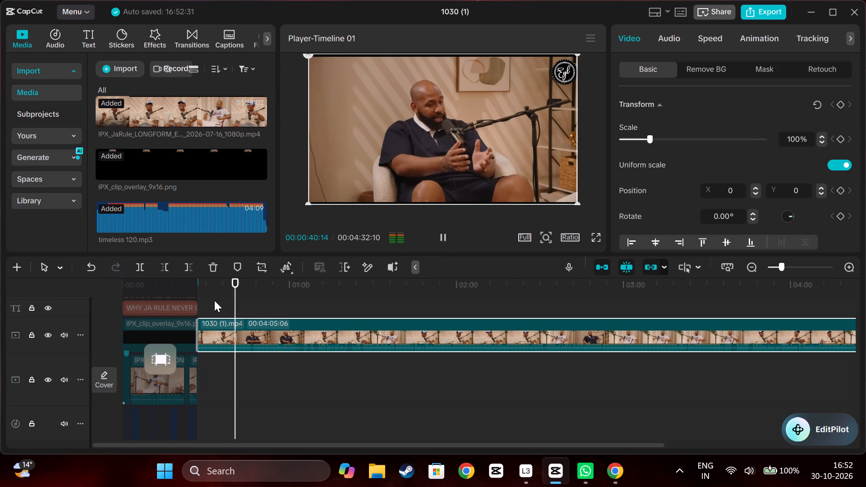
{"action": "key", "text": "space"}
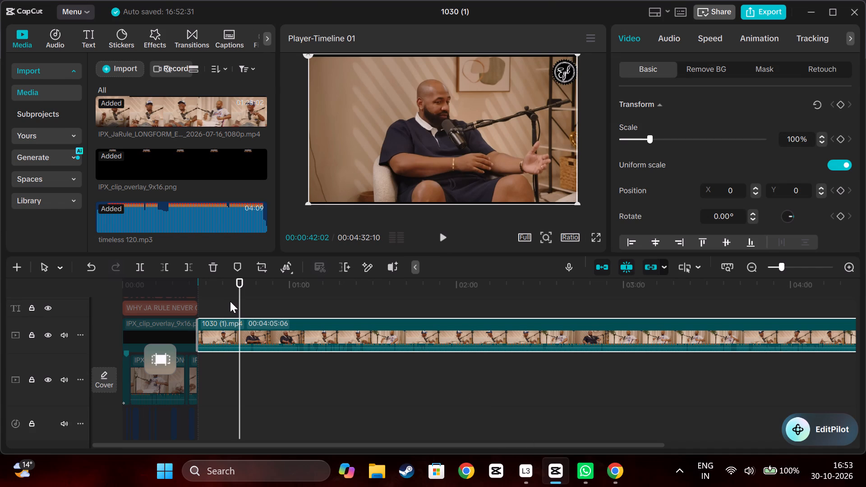
Scrub back in the 1030 (1).mp4 clip and replay up to about 00:00:38:11 to locate the host's opening line.
{"action": "left_click", "coordinate": [228, 301]}
{"action": "left_click_drag", "start_coordinate": [226, 301], "coordinate": [219, 302]}
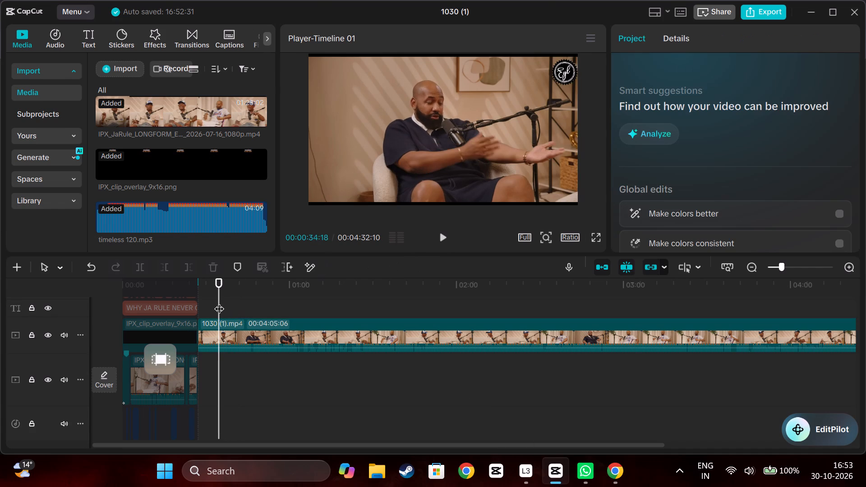
{"action": "key", "text": "space"}
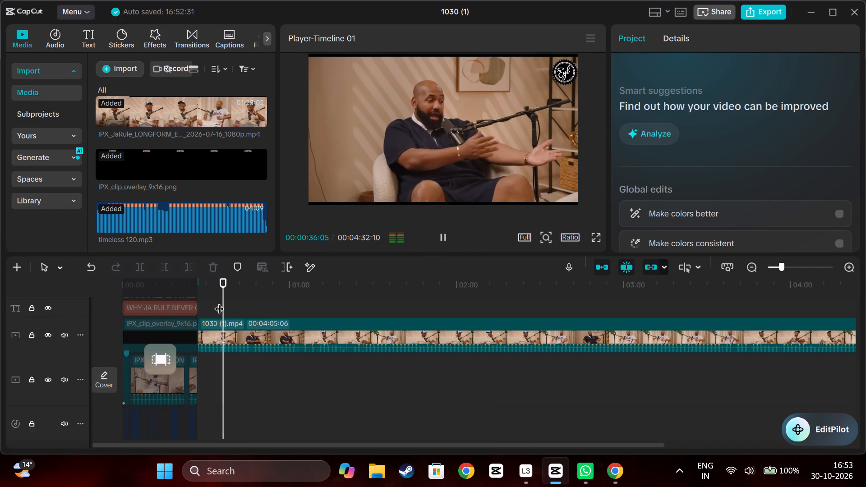
{"action": "left_click", "coordinate": [219, 302]}
{"action": "left_click_drag", "start_coordinate": [219, 302], "coordinate": [207, 303]}
{"action": "key", "text": "space"}
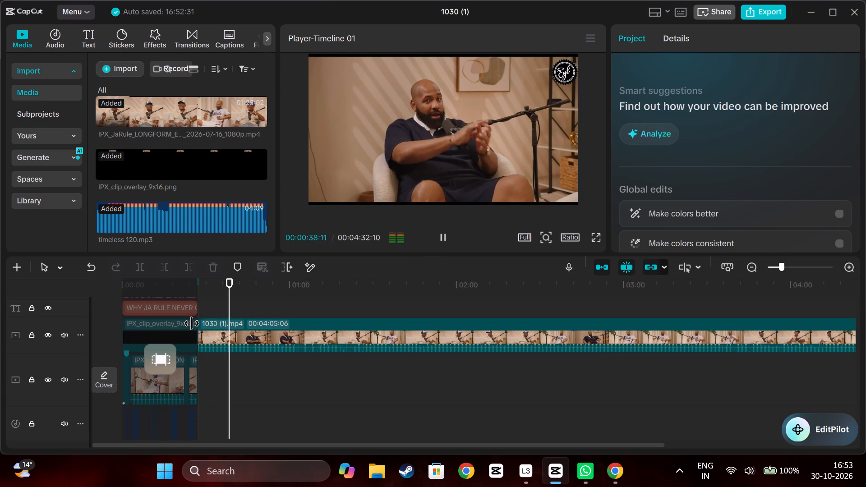
Step through frames to find the host line's start, and trim away everything in the 1030 (1).mp4 clip before 00:00:37:19.
{"action": "key", "text": "space"}
{"action": "key", "text": "Left"}
{"action": "key", "text": "Left"}
{"action": "key", "text": "Left"}
{"action": "key", "text": "Left"}
{"action": "key", "text": "Left"}
{"action": "key", "text": "Left"}
{"action": "key", "text": "Left"}
{"action": "key", "text": "Left"}
{"action": "key", "text": "Left"}
{"action": "key", "text": "Left"}
{"action": "key", "text": "Left"}
{"action": "key", "text": "Left"}
{"action": "key", "text": "Left"}
{"action": "key", "text": "Left"}
{"action": "key", "text": "Left"}
{"action": "key", "text": "Left"}
{"action": "key", "text": "Left"}
{"action": "key", "text": "Left"}
{"action": "key", "text": "Left"}
{"action": "key", "text": "Left"}
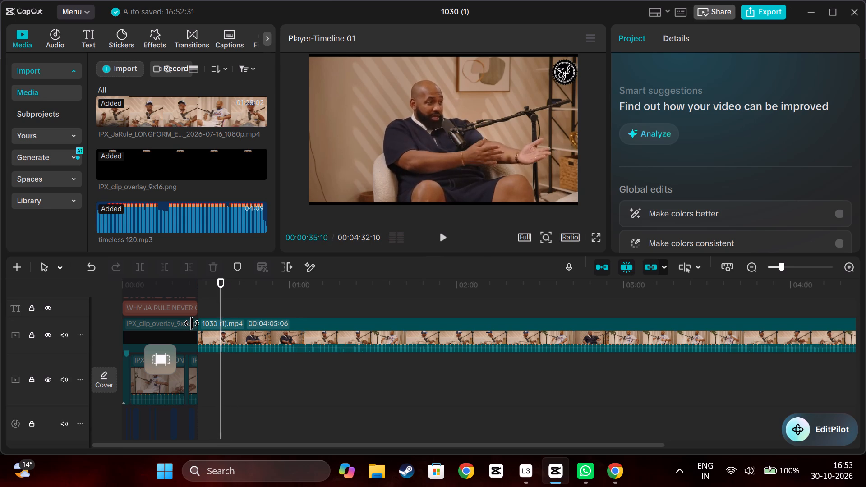
{"action": "key", "text": "space"}
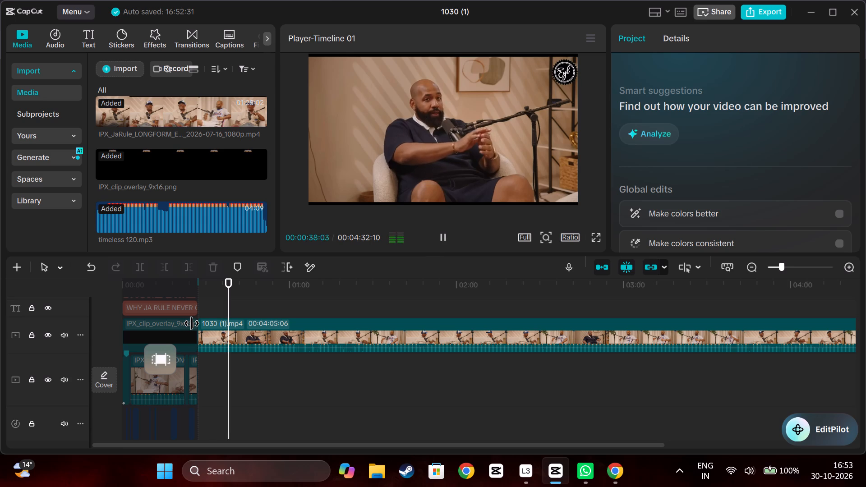
{"action": "key", "text": "Left"}
{"action": "key", "text": "Left"}
{"action": "key", "text": "Left"}
{"action": "key", "text": "Left"}
{"action": "key", "text": "Left"}
{"action": "key", "text": "Left"}
{"action": "key", "text": "Left"}
{"action": "key", "text": "Left"}
{"action": "key", "text": "Left"}
{"action": "key", "text": "Left"}
{"action": "key", "text": "Left"}
{"action": "key", "text": "Left"}
{"action": "key", "text": "Left"}
{"action": "key", "text": "Left"}
{"action": "key", "text": "Left"}
{"action": "key", "text": "Left"}
{"action": "key", "text": "Left"}
{"action": "key", "text": "Left"}
{"action": "key", "text": "Left"}
{"action": "key", "text": "Left"}
{"action": "key", "text": "Left"}
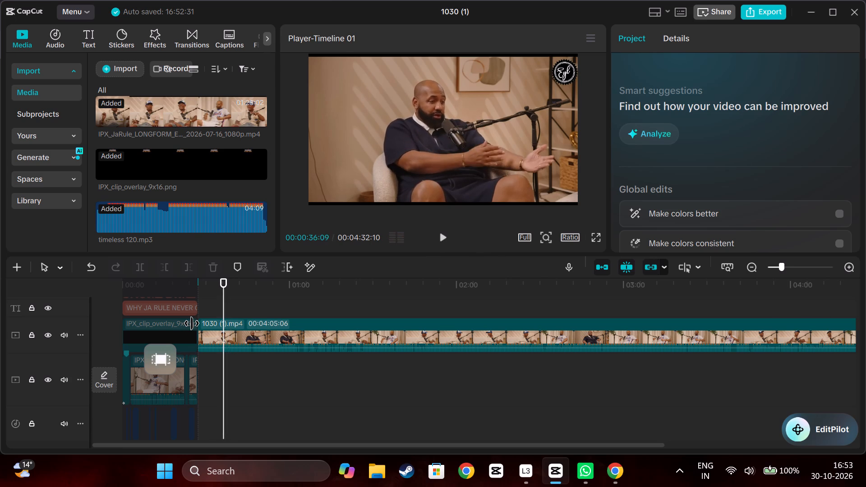
{"action": "key", "text": "space"}
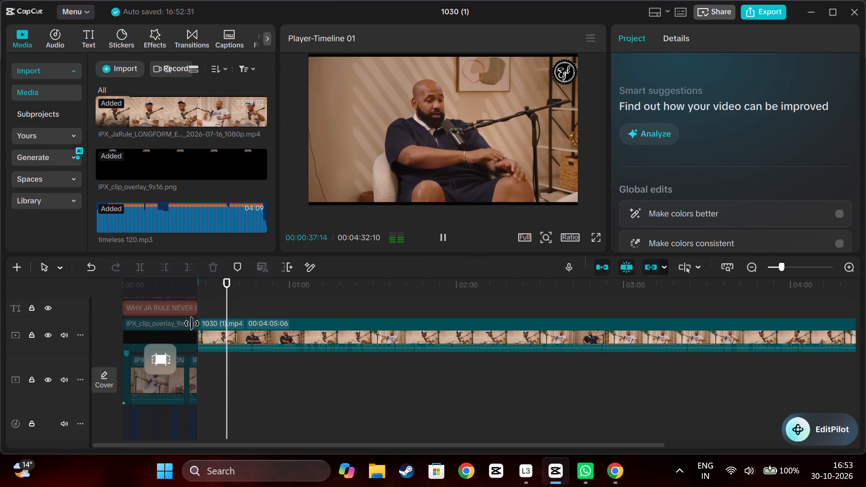
{"action": "key", "text": "Left"}
{"action": "key", "text": "Left"}
{"action": "key", "text": "Left"}
{"action": "key", "text": "Left"}
{"action": "key", "text": "Left"}
{"action": "key", "text": "Left"}
{"action": "key", "text": "Left"}
{"action": "key", "text": "Left"}
{"action": "key", "text": "Left"}
{"action": "key", "text": "Left"}
{"action": "key", "text": "Left"}
{"action": "key", "text": "Left"}
{"action": "key", "text": "Left"}
{"action": "key", "text": "Left"}
{"action": "key", "text": "Left"}
{"action": "key", "text": "Left"}
{"action": "key", "text": "Left"}
{"action": "key", "text": "Left"}
{"action": "key", "text": "Left"}
{"action": "key", "text": "Left"}
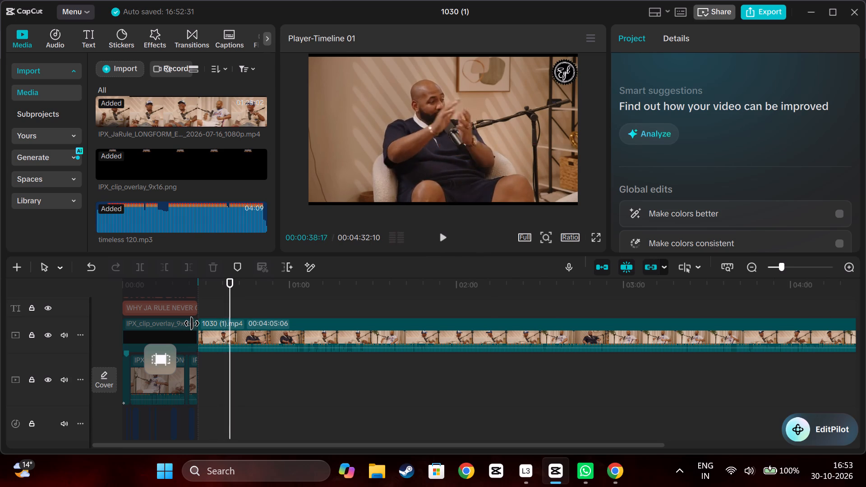
{"action": "key", "text": "space"}
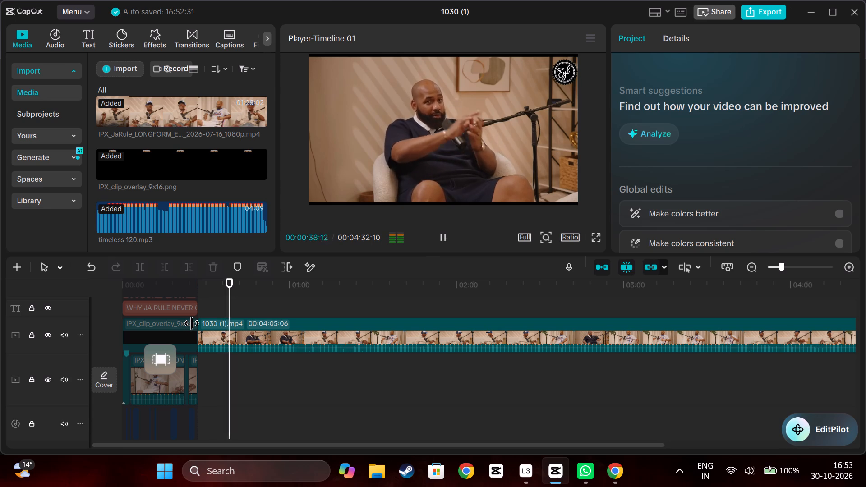
{"action": "key", "text": "space"}
{"action": "key", "text": "Left"}
{"action": "key", "text": "Left"}
{"action": "key", "text": "Left"}
{"action": "key", "text": "Left"}
{"action": "key", "text": "Left"}
{"action": "key", "text": "Left"}
{"action": "key", "text": "Left"}
{"action": "key", "text": "Left"}
{"action": "key", "text": "Left"}
{"action": "key", "text": "Left"}
{"action": "key", "text": "Left"}
{"action": "key", "text": "Left"}
{"action": "key", "text": "Left"}
{"action": "key", "text": "Left"}
{"action": "key", "text": "Left"}
{"action": "key", "text": "Left"}
{"action": "key", "text": "Left"}
{"action": "key", "text": "space"}
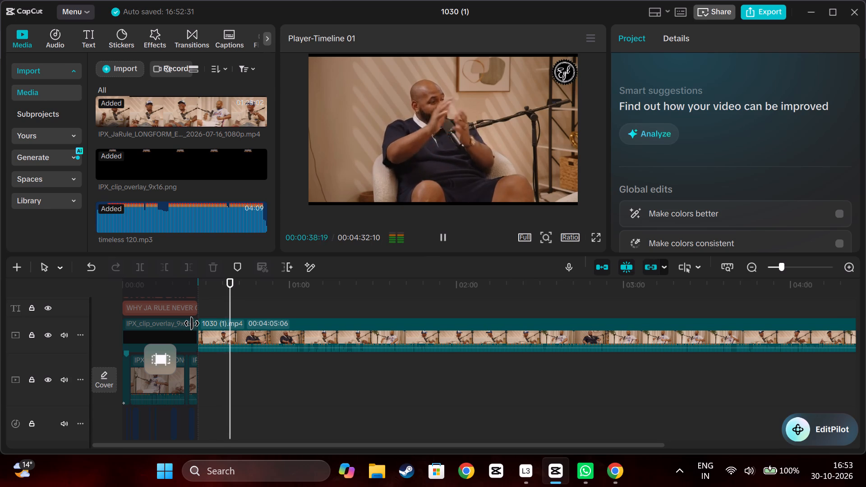
{"action": "key", "text": "Left"}
{"action": "key", "text": "Left"}
{"action": "key", "text": "Left"}
{"action": "key", "text": "Left"}
{"action": "key", "text": "Left"}
{"action": "key", "text": "Left"}
{"action": "key", "text": "Left"}
{"action": "key", "text": "Left"}
{"action": "key", "text": "Left"}
{"action": "key", "text": "Left"}
{"action": "key", "text": "Left"}
{"action": "key", "text": "Left"}
{"action": "key", "text": "Left"}
{"action": "key", "text": "Left"}
{"action": "key", "text": "Left"}
{"action": "key", "text": "Left"}
{"action": "key", "text": "Left"}
{"action": "key", "text": "Left"}
{"action": "key", "text": "Left"}
{"action": "key", "text": "Left"}
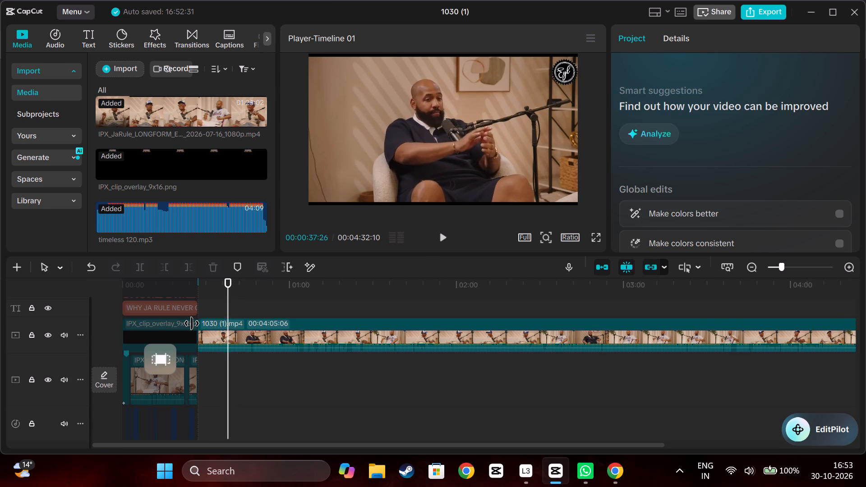
{"action": "key", "text": "space"}
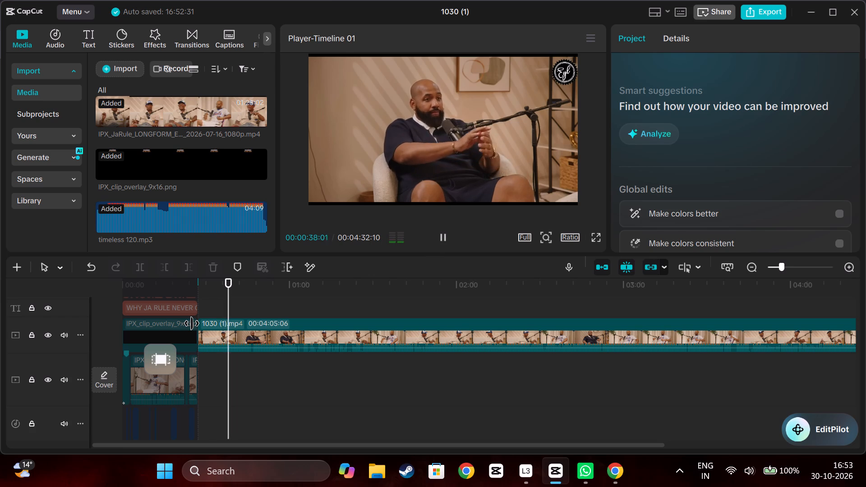
{"action": "key", "text": "space"}
{"action": "key", "text": "Left"}
{"action": "key", "text": "Left"}
{"action": "key", "text": "Left"}
{"action": "key", "text": "Left"}
{"action": "key", "text": "Left"}
{"action": "key", "text": "Left"}
{"action": "key", "text": "Left"}
{"action": "key", "text": "Left"}
{"action": "key", "text": "Left"}
{"action": "key", "text": "Left"}
{"action": "key", "text": "Left"}
{"action": "key", "text": "Left"}
{"action": "key", "text": "Left"}
{"action": "key", "text": "Left"}
{"action": "key", "text": "Left"}
{"action": "key", "text": "Left"}
{"action": "key", "text": "Left"}
{"action": "key", "text": "Left"}
{"action": "key", "text": "Left"}
{"action": "key", "text": "Left"}
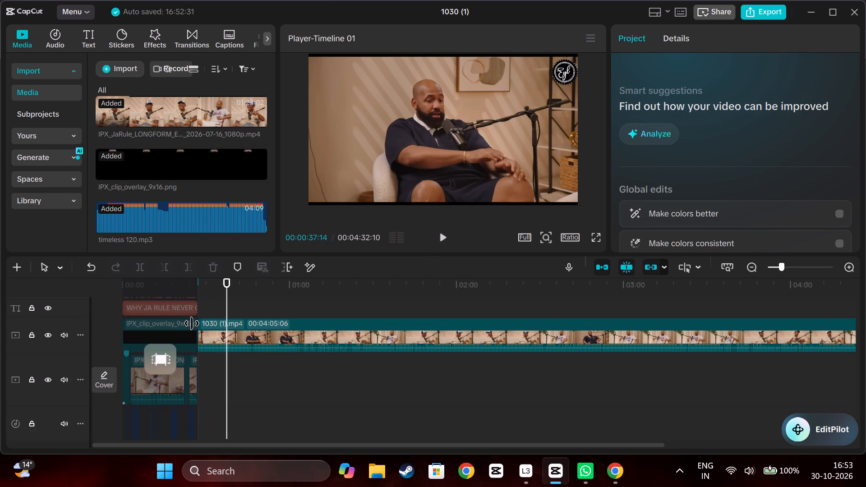
{"action": "key", "text": "Right"}
{"action": "key", "text": "Right"}
{"action": "key", "text": "Right"}
{"action": "key", "text": "Right"}
{"action": "key", "text": "Right"}
{"action": "key", "text": "Right"}
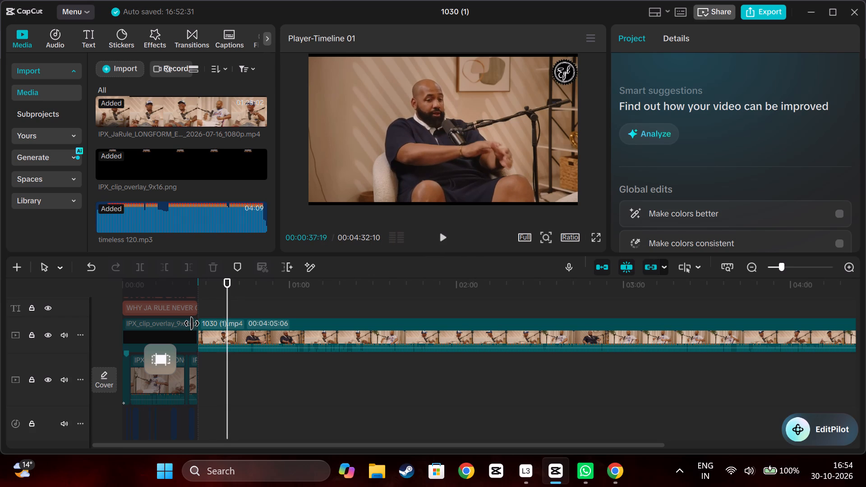
{"action": "scroll", "coordinate": [192, 323], "scroll_direction": "up", "scroll_amount": 1}
{"action": "left_click", "coordinate": [227, 349]}
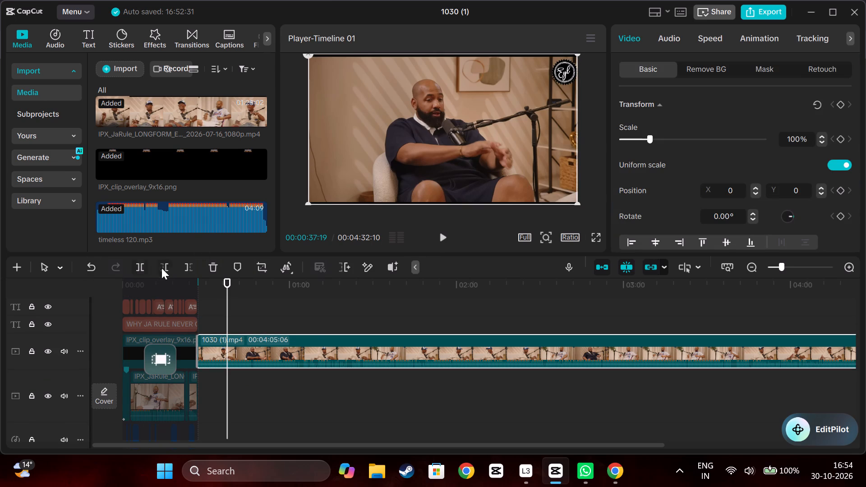
{"action": "left_click", "coordinate": [169, 267]}
Play the trimmed 1030 (1).mp4 clip, then replay from its new start to about 00:00:41:29.
{"action": "key", "text": "space"}
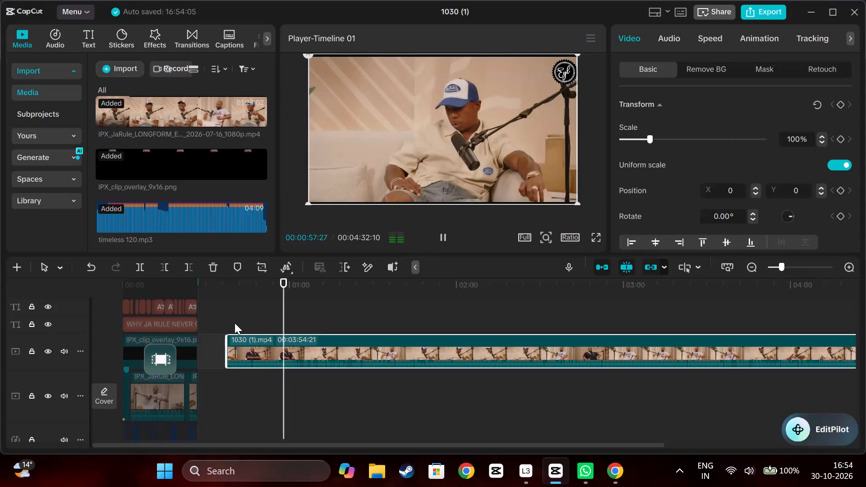
{"action": "key", "text": "space"}
{"action": "double_click", "coordinate": [231, 322]}
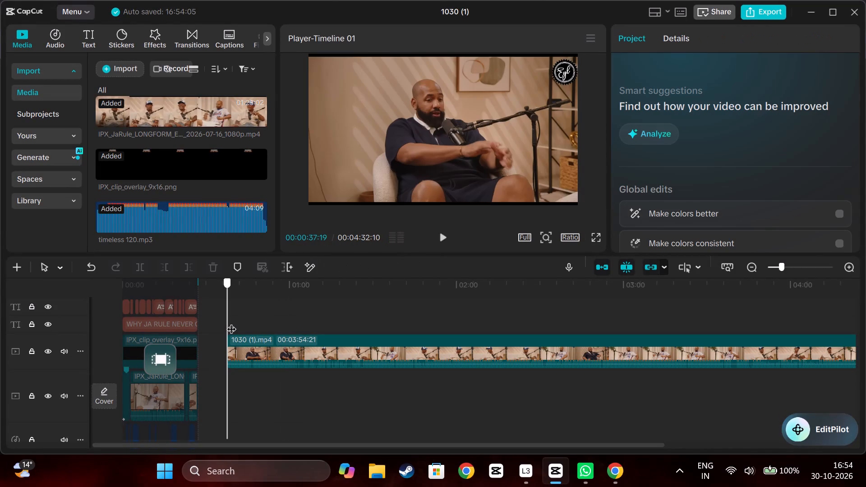
{"action": "key", "text": "space"}
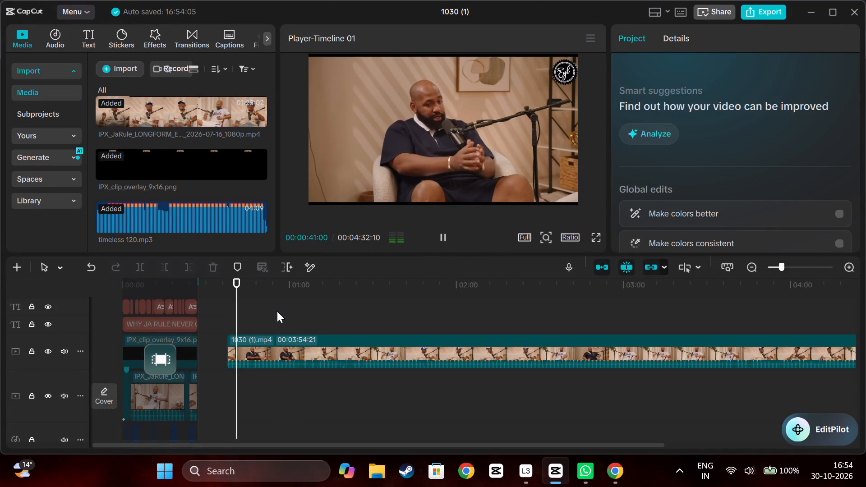
{"action": "key", "text": "space"}
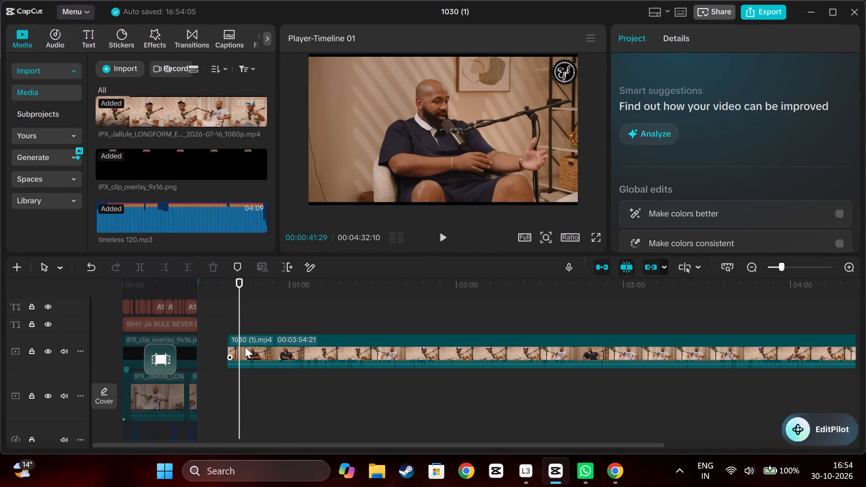
Crop the black bars off the top and bottom edges of the 1030 (1).mp4 clip, using the Free crop setting.
{"action": "left_click", "coordinate": [339, 349]}
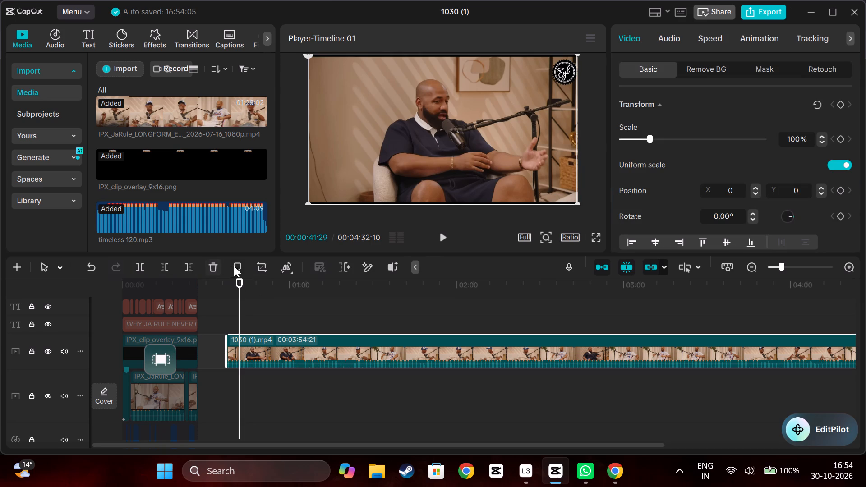
{"action": "left_click", "coordinate": [259, 263]}
{"action": "left_click_drag", "start_coordinate": [428, 62], "coordinate": [428, 62]}
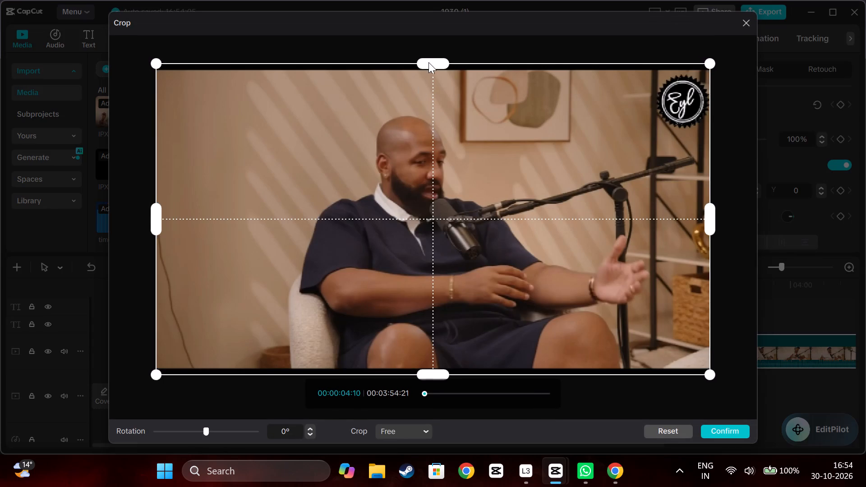
{"action": "left_click_drag", "start_coordinate": [428, 62], "coordinate": [433, 68]}
{"action": "left_click_drag", "start_coordinate": [428, 374], "coordinate": [430, 371]}
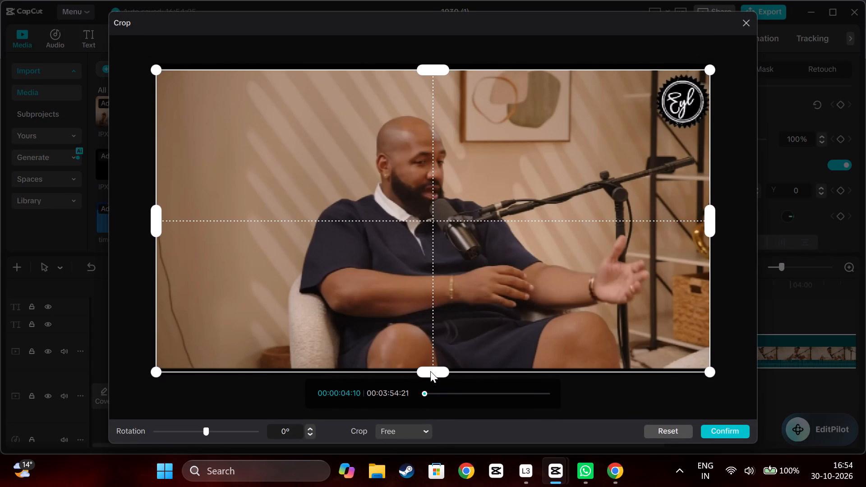
{"action": "left_click_drag", "start_coordinate": [430, 371], "coordinate": [433, 368]}
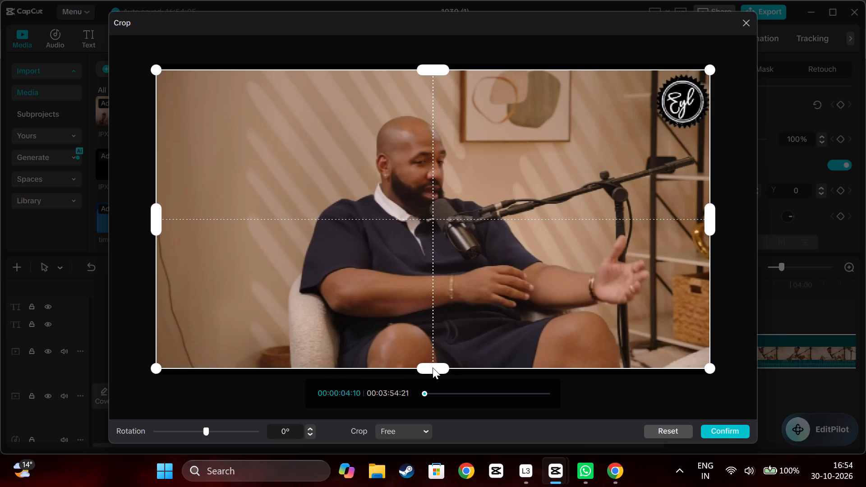
{"action": "left_click_drag", "start_coordinate": [433, 368], "coordinate": [433, 367]}
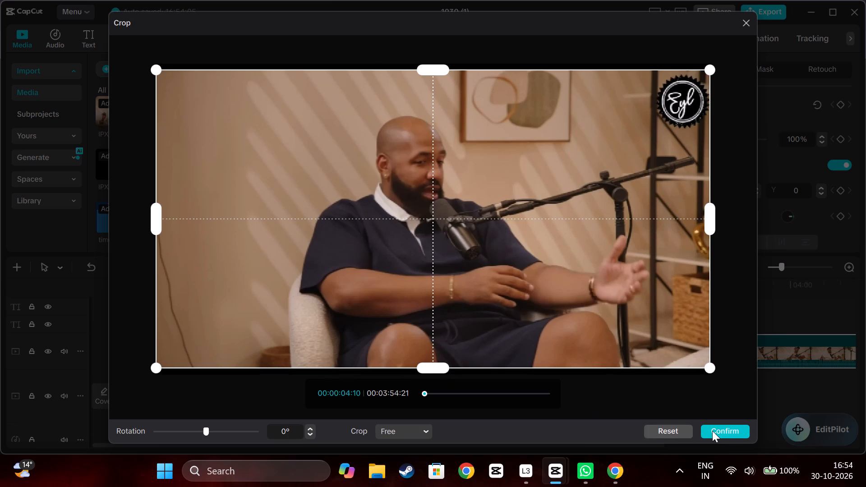
{"action": "left_click", "coordinate": [712, 431]}
{"action": "left_click", "coordinate": [497, 420]}
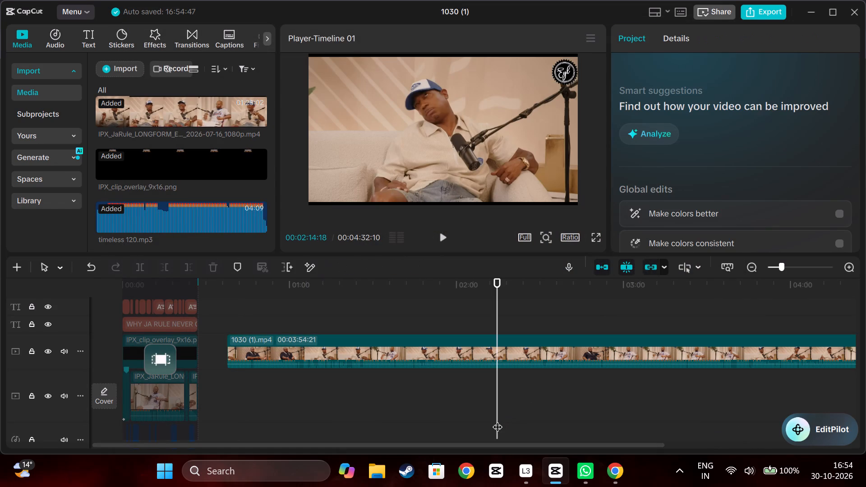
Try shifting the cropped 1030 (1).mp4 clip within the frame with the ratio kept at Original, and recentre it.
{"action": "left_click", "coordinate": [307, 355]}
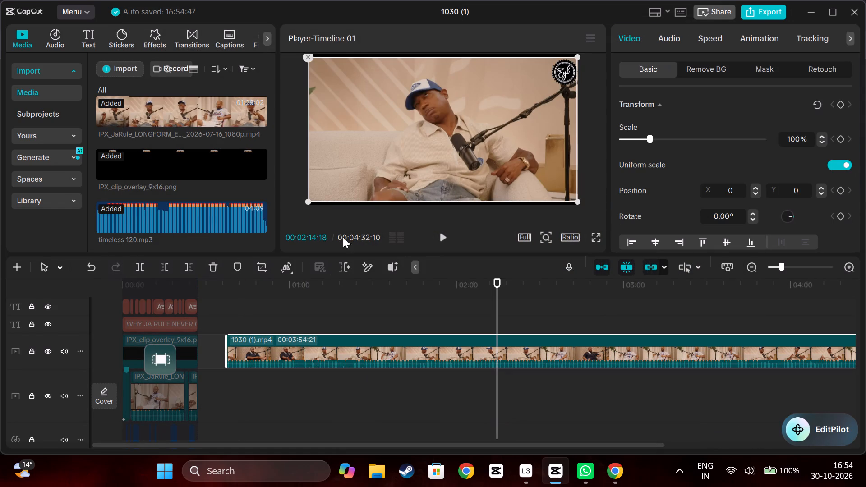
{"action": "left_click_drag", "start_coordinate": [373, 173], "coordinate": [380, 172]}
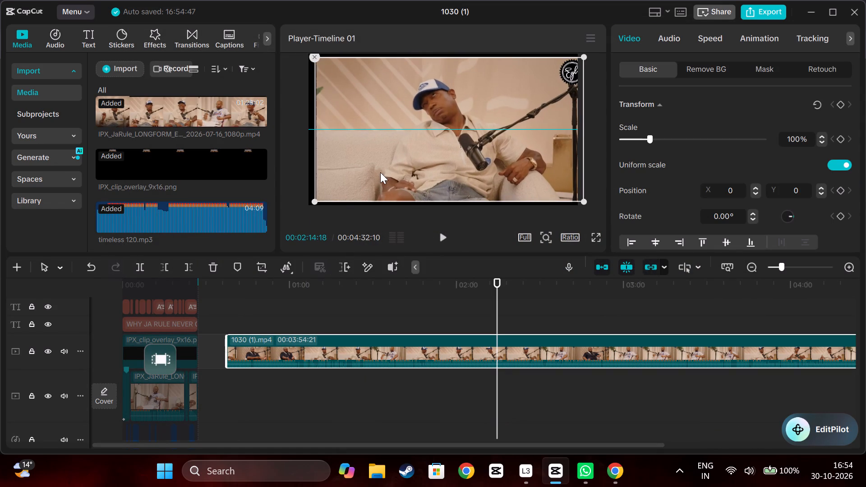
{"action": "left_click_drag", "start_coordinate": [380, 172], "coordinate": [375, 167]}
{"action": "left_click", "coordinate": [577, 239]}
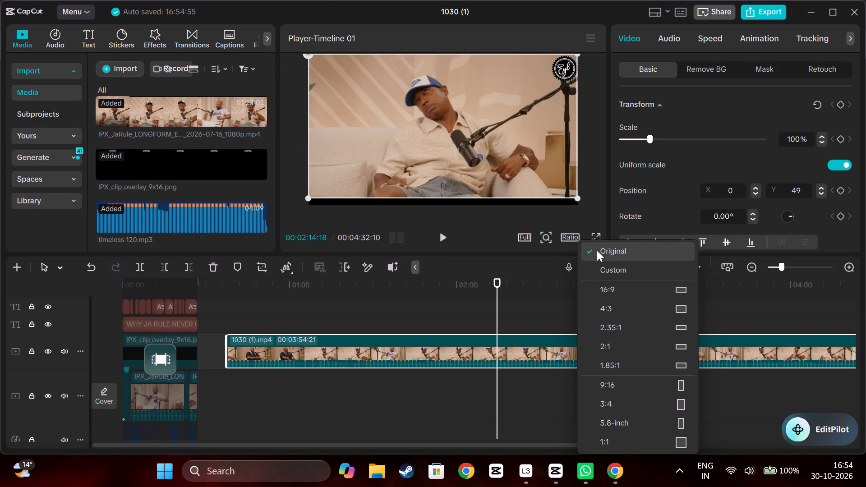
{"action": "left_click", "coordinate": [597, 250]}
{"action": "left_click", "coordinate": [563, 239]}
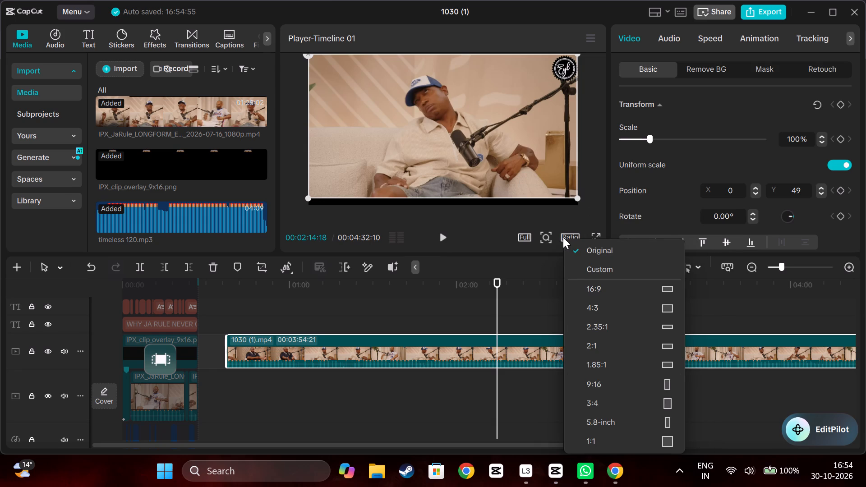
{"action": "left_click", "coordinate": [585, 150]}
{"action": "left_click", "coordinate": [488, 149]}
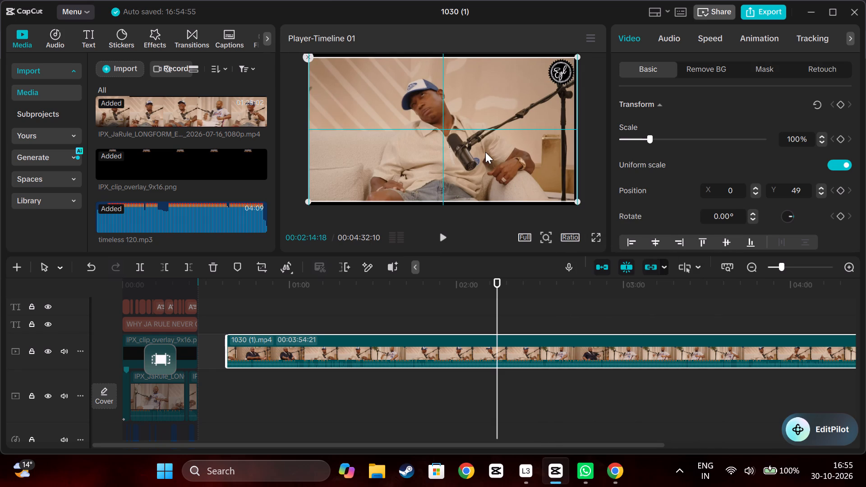
Replay the 1030 (1).mp4 clip from near its start to about 00:00:40:28.
{"action": "left_click", "coordinate": [258, 319]}
{"action": "left_click_drag", "start_coordinate": [258, 319], "coordinate": [235, 322]}
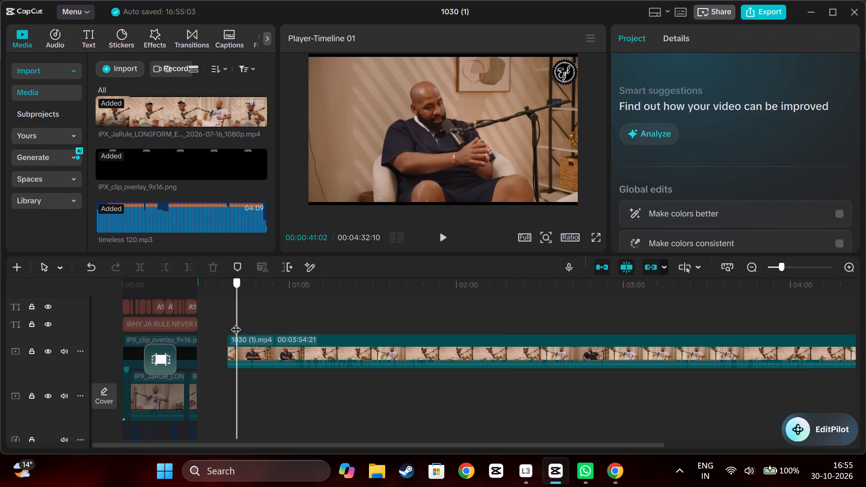
{"action": "left_click_drag", "start_coordinate": [235, 322], "coordinate": [231, 323]}
{"action": "key", "text": "space"}
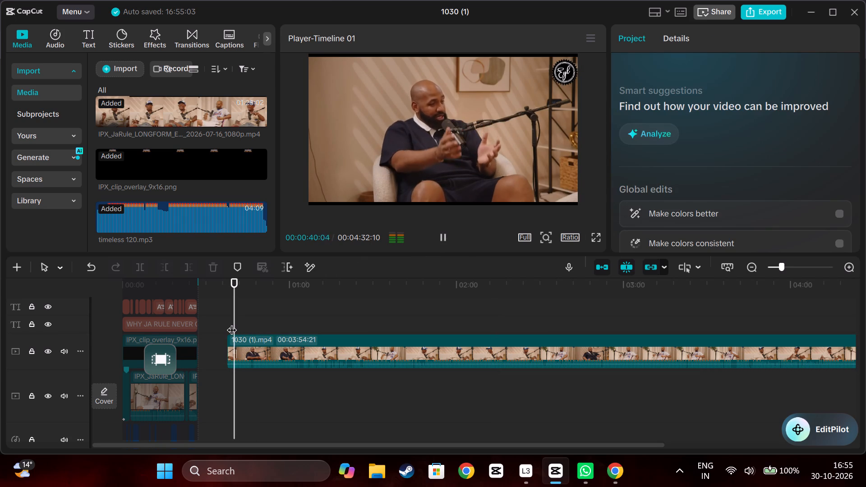
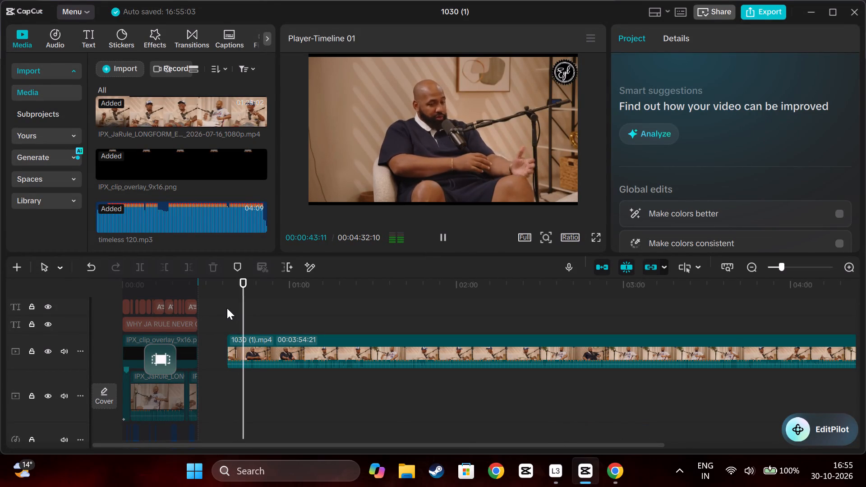
{"action": "left_click", "coordinate": [229, 307]}
{"action": "key", "text": "space"}
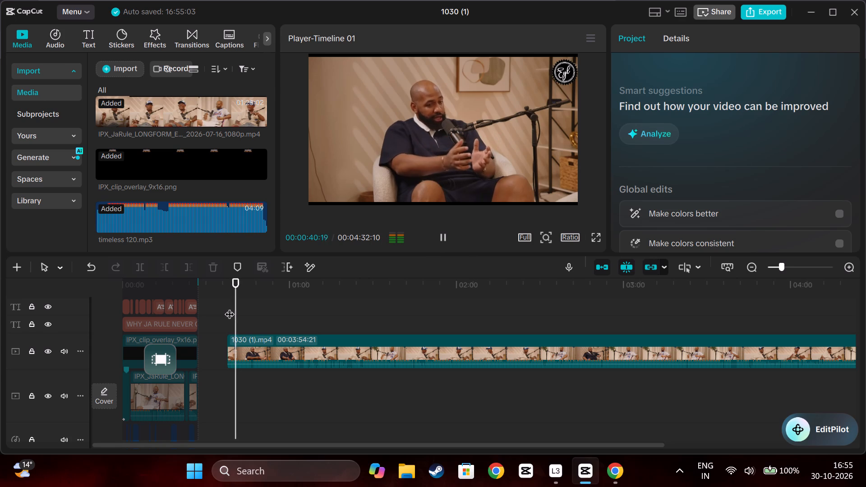
{"action": "scroll", "coordinate": [220, 317], "scroll_direction": "up", "scroll_amount": 11, "text": "ctrl"}
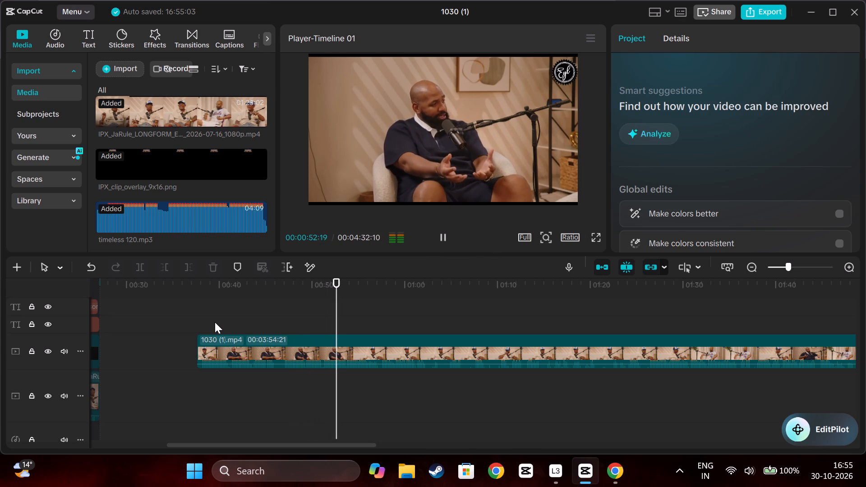
{"action": "key", "text": "space"}
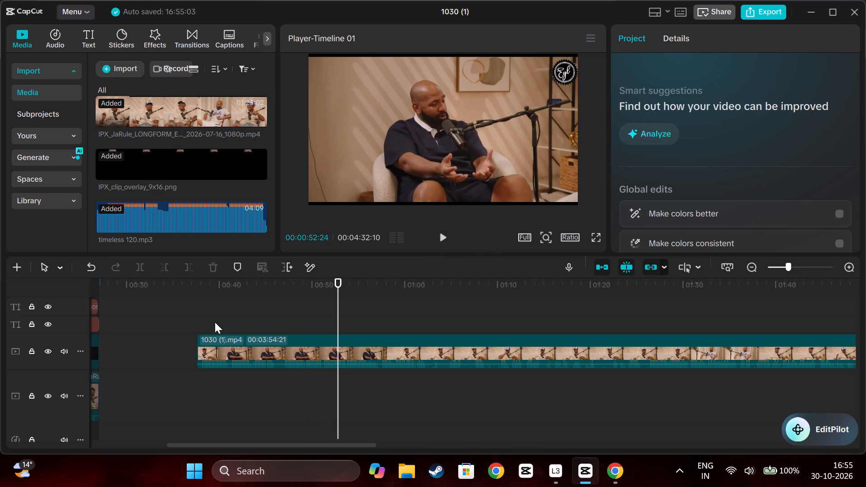
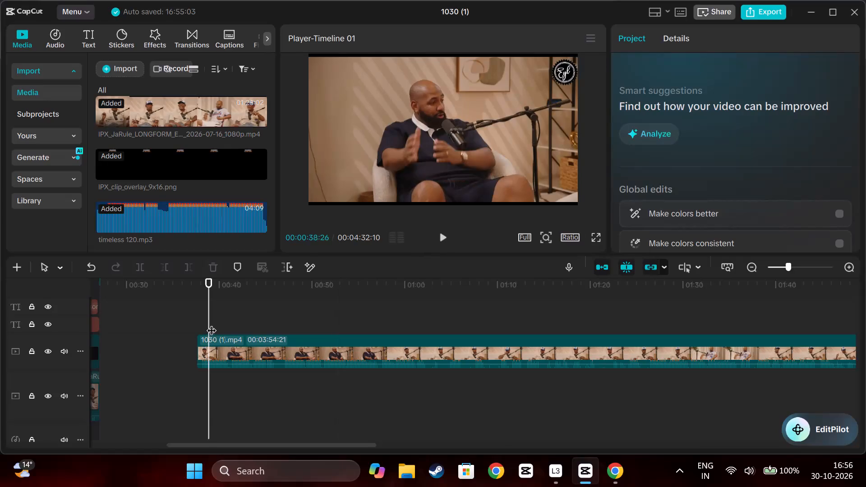
Replay the 1030 (1).mp4 clip from its start and pause at about 00:00:50:26.
{"action": "left_click_drag", "start_coordinate": [211, 323], "coordinate": [174, 329]}
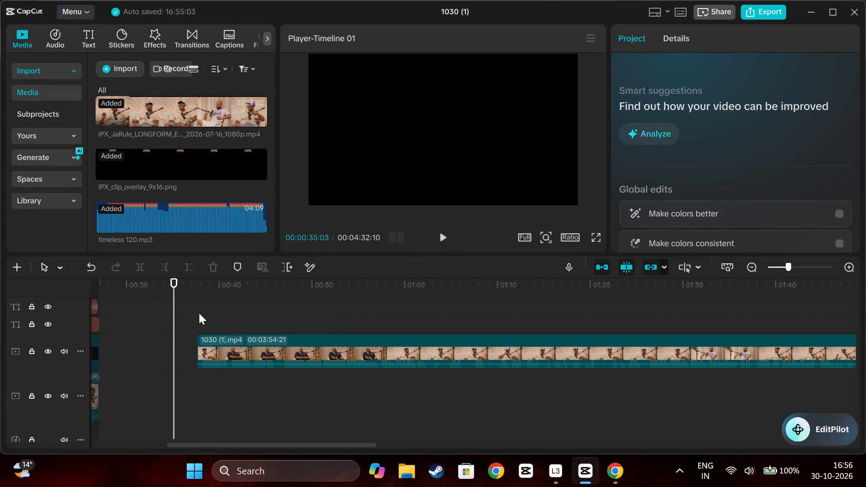
{"action": "left_click", "coordinate": [199, 313]}
{"action": "key", "text": "space"}
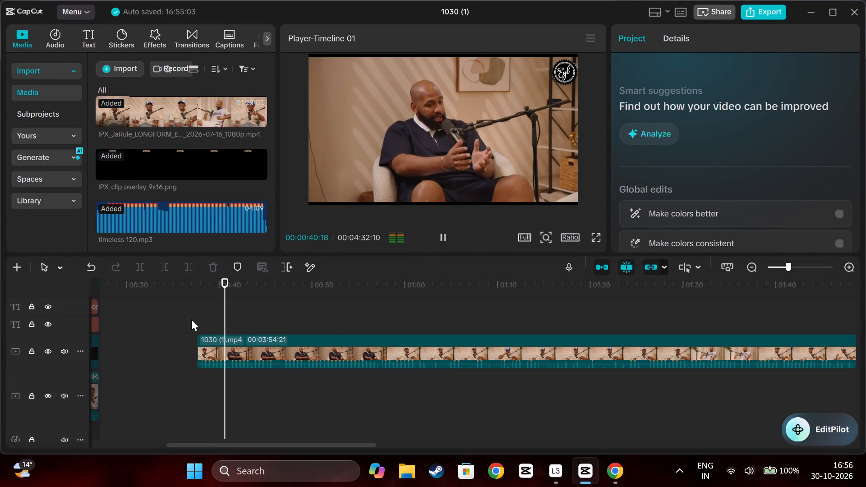
{"action": "key", "text": "space"}
{"action": "left_click", "coordinate": [199, 319]}
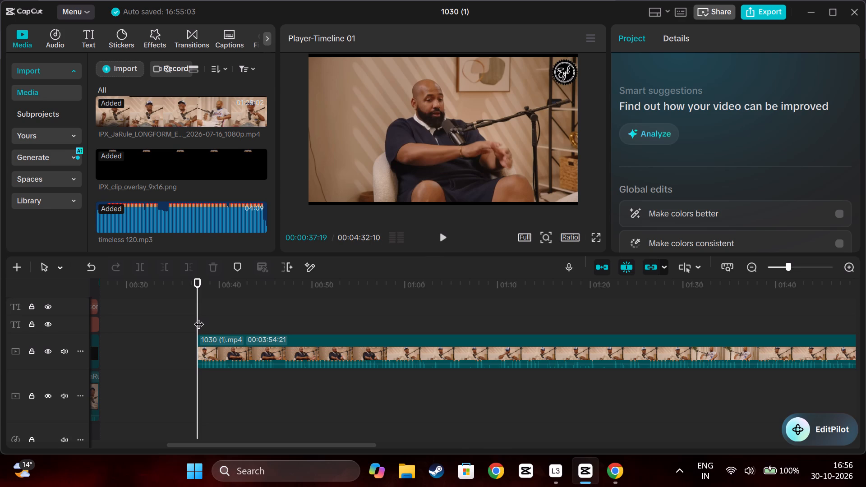
{"action": "key", "text": "space"}
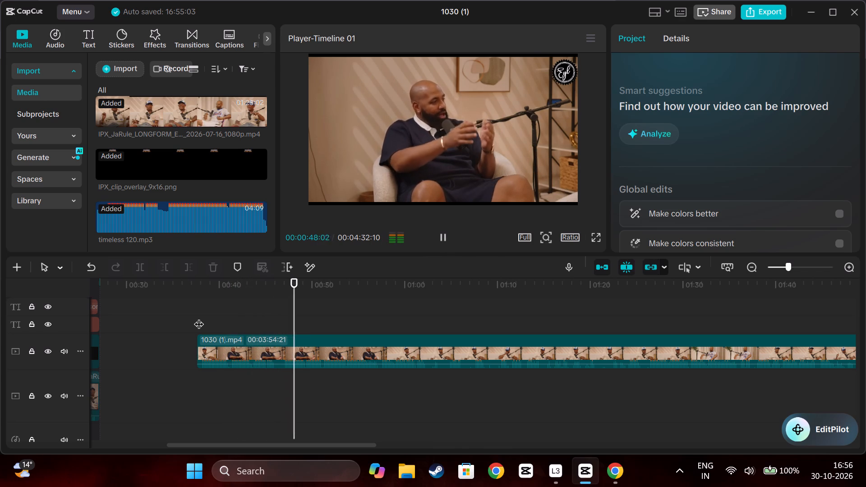
{"action": "key", "text": "space"}
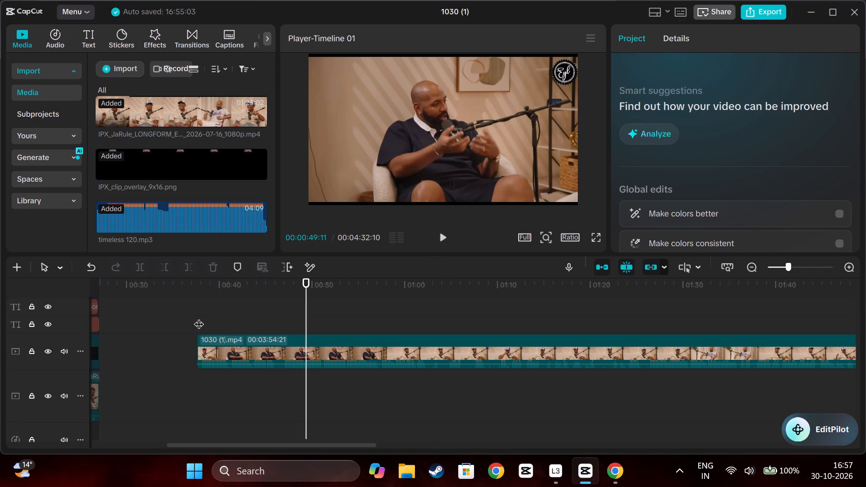
{"action": "key", "text": "space"}
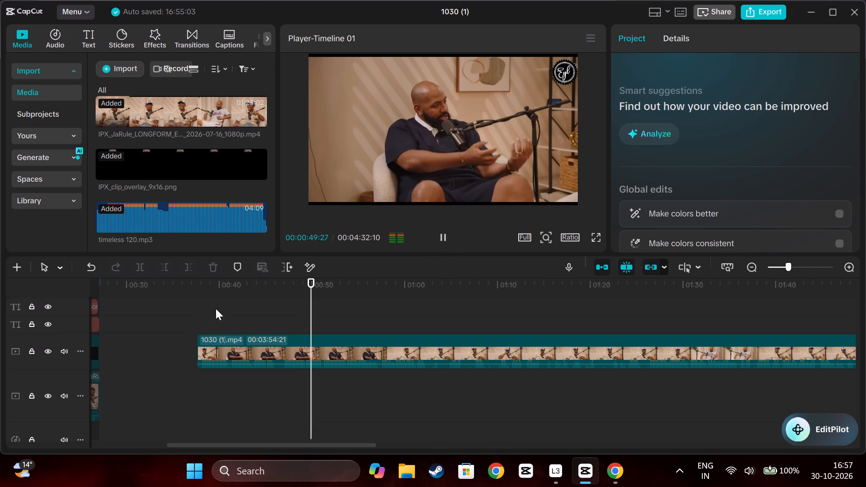
{"action": "key", "text": "space"}
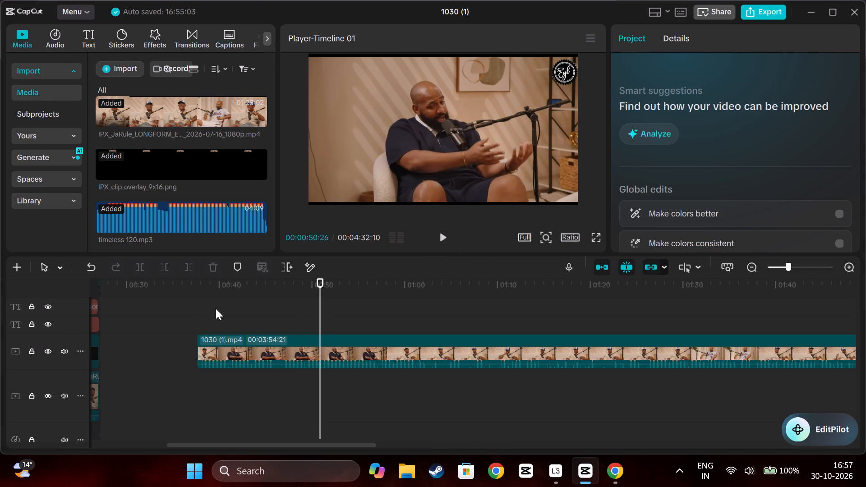
Step back frame by frame from the pause point and replay the passage around 00:00:49 to locate the cut point.
{"action": "key", "text": "Left"}
{"action": "key", "text": "Left"}
{"action": "key", "text": "Left"}
{"action": "key", "text": "Left"}
{"action": "key", "text": "Left"}
{"action": "key", "text": "Left"}
{"action": "key", "text": "Left"}
{"action": "key", "text": "Left"}
{"action": "key", "text": "Left"}
{"action": "key", "text": "Left"}
{"action": "key", "text": "Left"}
{"action": "key", "text": "Left"}
{"action": "key", "text": "Left"}
{"action": "key", "text": "Left"}
{"action": "key", "text": "Left"}
{"action": "key", "text": "Left"}
{"action": "key", "text": "Left"}
{"action": "key", "text": "Left"}
{"action": "key", "text": "Left"}
{"action": "key", "text": "Left"}
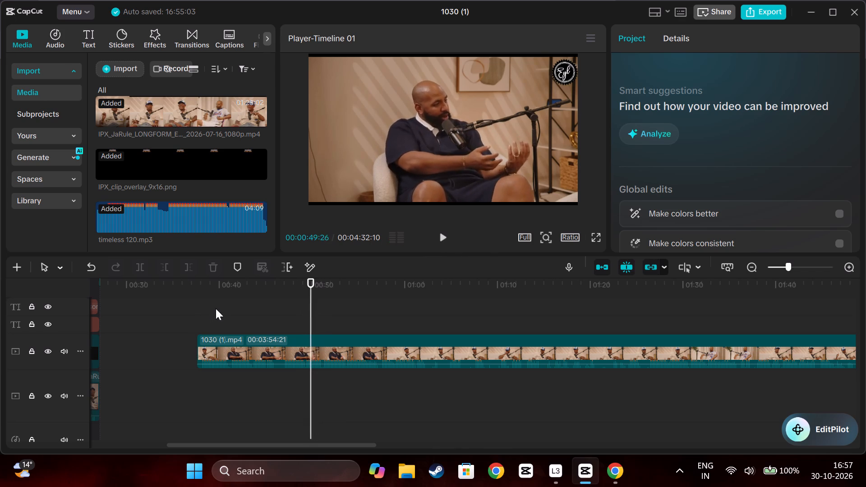
{"action": "key", "text": "space"}
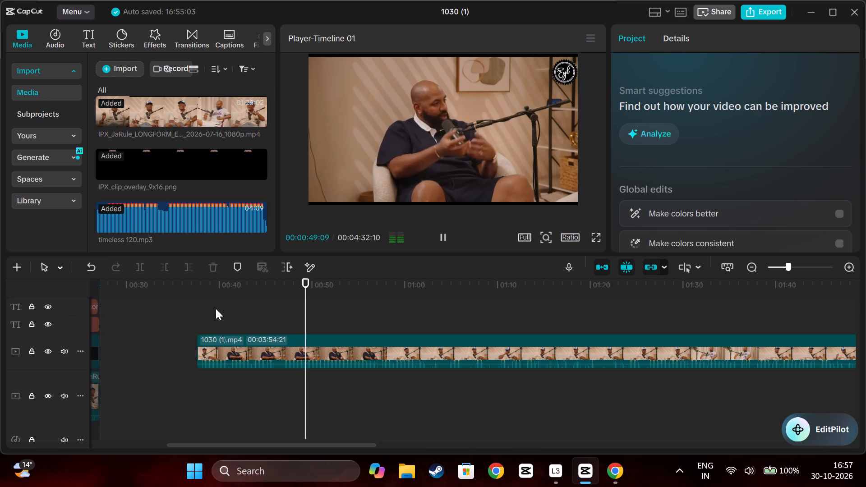
Step back frame by frame to 00:00:48:02, replay the passage, and pause just past 00:00:49:12.
{"action": "key", "text": "Left"}
{"action": "key", "text": "Left"}
{"action": "key", "text": "Left"}
{"action": "key", "text": "Left"}
{"action": "key", "text": "Left"}
{"action": "key", "text": "Left"}
{"action": "key", "text": "Left"}
{"action": "key", "text": "Left"}
{"action": "key", "text": "Left"}
{"action": "key", "text": "Left"}
{"action": "key", "text": "Left"}
{"action": "key", "text": "Left"}
{"action": "key", "text": "Left"}
{"action": "key", "text": "Left"}
{"action": "key", "text": "Left"}
{"action": "key", "text": "Left"}
{"action": "key", "text": "Left"}
{"action": "key", "text": "Left"}
{"action": "key", "text": "Left"}
{"action": "key", "text": "Left"}
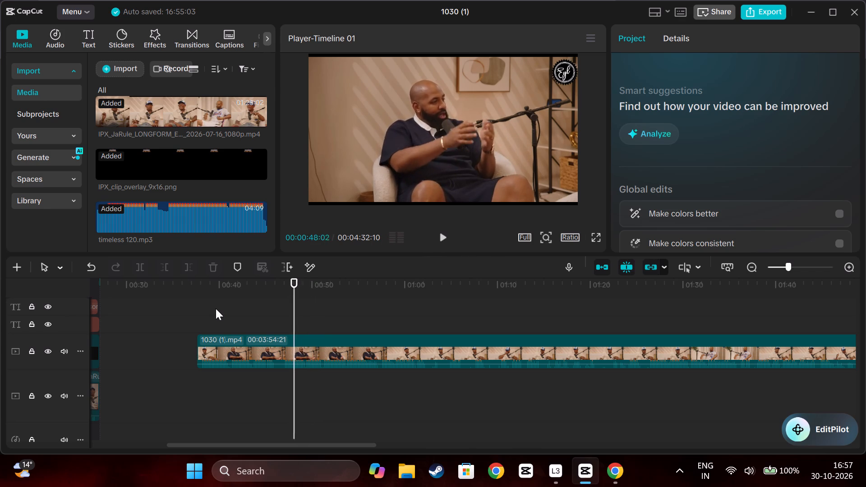
{"action": "key", "text": "space"}
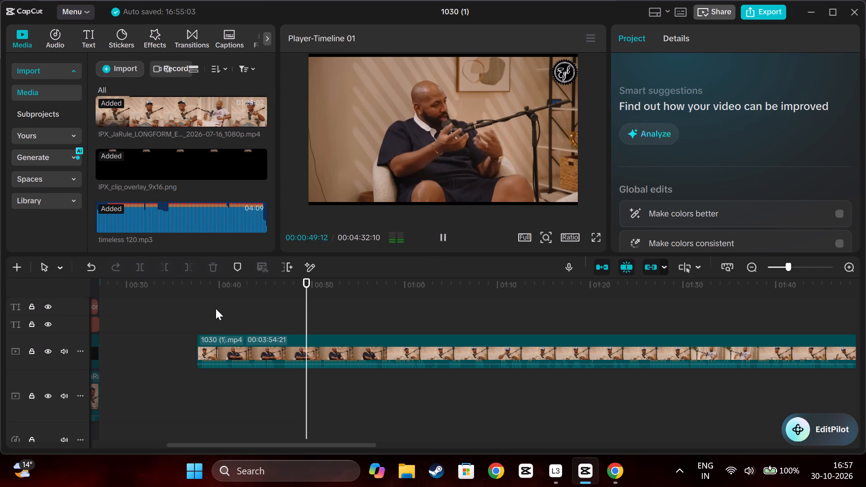
{"action": "key", "text": "space"}
Step back frame by frame to 00:00:49:08 and replay the clip from there to check the cut point.
{"action": "key", "text": "Left"}
{"action": "key", "text": "Left"}
{"action": "key", "text": "Left"}
{"action": "key", "text": "Left"}
{"action": "key", "text": "Left"}
{"action": "key", "text": "Left"}
{"action": "key", "text": "Left"}
{"action": "key", "text": "Left"}
{"action": "key", "text": "Left"}
{"action": "key", "text": "Left"}
{"action": "key", "text": "Left"}
{"action": "key", "text": "Left"}
{"action": "key", "text": "Left"}
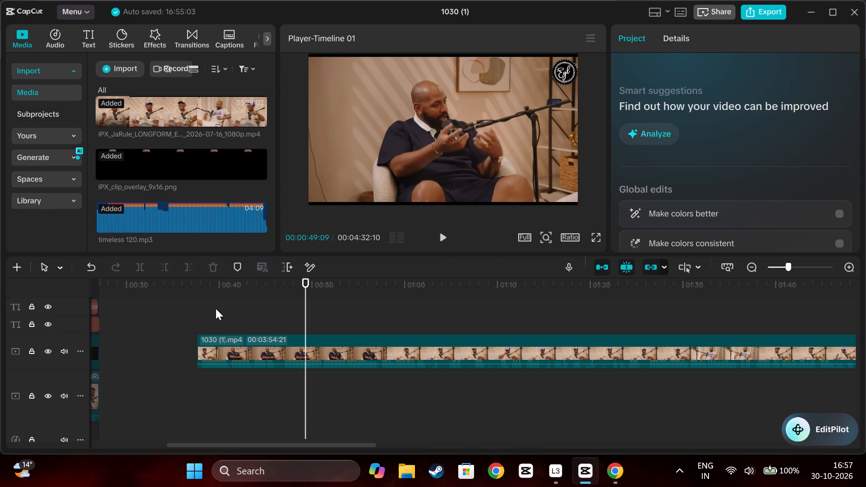
{"action": "key", "text": "Left"}
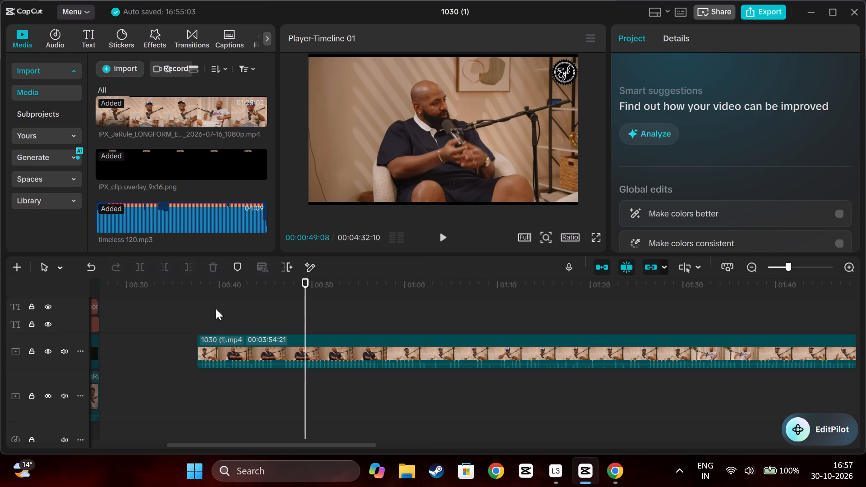
{"action": "key", "text": "space"}
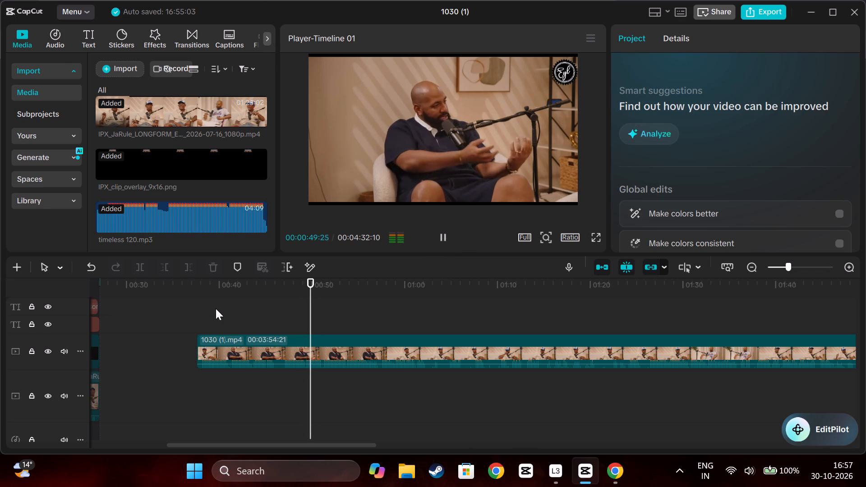
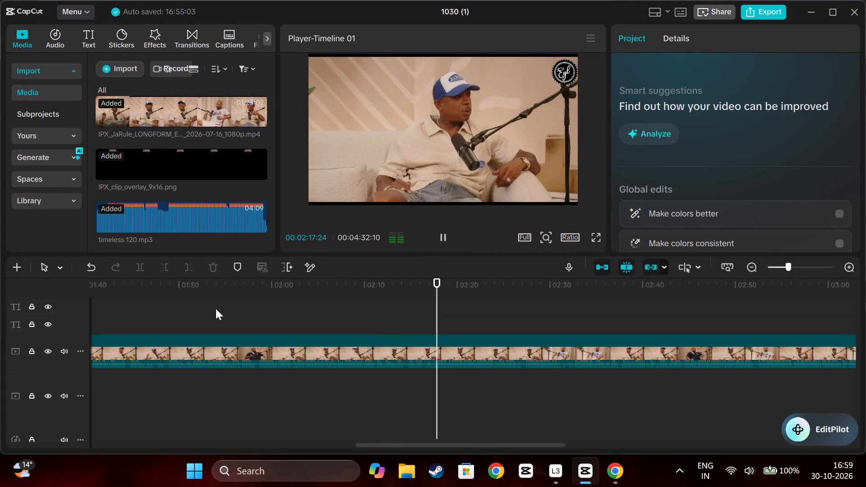
Pause at 00:02:19:01, step back frame by frame to about 00:02:18:05, and replay to find the clip's end point.
{"action": "key", "text": "space"}
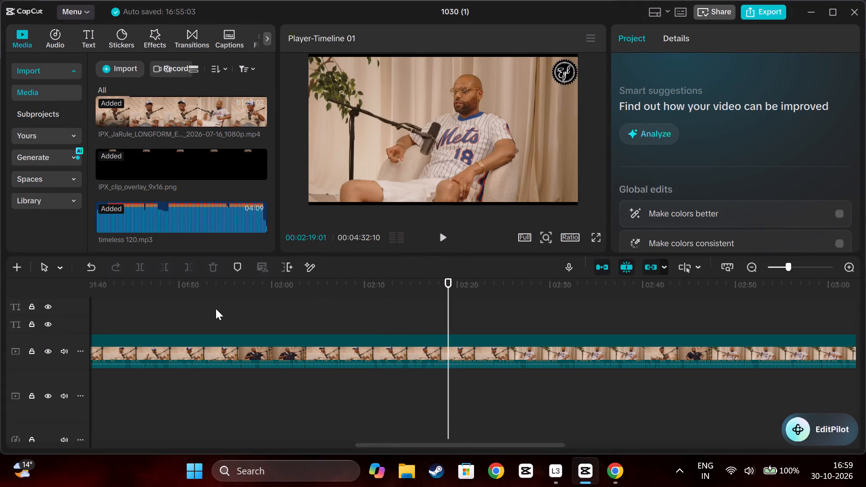
{"action": "key", "text": "Left"}
{"action": "key", "text": "Left"}
{"action": "key", "text": "Left"}
{"action": "key", "text": "Left"}
{"action": "key", "text": "Left"}
{"action": "key", "text": "Left"}
{"action": "key", "text": "Left"}
{"action": "key", "text": "Left"}
{"action": "key", "text": "Left"}
{"action": "key", "text": "Left"}
{"action": "key", "text": "Left"}
{"action": "key", "text": "Left"}
{"action": "key", "text": "Left"}
{"action": "key", "text": "Left"}
{"action": "key", "text": "Left"}
{"action": "key", "text": "Left"}
{"action": "key", "text": "Left"}
{"action": "key", "text": "Left"}
{"action": "key", "text": "Left"}
{"action": "key", "text": "Left"}
{"action": "key", "text": "space"}
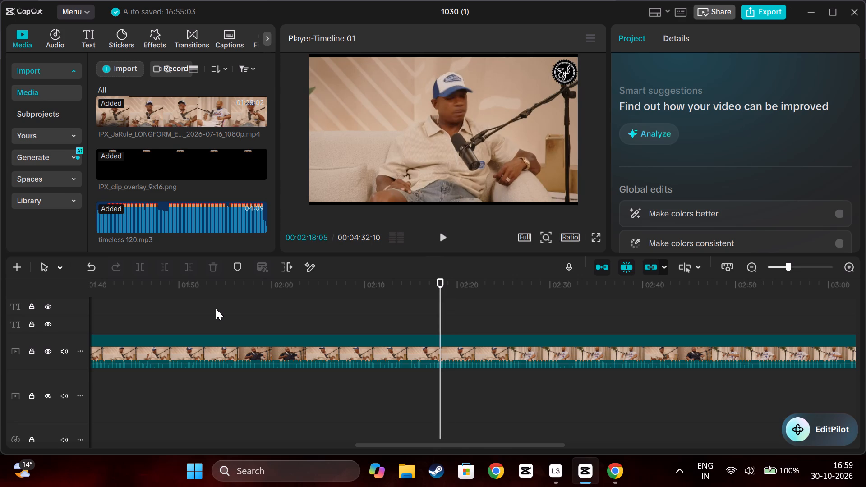
Step back frame by frame to 00:02:16:22 and replay the passage up to about 00:02:18:18.
{"action": "key", "text": "space"}
{"action": "key", "text": "Left"}
{"action": "key", "text": "Left"}
{"action": "key", "text": "Left"}
{"action": "key", "text": "Left"}
{"action": "key", "text": "Left"}
{"action": "key", "text": "Left"}
{"action": "key", "text": "Left"}
{"action": "key", "text": "Left"}
{"action": "key", "text": "Left"}
{"action": "key", "text": "Left"}
{"action": "key", "text": "Left"}
{"action": "key", "text": "Left"}
{"action": "key", "text": "Left"}
{"action": "key", "text": "Left"}
{"action": "key", "text": "Left"}
{"action": "key", "text": "Left"}
{"action": "key", "text": "Left"}
{"action": "key", "text": "Left"}
{"action": "key", "text": "Left"}
{"action": "key", "text": "Left"}
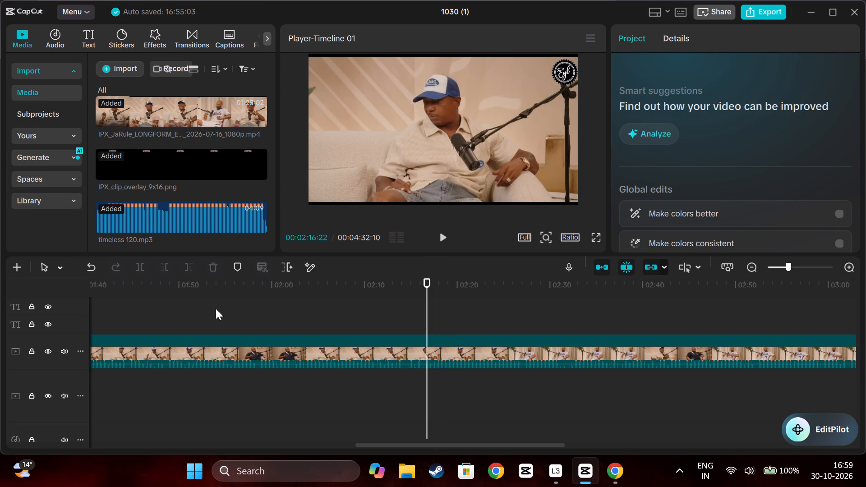
{"action": "key", "text": "space"}
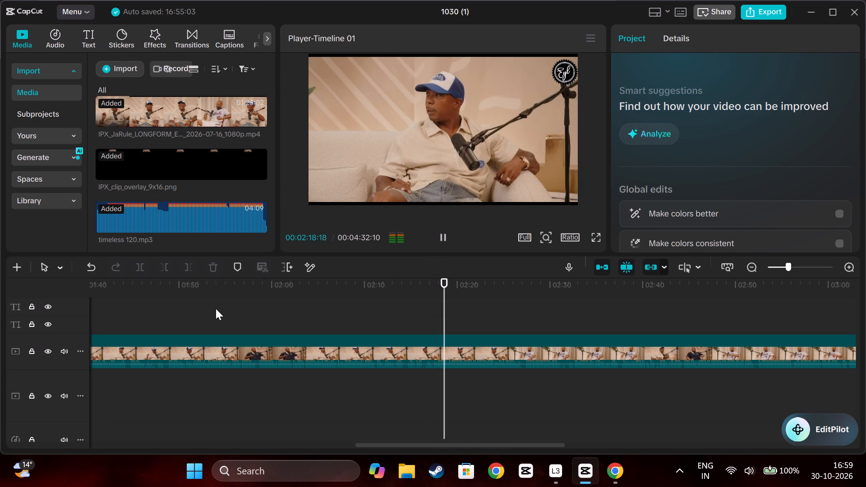
Trim off everything in the 1030 (1).mp4 clip after 00:02:18:10.
{"action": "key", "text": "space"}
{"action": "key", "text": "Left"}
{"action": "key", "text": "Left"}
{"action": "key", "text": "Left"}
{"action": "key", "text": "Left"}
{"action": "key", "text": "Left"}
{"action": "key", "text": "Left"}
{"action": "key", "text": "Left"}
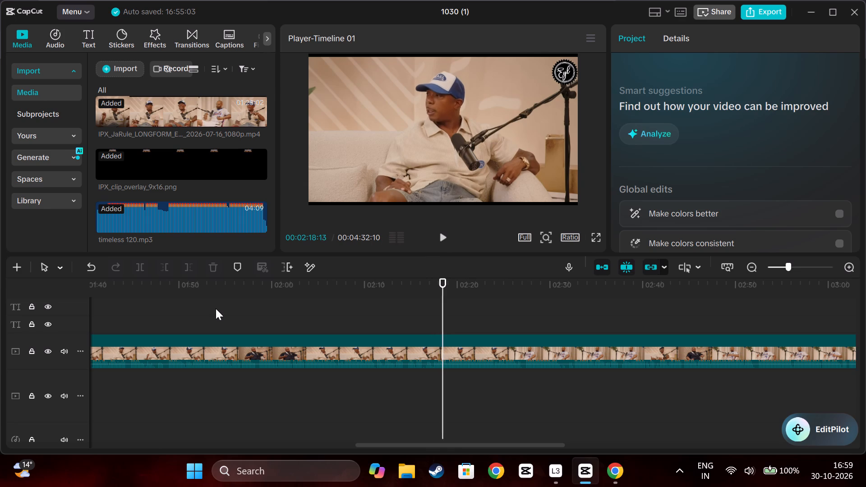
{"action": "key", "text": "Left"}
{"action": "key", "text": "Left"}
{"action": "key", "text": "Left"}
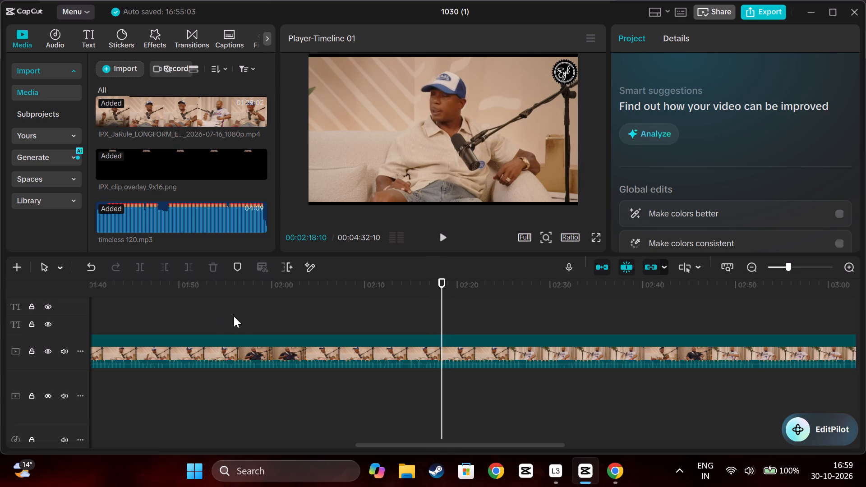
{"action": "left_click", "coordinate": [338, 360]}
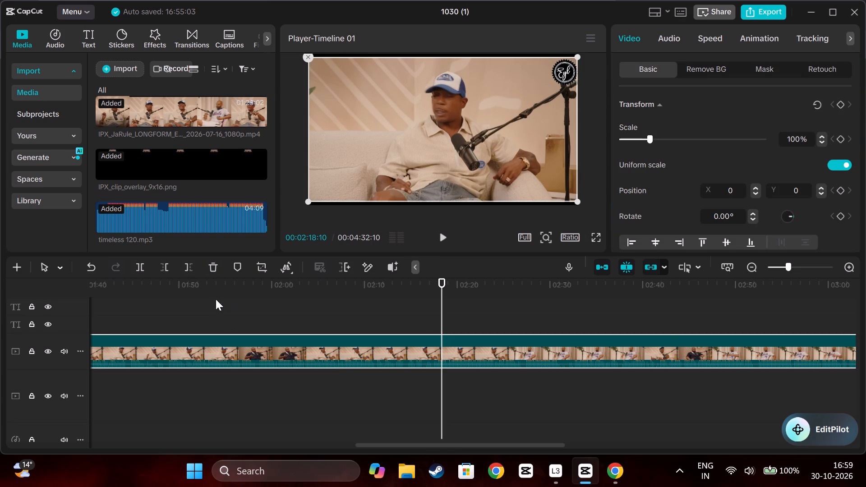
{"action": "left_click", "coordinate": [189, 266]}
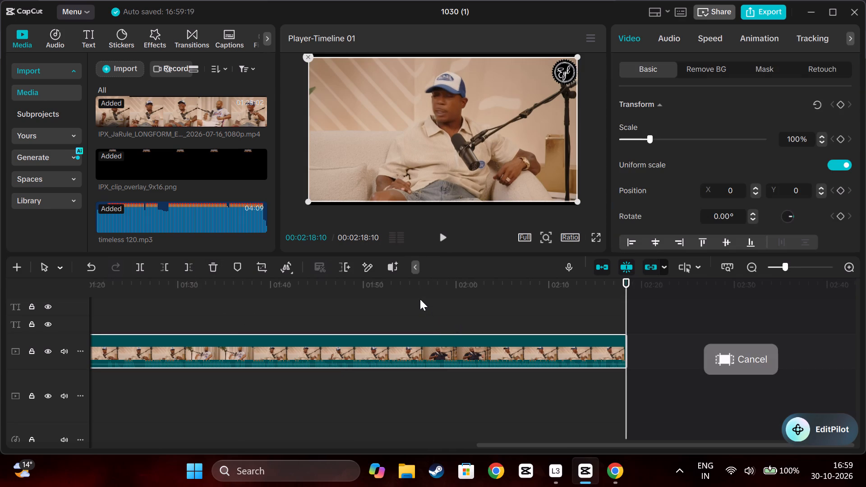
Replay the 1030 (1).mp4 clip from its start at 00:00:37:19 and pause at about 00:00:50:22.
{"action": "scroll", "coordinate": [420, 299], "scroll_direction": "right", "scroll_amount": 3}
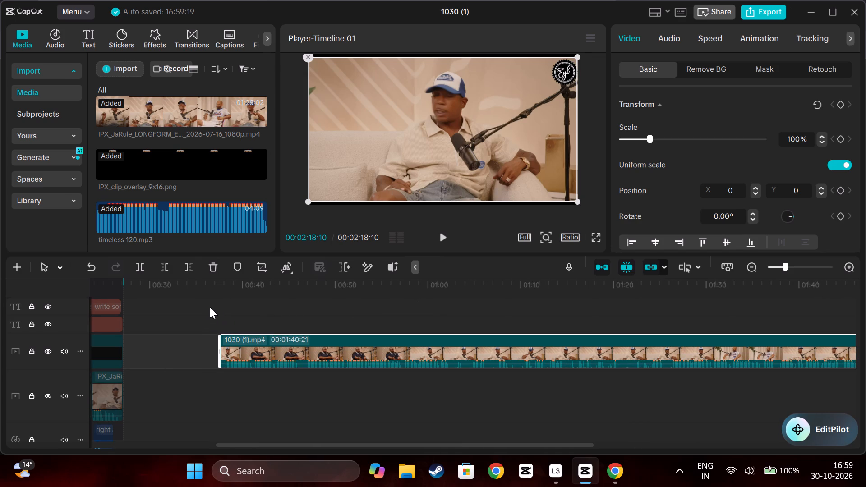
{"action": "left_click", "coordinate": [217, 305]}
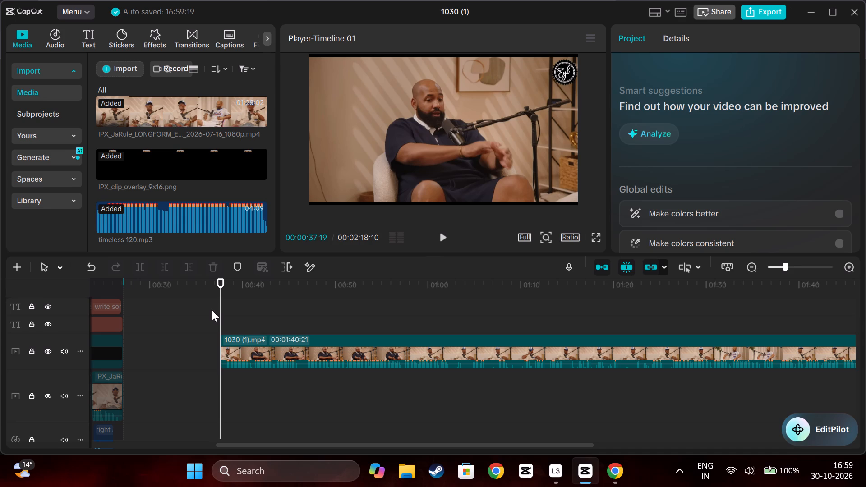
{"action": "key", "text": "space"}
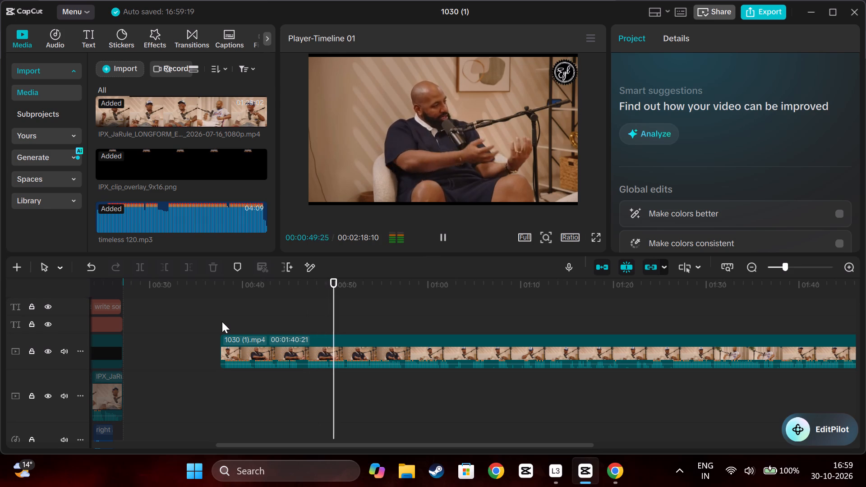
{"action": "key", "text": "space"}
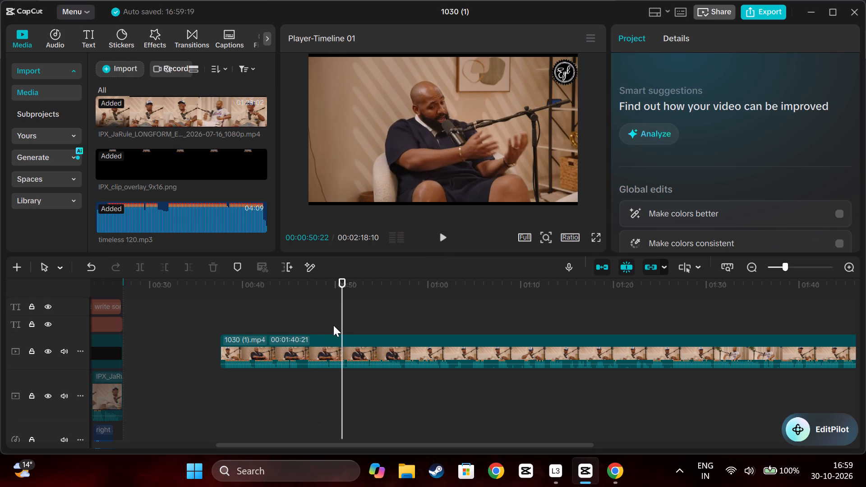
Replay the passage between about 00:00:47:05 and 00:00:50:29 several times to locate the cut point.
{"action": "left_click", "coordinate": [333, 325]}
{"action": "left_click_drag", "start_coordinate": [333, 325], "coordinate": [325, 327]}
{"action": "key", "text": "space"}
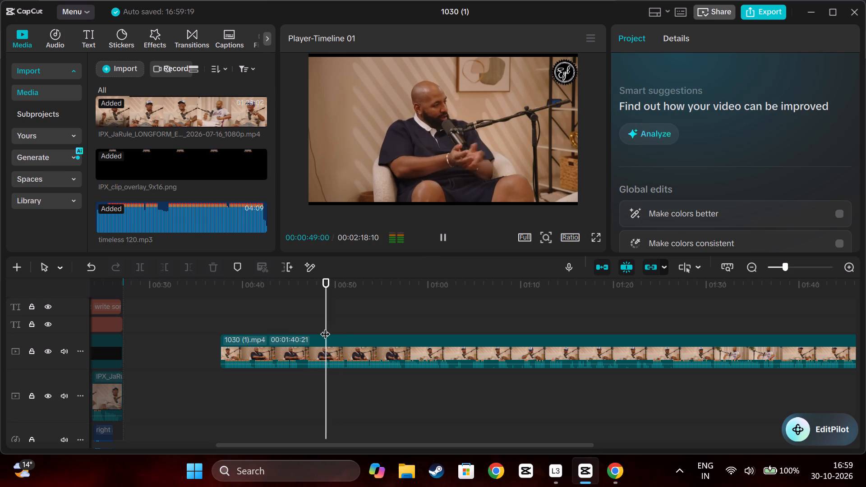
{"action": "left_click", "coordinate": [325, 327]}
{"action": "key", "text": "space"}
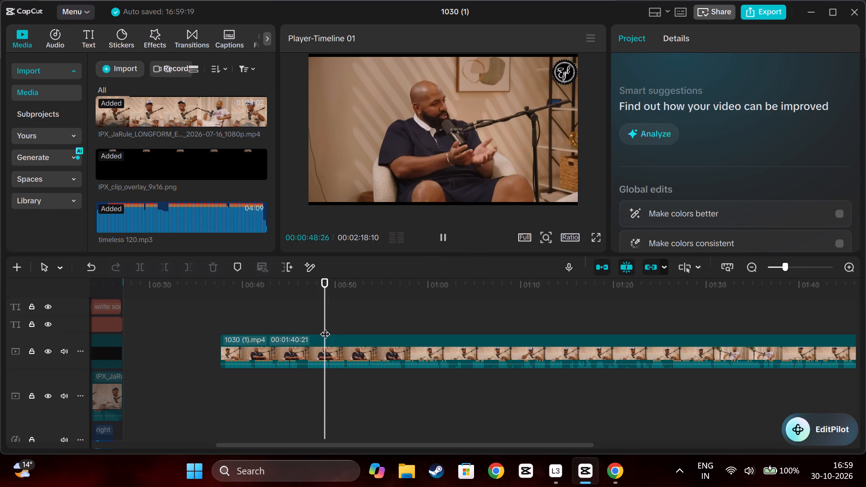
{"action": "left_click", "coordinate": [325, 327]}
{"action": "left_click_drag", "start_coordinate": [325, 327], "coordinate": [309, 329]}
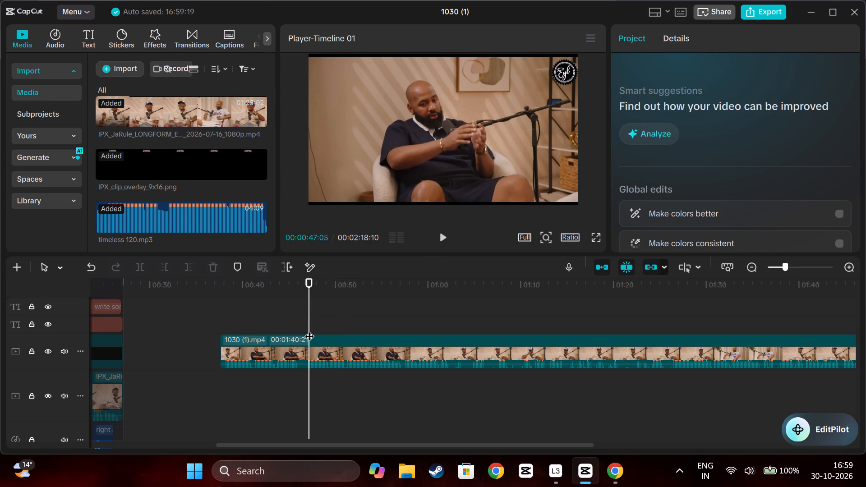
{"action": "key", "text": "space"}
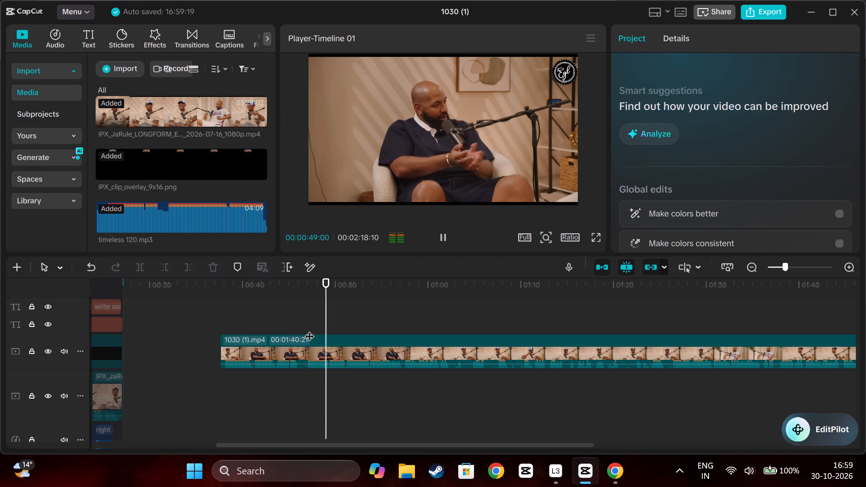
{"action": "key", "text": "space"}
{"action": "left_click", "coordinate": [324, 326]}
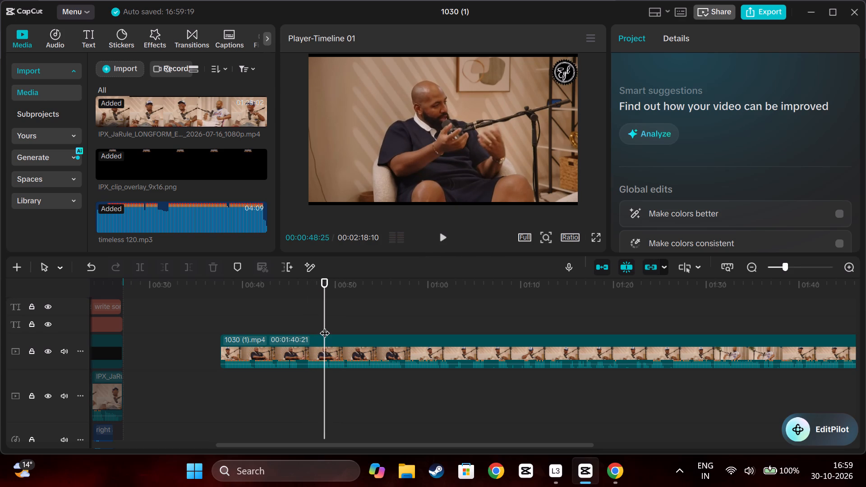
{"action": "key", "text": "space"}
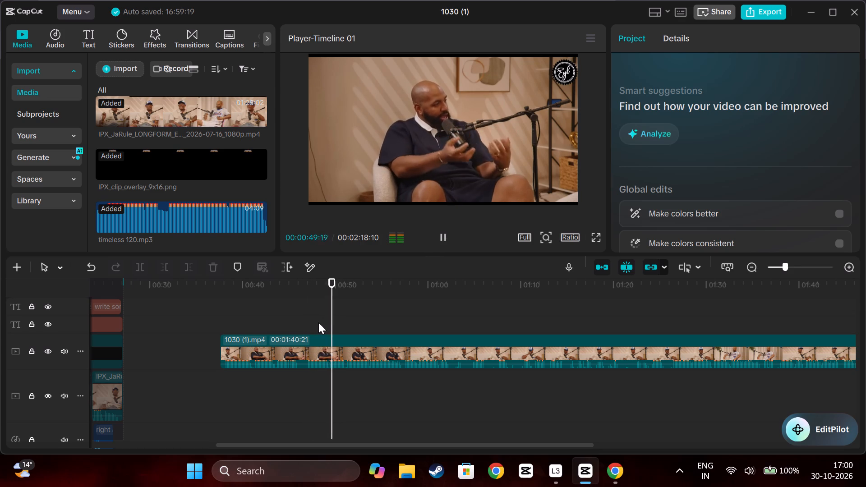
{"action": "key", "text": "space"}
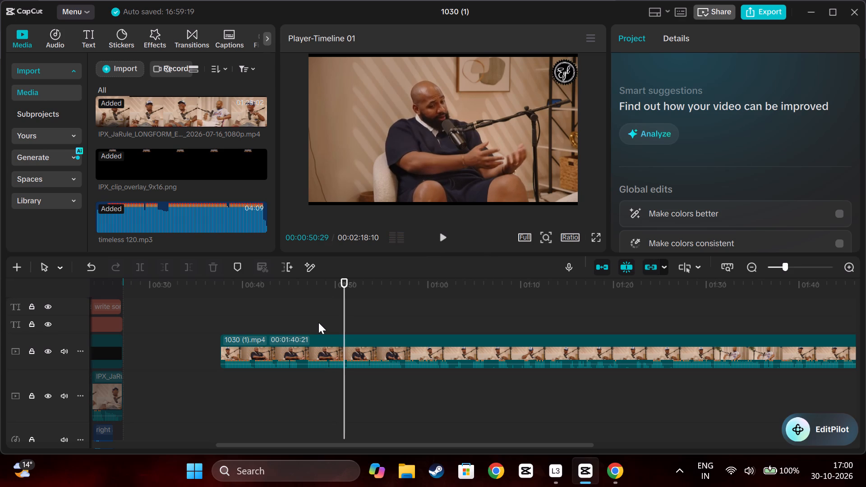
Split the 1030 (1).mp4 clip at 00:00:49:04 after replaying the passage leading up to that point.
{"action": "scroll", "coordinate": [310, 314], "scroll_direction": "up", "scroll_amount": 5, "text": "ctrl"}
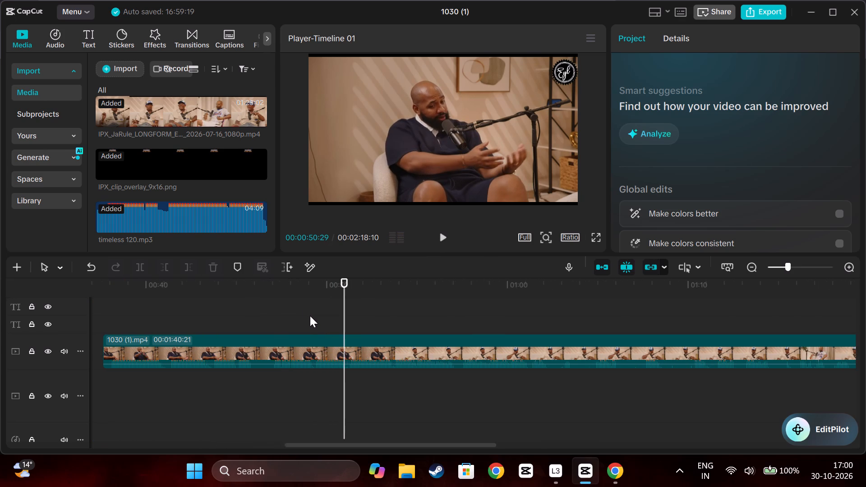
{"action": "scroll", "coordinate": [309, 317], "scroll_direction": "up", "scroll_amount": 6, "text": "ctrl"}
{"action": "scroll", "coordinate": [294, 331], "scroll_direction": "right", "scroll_amount": 1}
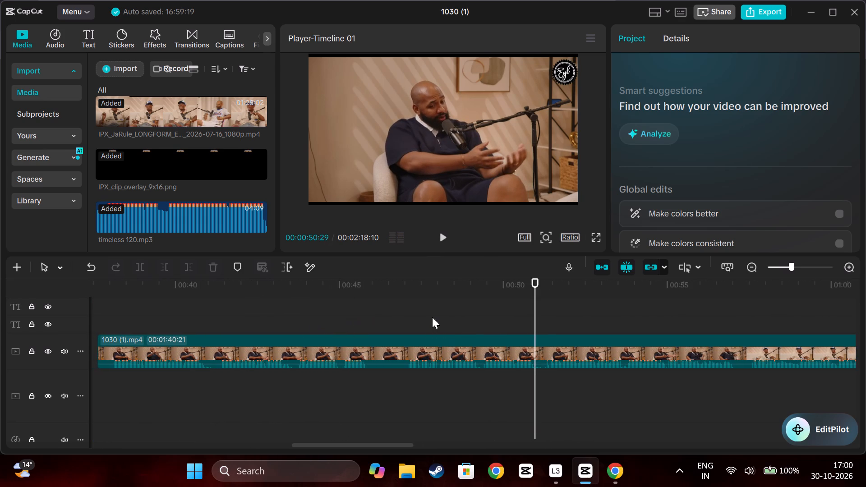
{"action": "left_click", "coordinate": [413, 306]}
{"action": "key", "text": "space"}
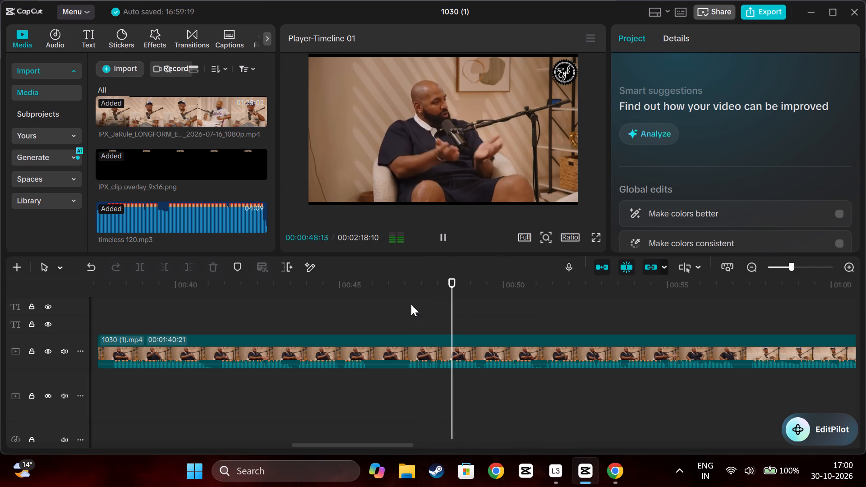
{"action": "left_click", "coordinate": [422, 301]}
{"action": "key", "text": "space"}
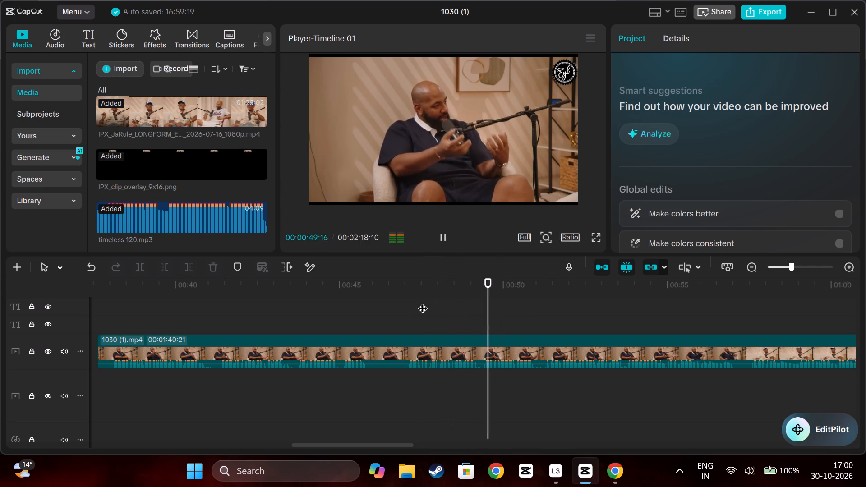
{"action": "left_click", "coordinate": [422, 301]}
{"action": "left_click_drag", "start_coordinate": [422, 301], "coordinate": [474, 302]}
{"action": "left_click", "coordinate": [458, 341]}
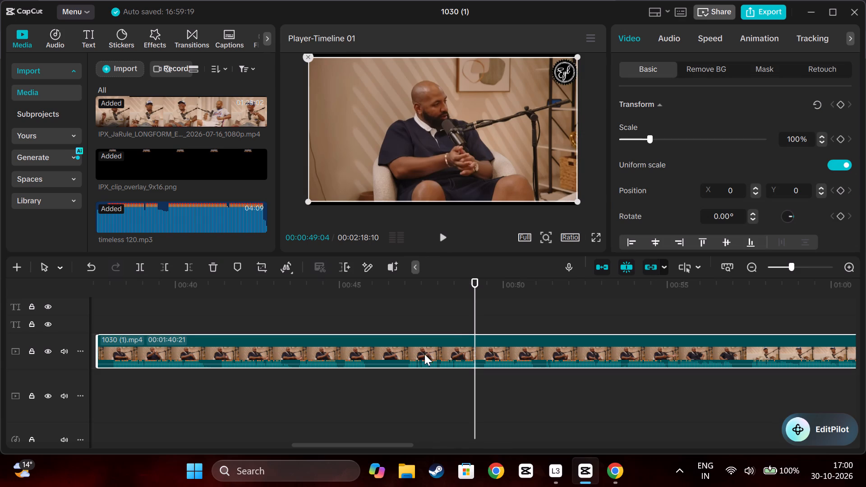
{"action": "left_click", "coordinate": [135, 266]}
Replay the passage leading up to the new split several times to check where the first segment should end.
{"action": "left_click", "coordinate": [278, 301]}
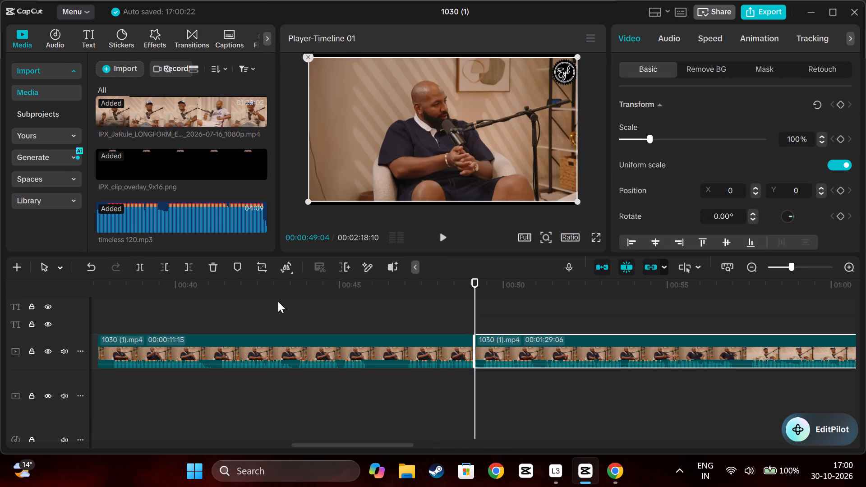
{"action": "key", "text": "space"}
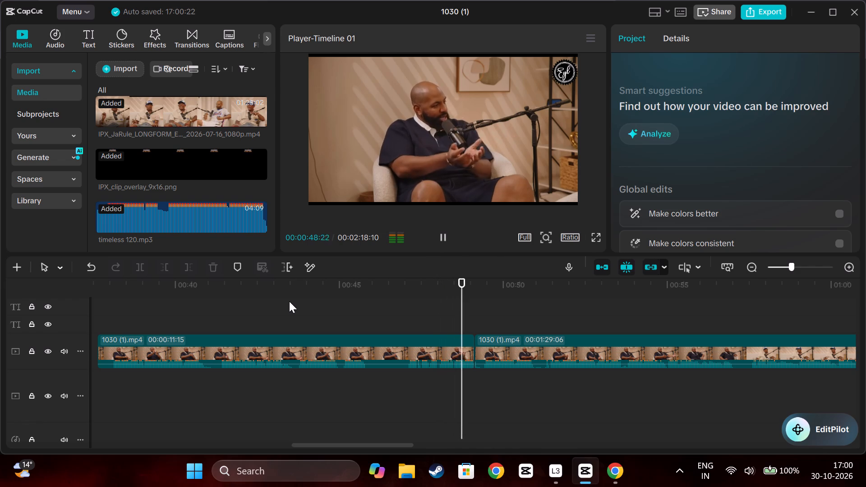
{"action": "left_click", "coordinate": [410, 309]}
{"action": "key", "text": "space"}
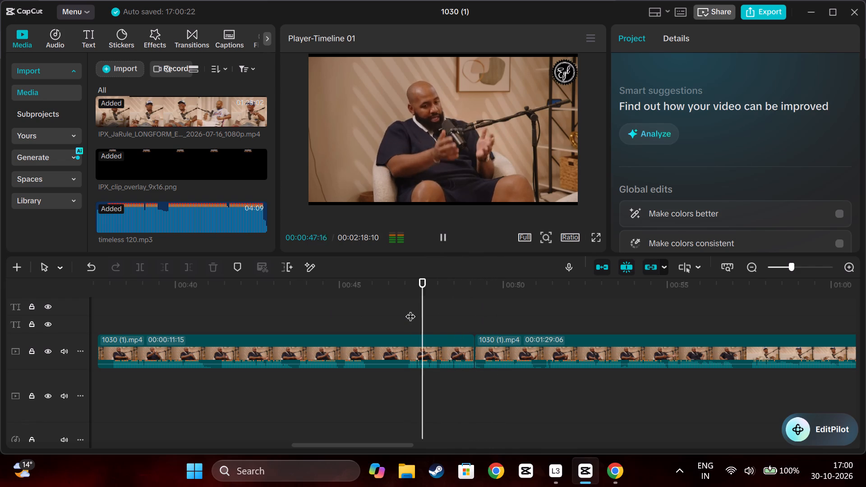
{"action": "left_click", "coordinate": [447, 315]}
{"action": "left_click_drag", "start_coordinate": [447, 315], "coordinate": [416, 314]}
{"action": "key", "text": "space"}
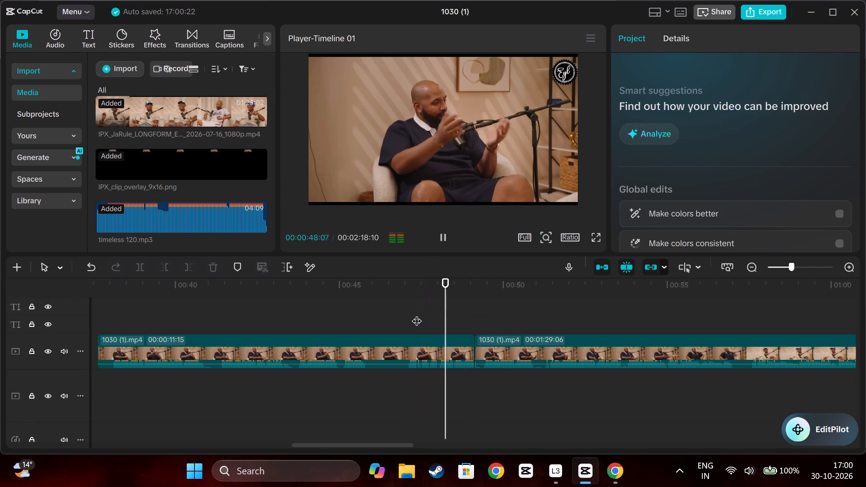
{"action": "left_click", "coordinate": [416, 314]}
{"action": "key", "text": "space"}
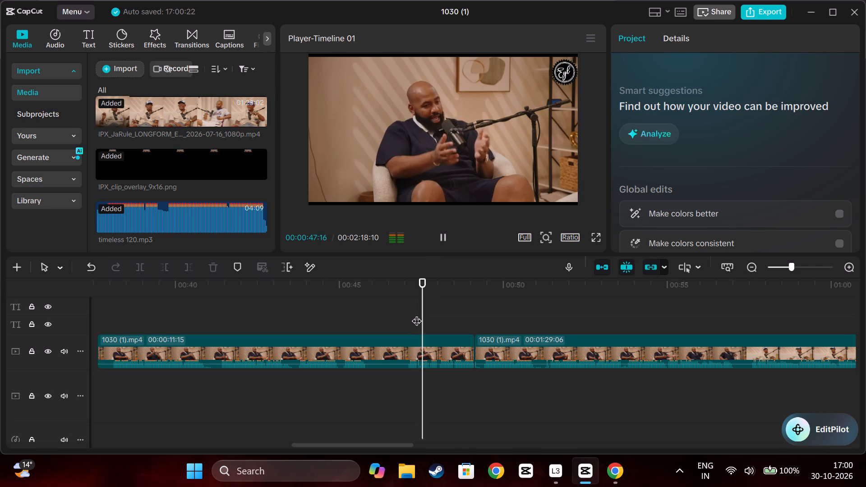
{"action": "left_click", "coordinate": [416, 313]}
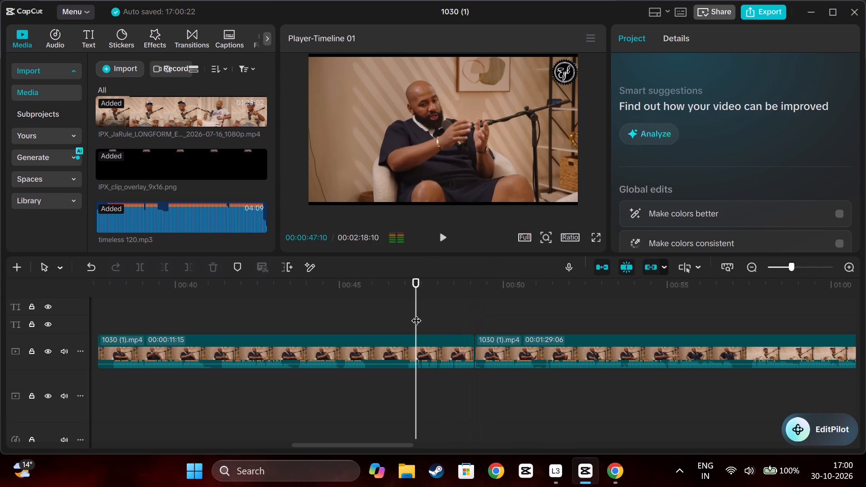
{"action": "left_click_drag", "start_coordinate": [416, 313], "coordinate": [401, 313]}
{"action": "key", "text": "space"}
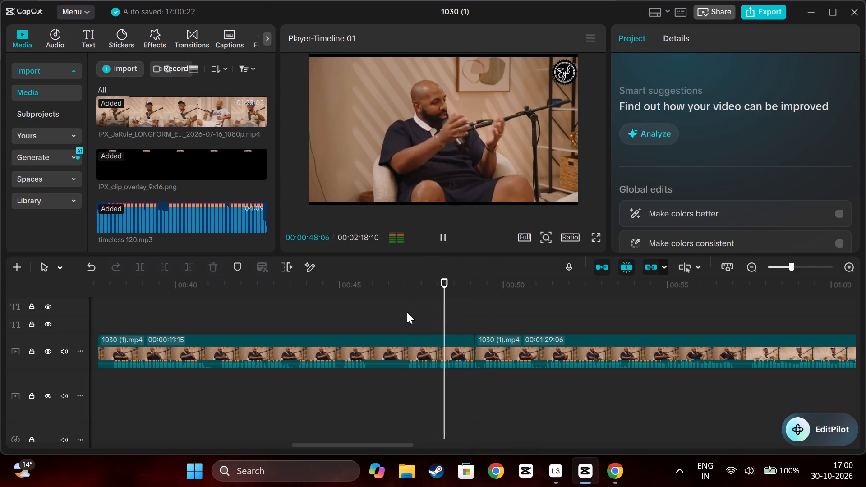
Trim the end of the first 1030 (1).mp4 segment back to 00:00:48:27.
{"action": "left_click", "coordinate": [422, 312]}
{"action": "left_click_drag", "start_coordinate": [422, 312], "coordinate": [462, 319]}
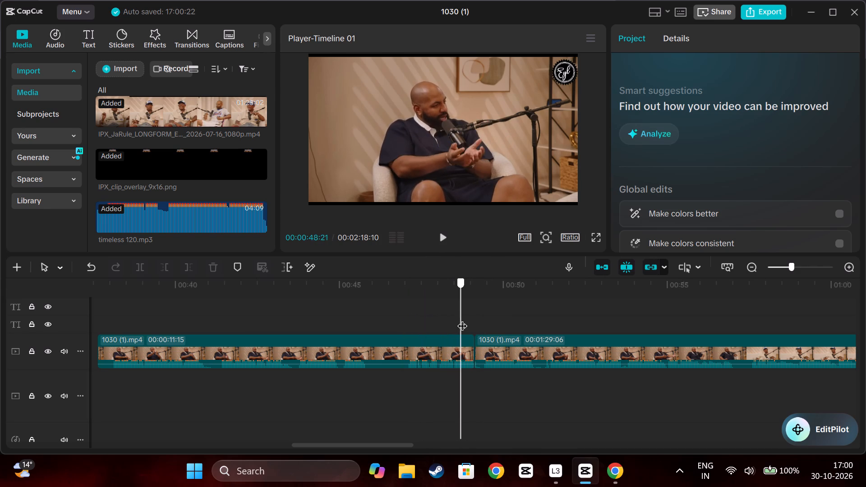
{"action": "left_click_drag", "start_coordinate": [462, 319], "coordinate": [467, 319]}
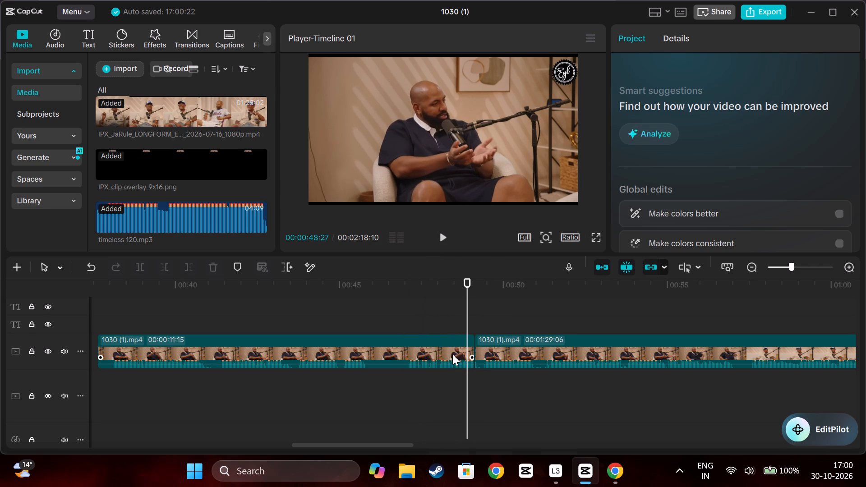
{"action": "left_click", "coordinate": [452, 354]}
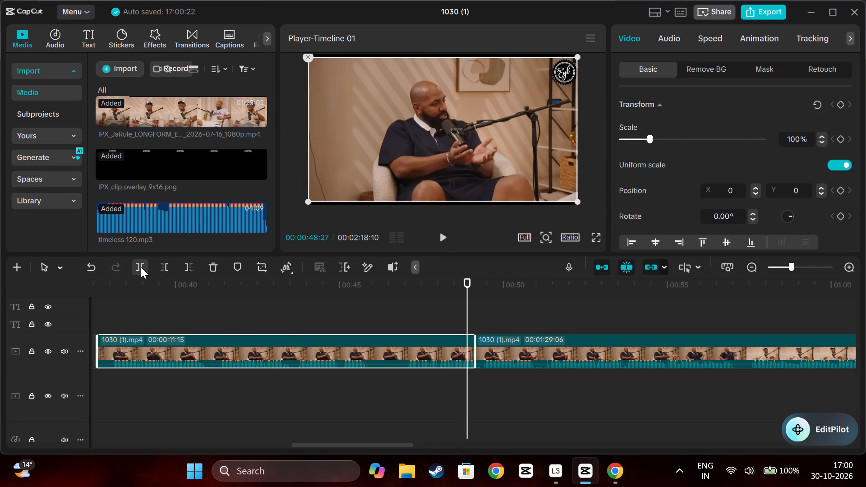
{"action": "left_click", "coordinate": [189, 267]}
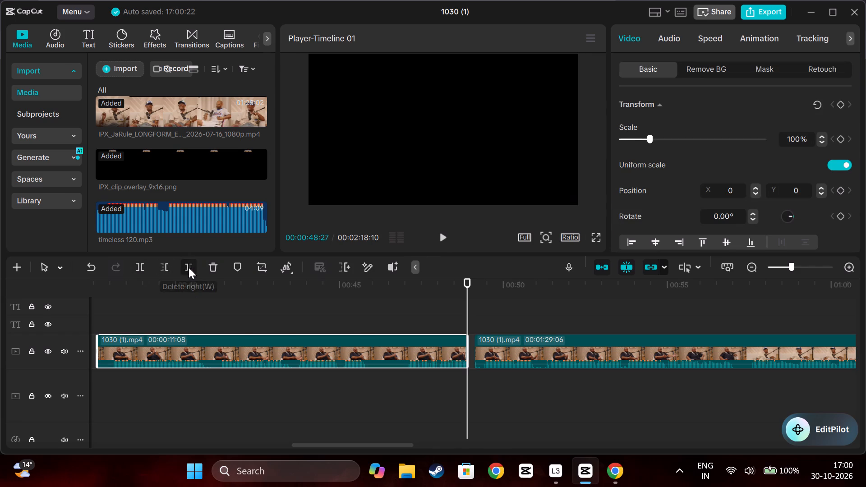
Replay the end of the first 1030 (1).mp4 segment, trim its end back to 00:00:48:24, and play across the cut.
{"action": "left_click", "coordinate": [358, 315]}
{"action": "key", "text": "space"}
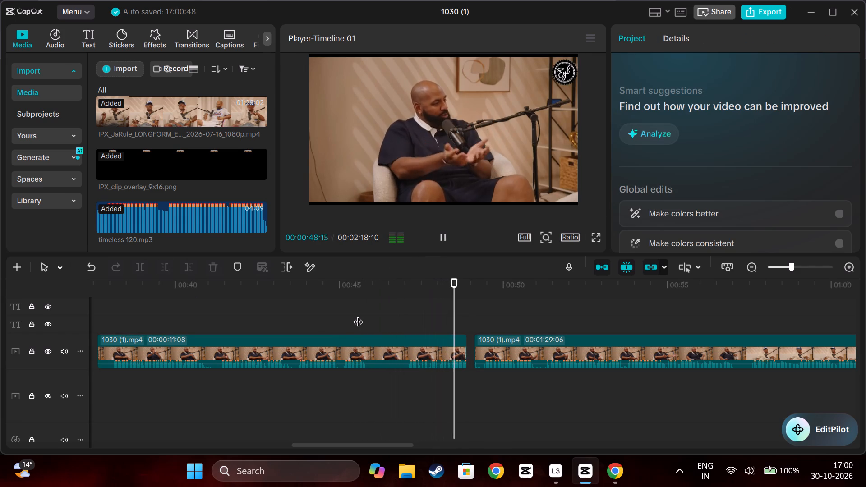
{"action": "left_click", "coordinate": [399, 314]}
{"action": "key", "text": "space"}
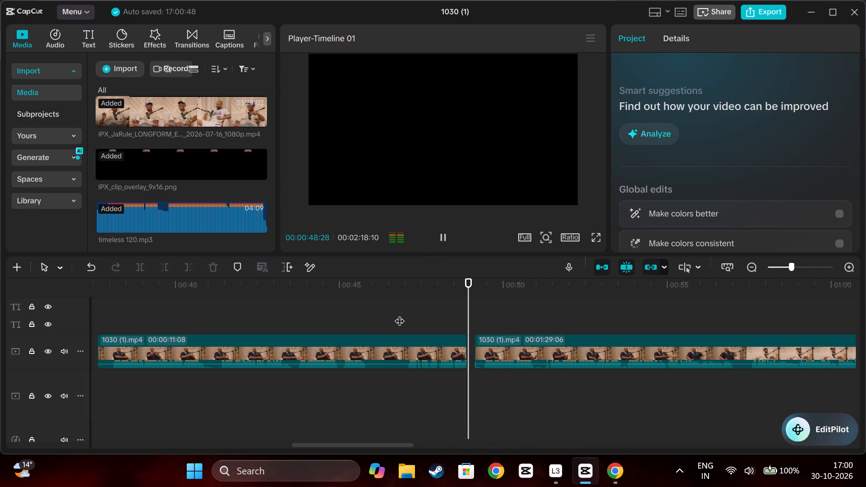
{"action": "left_click", "coordinate": [443, 312]}
{"action": "key", "text": "space"}
{"action": "key", "text": "space"}
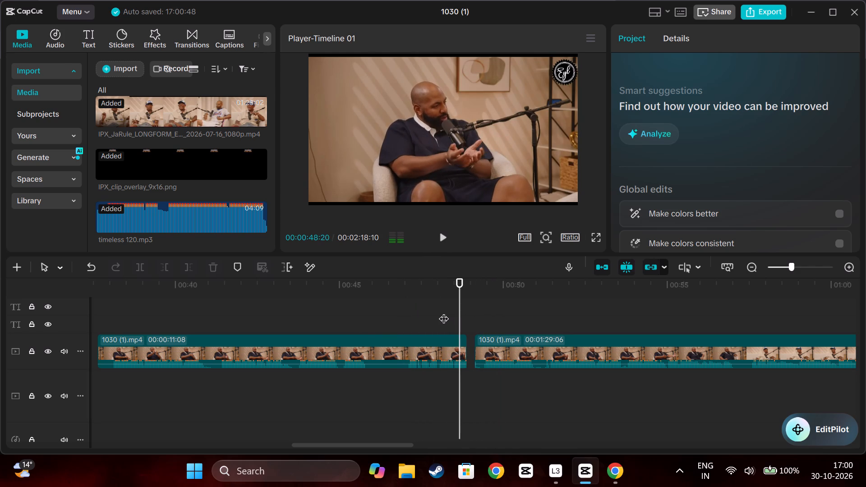
{"action": "left_click_drag", "start_coordinate": [458, 307], "coordinate": [462, 307]}
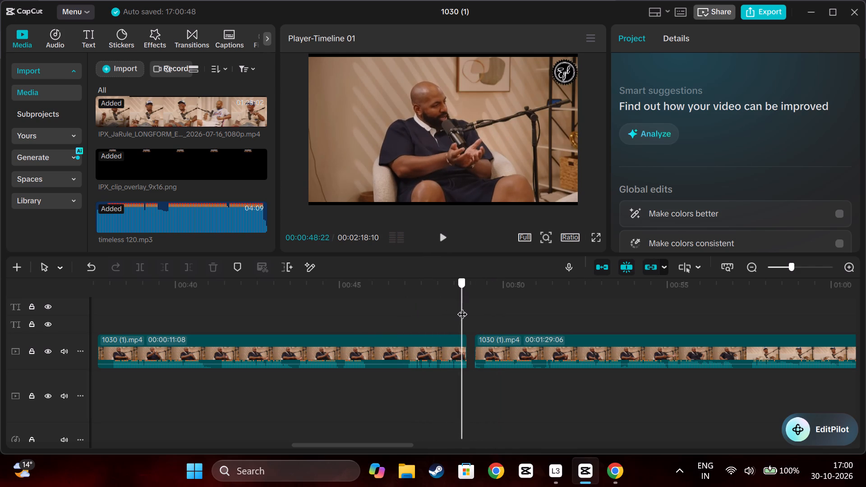
{"action": "left_click_drag", "start_coordinate": [462, 307], "coordinate": [462, 307]}
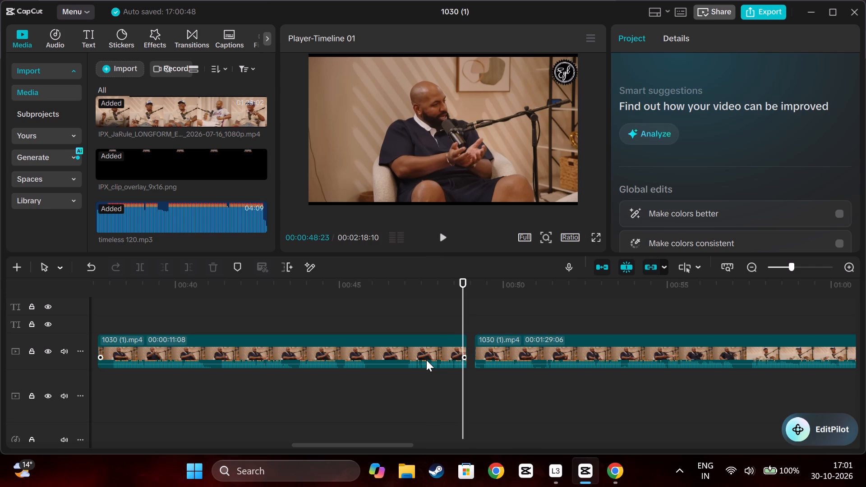
{"action": "scroll", "coordinate": [426, 360], "scroll_direction": "up", "scroll_amount": 14, "text": "ctrl"}
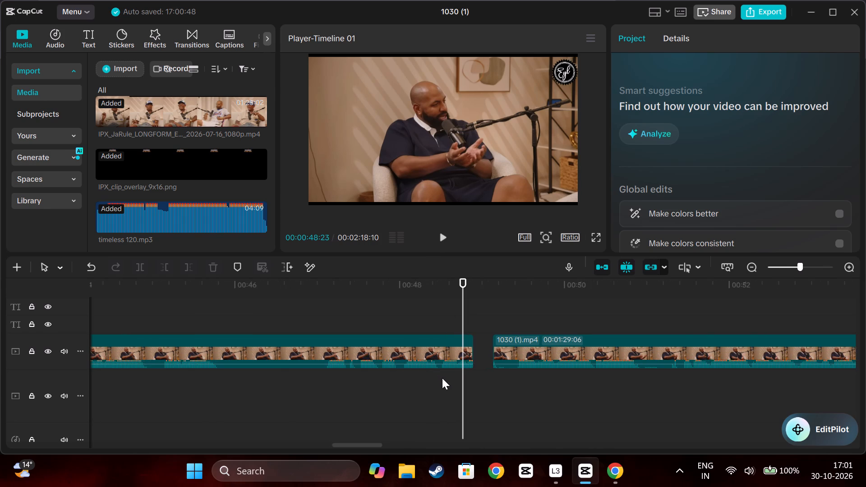
{"action": "scroll", "coordinate": [443, 379], "scroll_direction": "up", "scroll_amount": 4, "text": "ctrl"}
{"action": "left_click_drag", "start_coordinate": [463, 382], "coordinate": [468, 383]}
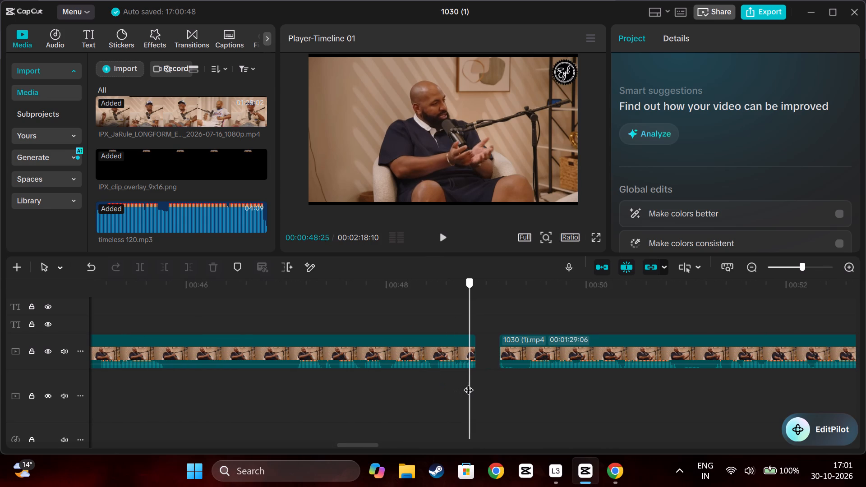
{"action": "left_click_drag", "start_coordinate": [468, 383], "coordinate": [468, 383]}
{"action": "left_click", "coordinate": [445, 342]}
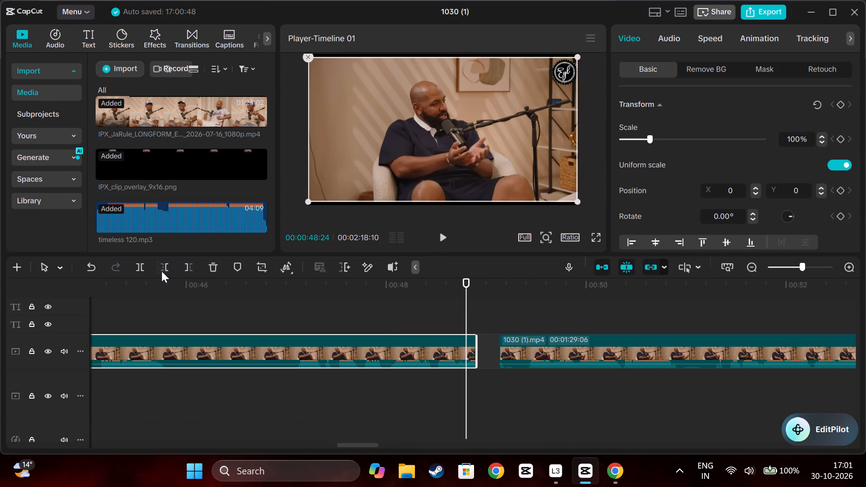
{"action": "left_click", "coordinate": [189, 269]}
{"action": "left_click", "coordinate": [288, 294]}
{"action": "key", "text": "space"}
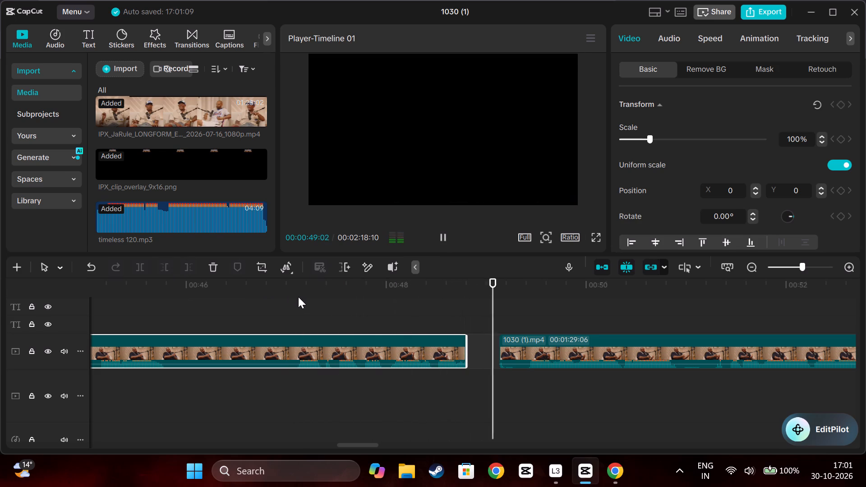
{"action": "key", "text": "space"}
Trim the start of the first 1030 (1).mp4 segment to a clip duration of 00:00:10:21 after replaying its opening.
{"action": "scroll", "coordinate": [438, 320], "scroll_direction": "down", "scroll_amount": 8, "text": "ctrl"}
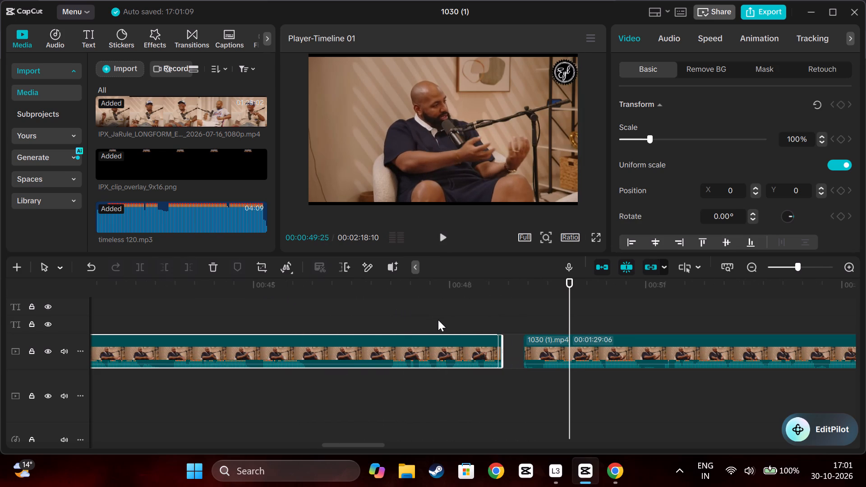
{"action": "scroll", "coordinate": [438, 320], "scroll_direction": "down", "scroll_amount": 14, "text": "ctrl"}
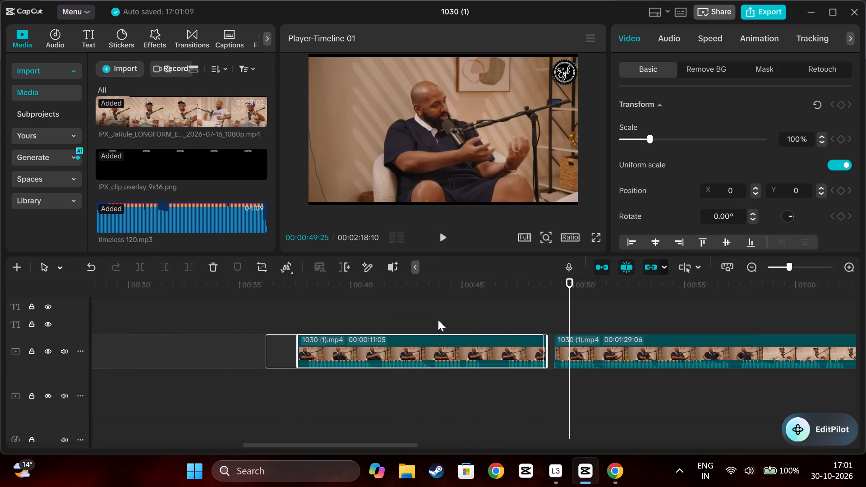
{"action": "left_click", "coordinate": [295, 311]}
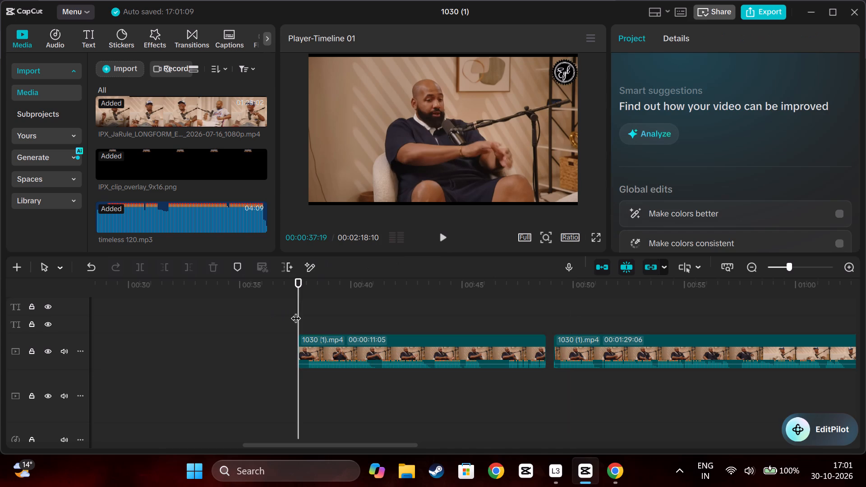
{"action": "key", "text": "space"}
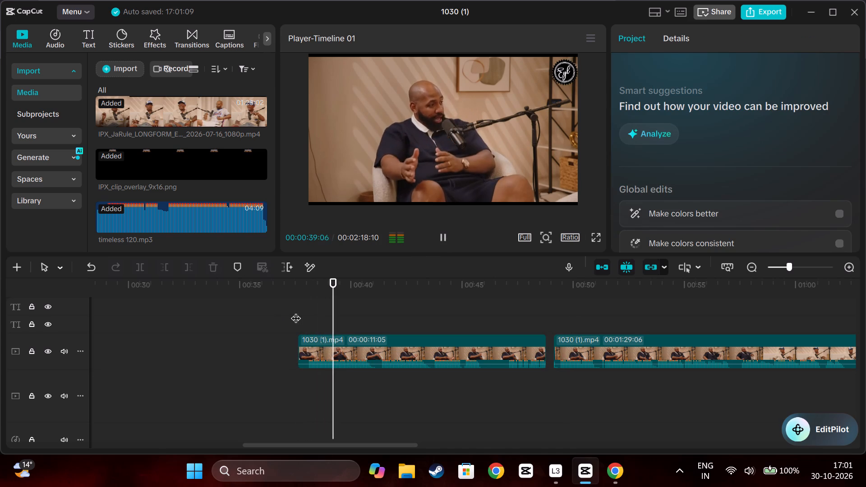
{"action": "scroll", "coordinate": [295, 311], "scroll_direction": "up", "scroll_amount": 12, "text": "ctrl"}
{"action": "left_click", "coordinate": [240, 310]}
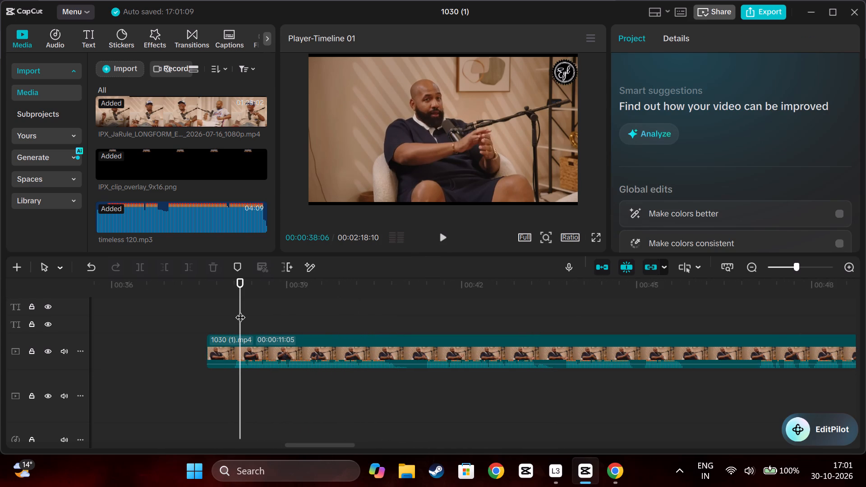
{"action": "key", "text": "space"}
{"action": "left_click", "coordinate": [232, 309]}
{"action": "left_click_drag", "start_coordinate": [230, 309], "coordinate": [195, 313]}
{"action": "key", "text": "space"}
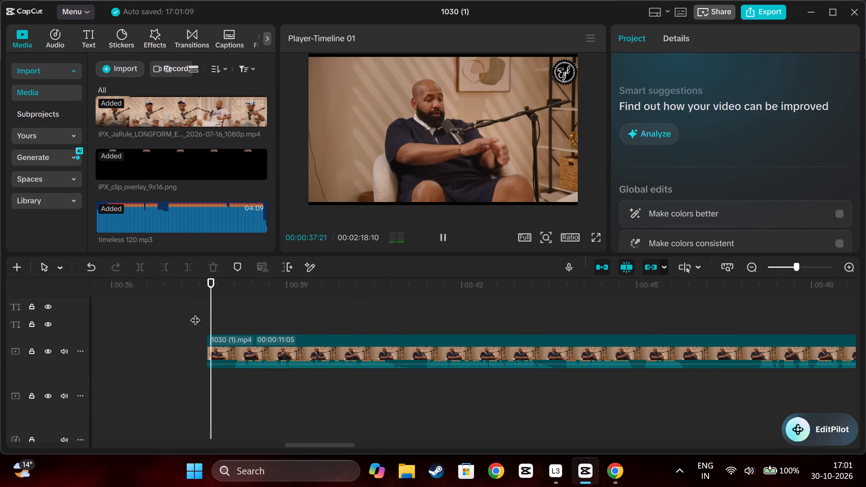
{"action": "left_click", "coordinate": [198, 311]}
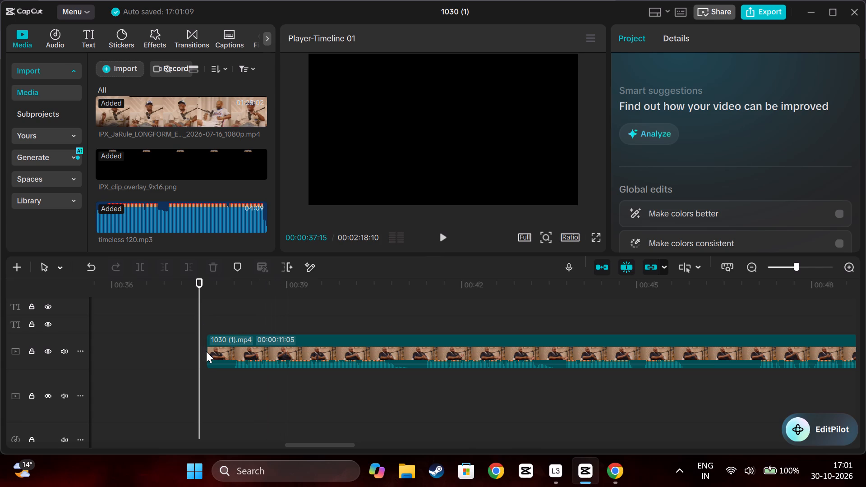
{"action": "left_click", "coordinate": [210, 351]}
{"action": "left_click_drag", "start_coordinate": [206, 352], "coordinate": [215, 358]}
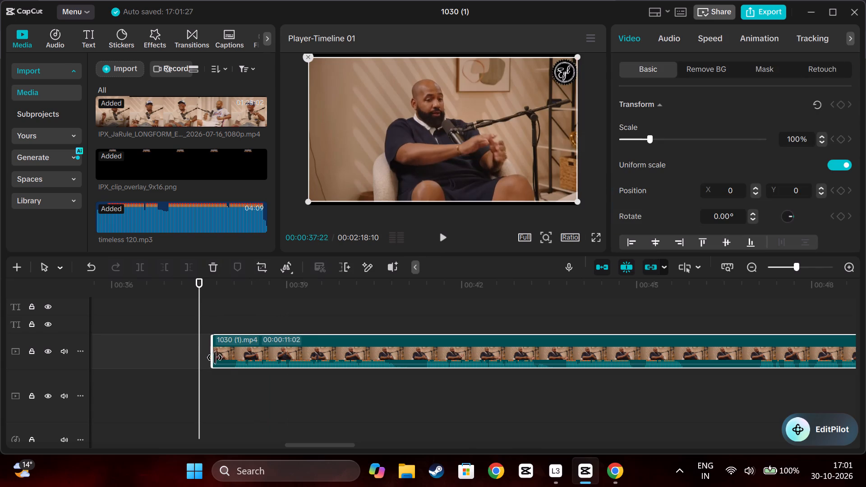
{"action": "left_click_drag", "start_coordinate": [215, 358], "coordinate": [232, 379]}
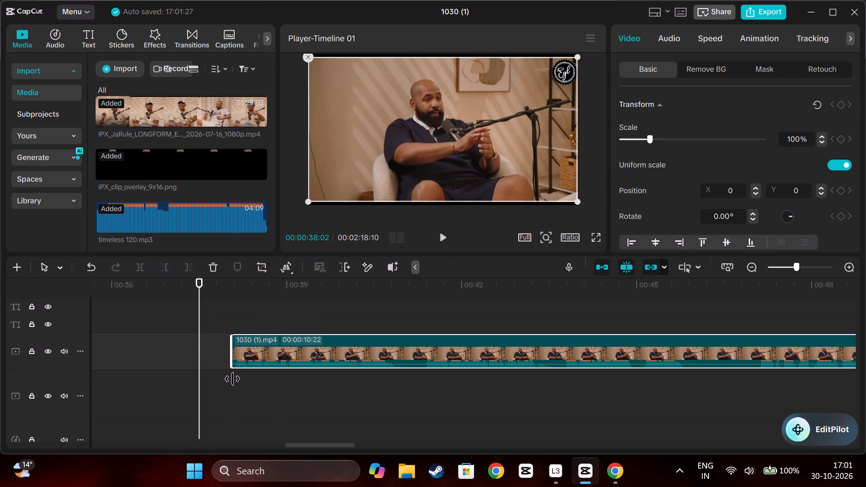
{"action": "left_click_drag", "start_coordinate": [232, 379], "coordinate": [235, 381]}
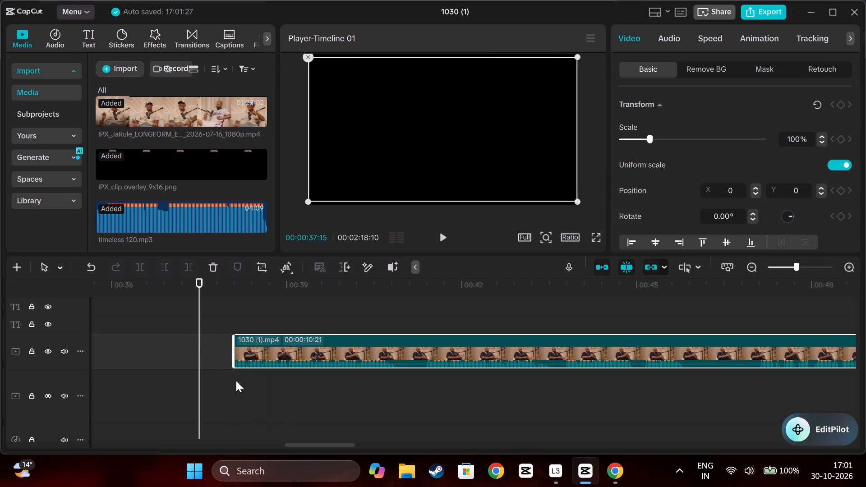
Play the trimmed segment from its start and split it at 00:00:41:03.
{"action": "key", "text": "space"}
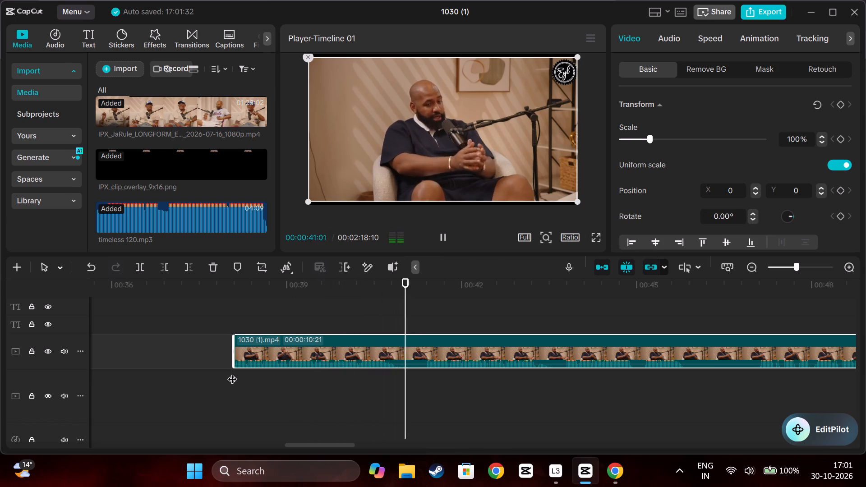
{"action": "left_click", "coordinate": [392, 314]}
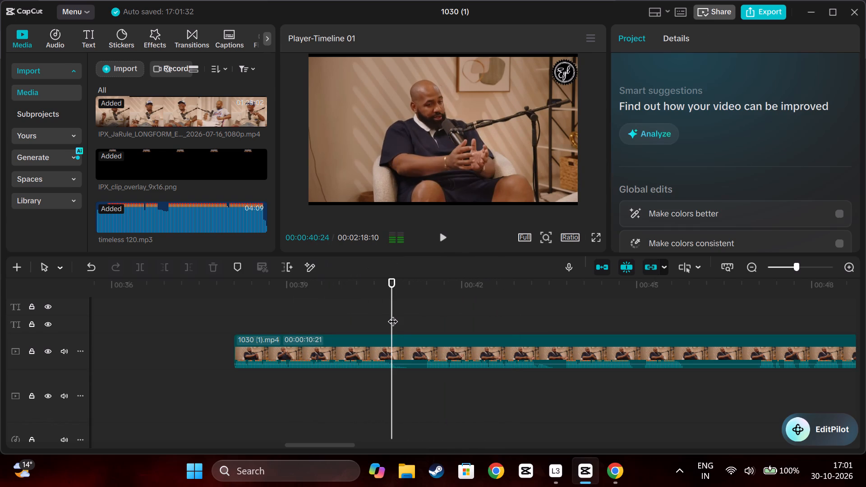
{"action": "left_click_drag", "start_coordinate": [392, 314], "coordinate": [409, 314]}
{"action": "left_click", "coordinate": [423, 354]}
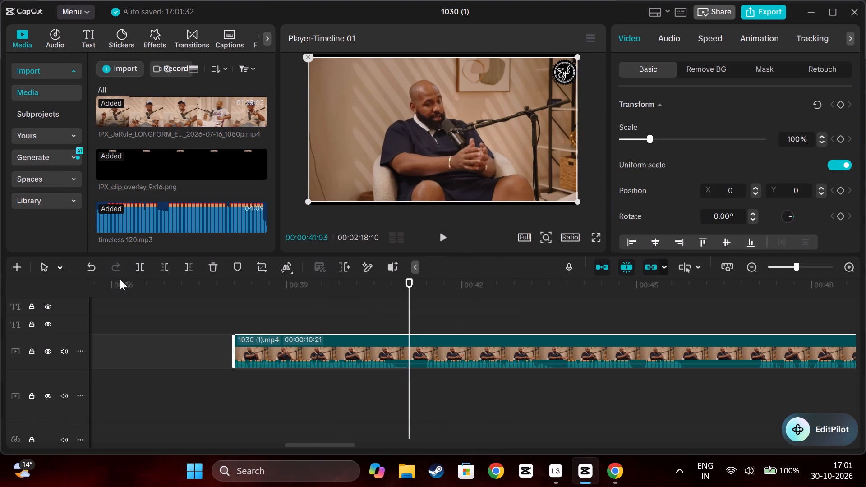
{"action": "left_click", "coordinate": [143, 265]}
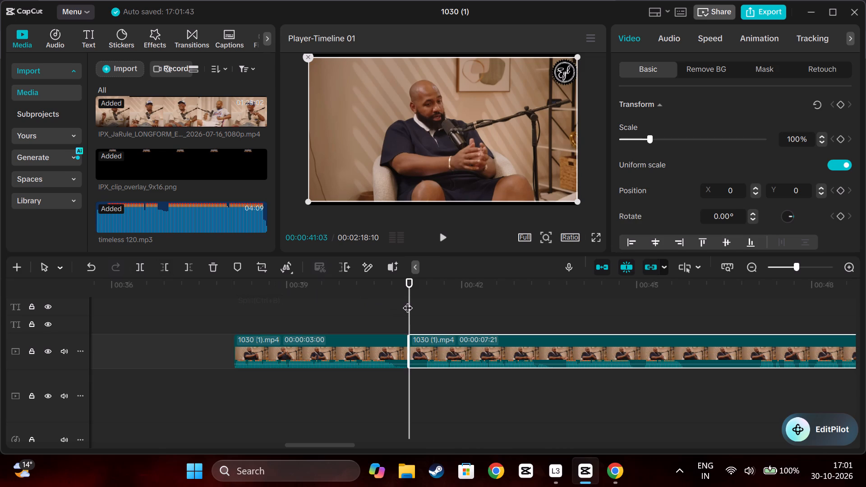
Cut the second piece's opening up to 00:00:41:11, move it against the first piece, and play across the join.
{"action": "left_click_drag", "start_coordinate": [410, 301], "coordinate": [424, 300]}
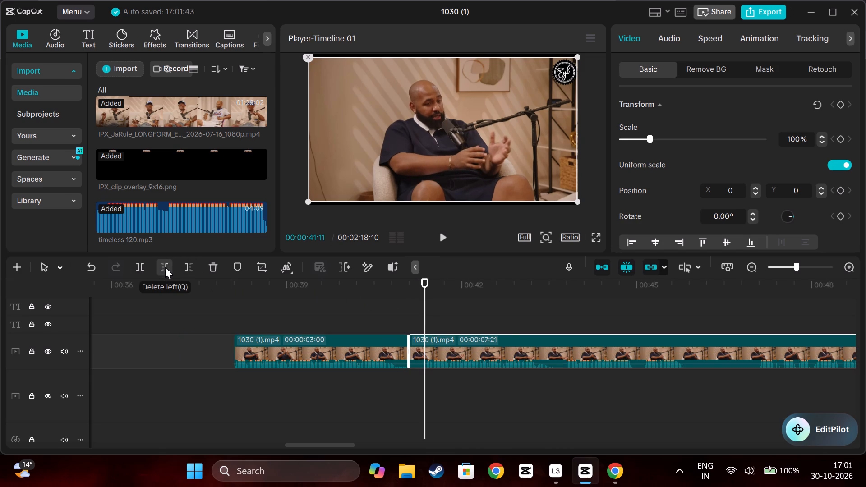
{"action": "left_click", "coordinate": [165, 267]}
{"action": "left_click_drag", "start_coordinate": [459, 352], "coordinate": [445, 352]}
{"action": "left_click", "coordinate": [373, 319]}
{"action": "key", "text": "space"}
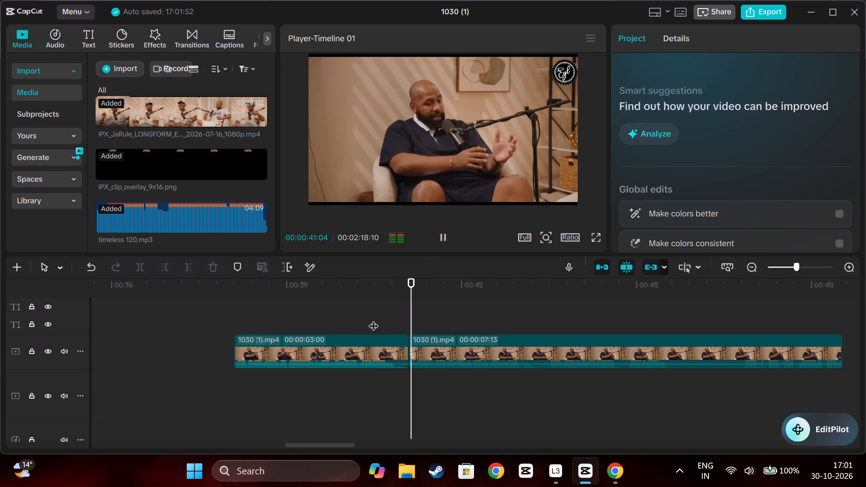
Replay the second piece to find the next pause and split it at 00:00:45:18.
{"action": "scroll", "coordinate": [409, 314], "scroll_direction": "left", "scroll_amount": 1}
{"action": "key", "text": "space"}
{"action": "left_click", "coordinate": [412, 313]}
{"action": "left_click_drag", "start_coordinate": [412, 313], "coordinate": [394, 313]}
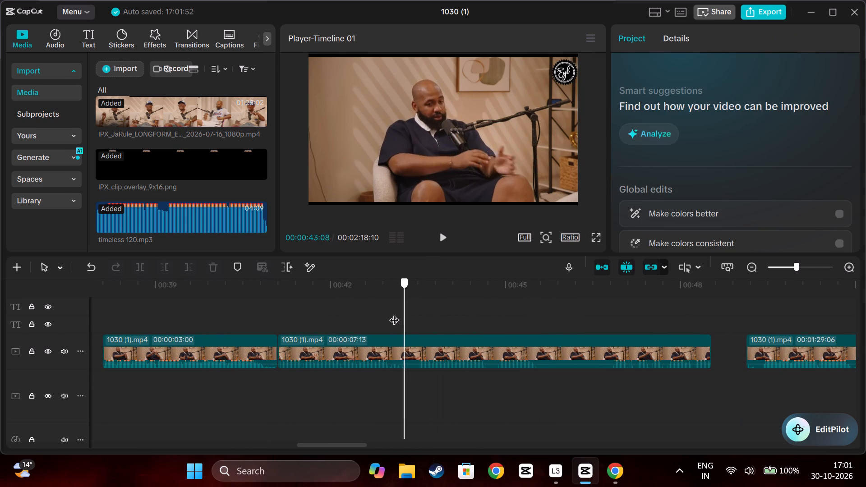
{"action": "left_click_drag", "start_coordinate": [394, 313], "coordinate": [392, 313]}
{"action": "key", "text": "space"}
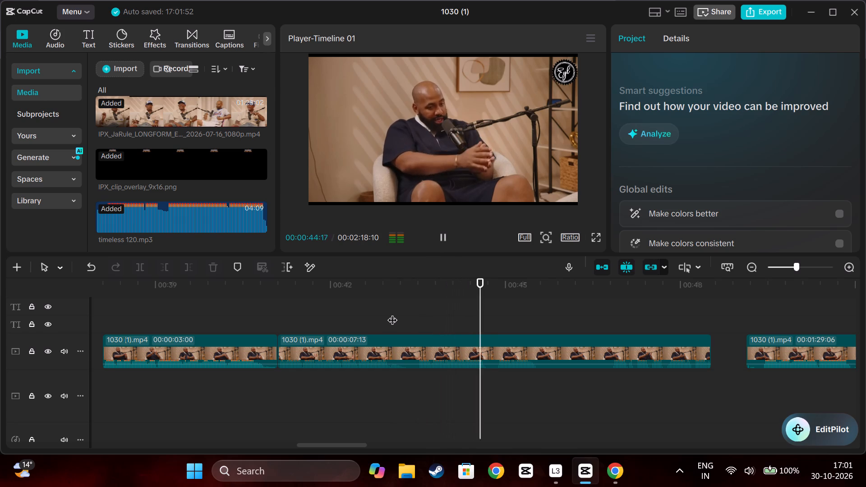
{"action": "key", "text": "space"}
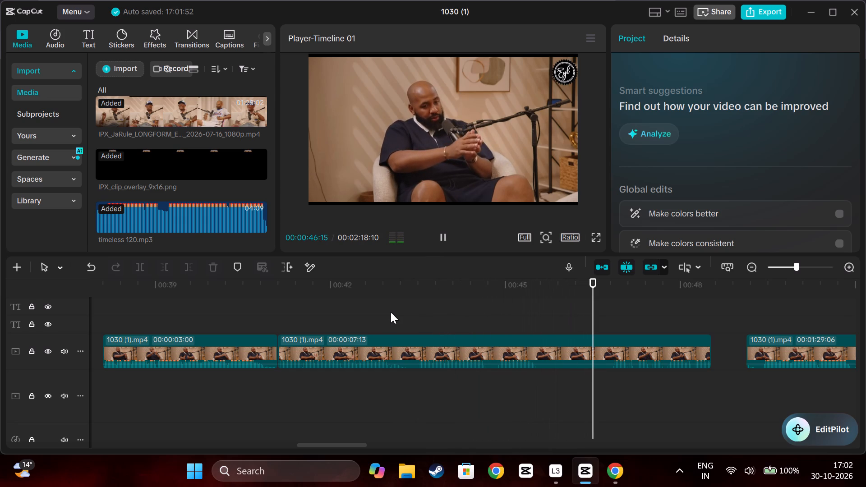
{"action": "left_click", "coordinate": [473, 313]}
{"action": "key", "text": "space"}
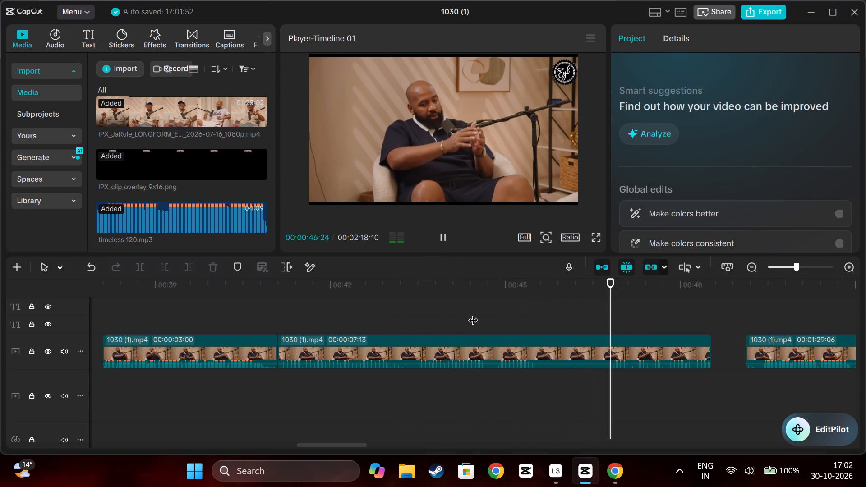
{"action": "key", "text": "space"}
{"action": "left_click", "coordinate": [540, 300]}
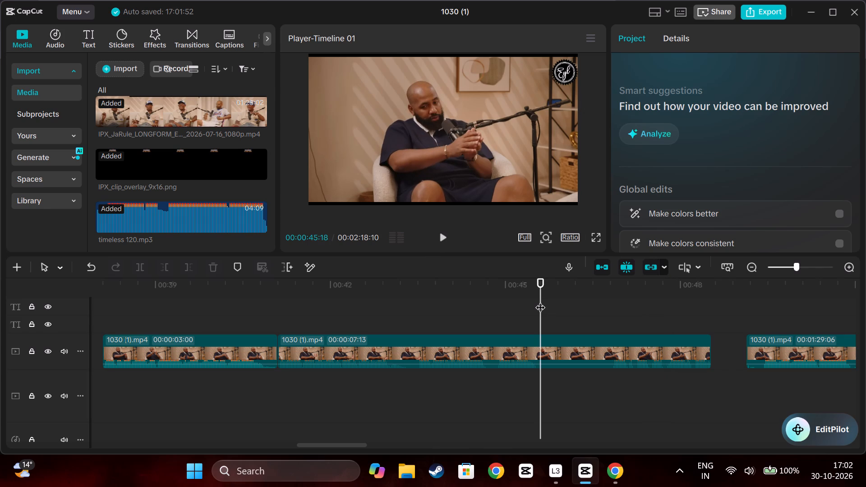
{"action": "left_click", "coordinate": [540, 300]}
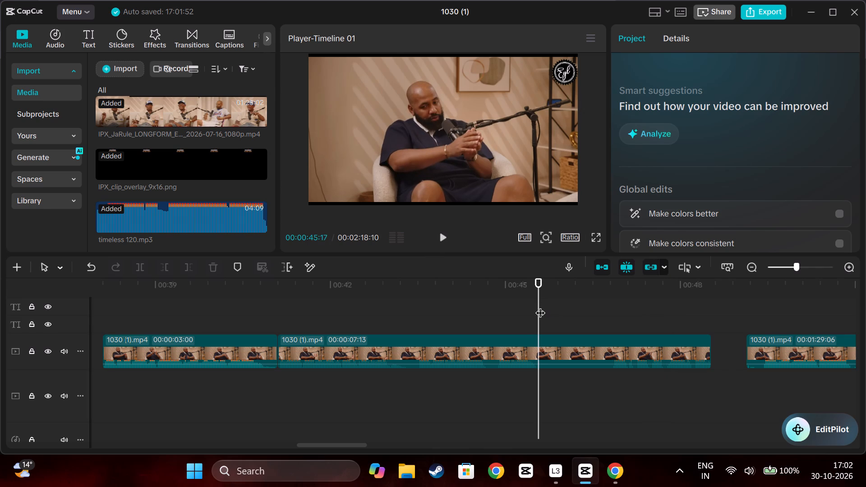
{"action": "left_click", "coordinate": [540, 306]}
{"action": "left_click", "coordinate": [539, 362]}
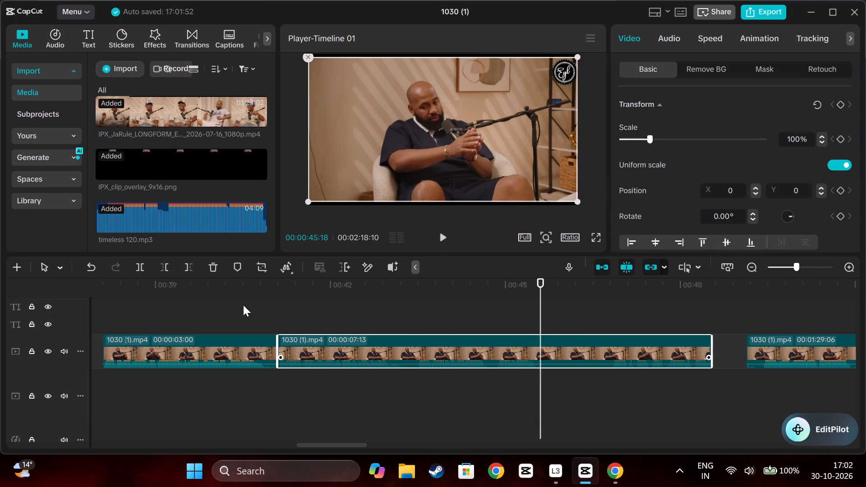
{"action": "left_click", "coordinate": [141, 269]}
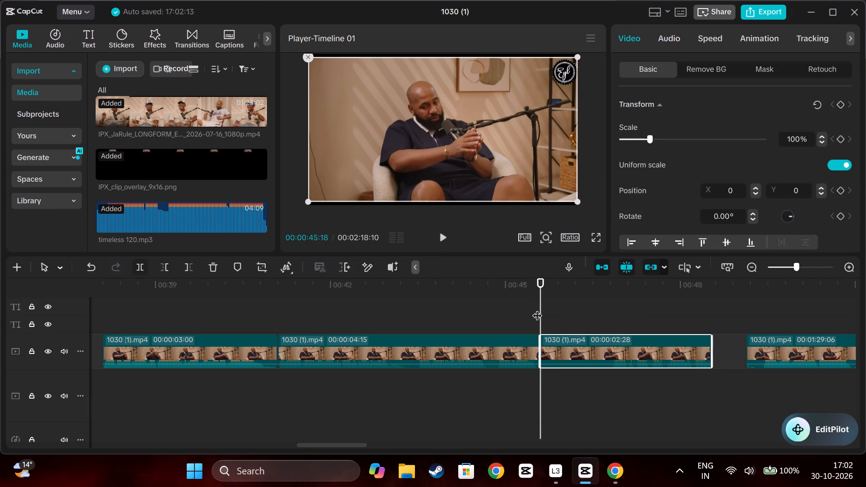
Cut the third 1030 (1).mp4 piece's opening up to 00:00:46:24 and move it against the end of the second piece.
{"action": "left_click_drag", "start_coordinate": [540, 306], "coordinate": [609, 311]}
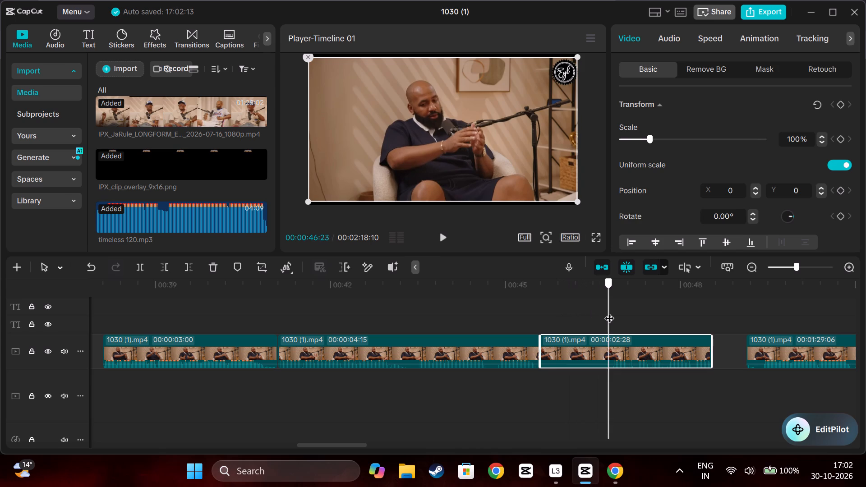
{"action": "left_click_drag", "start_coordinate": [609, 311], "coordinate": [611, 311]}
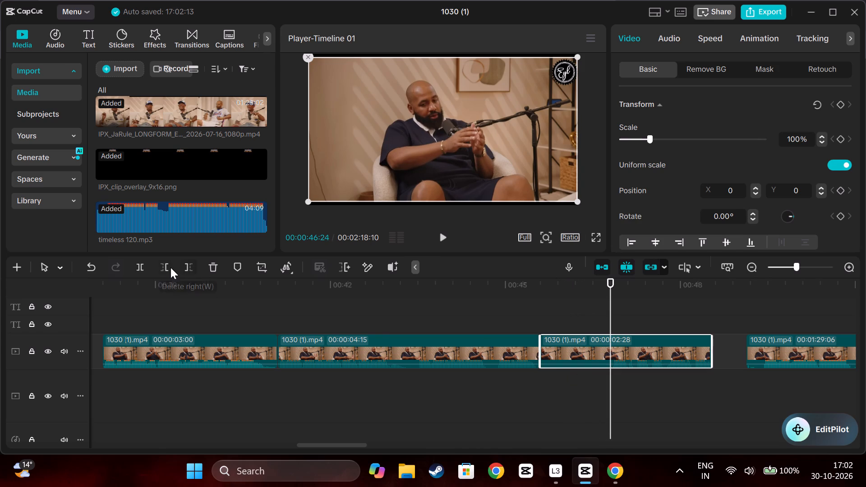
{"action": "left_click", "coordinate": [166, 267]}
{"action": "left_click_drag", "start_coordinate": [650, 347], "coordinate": [617, 346]}
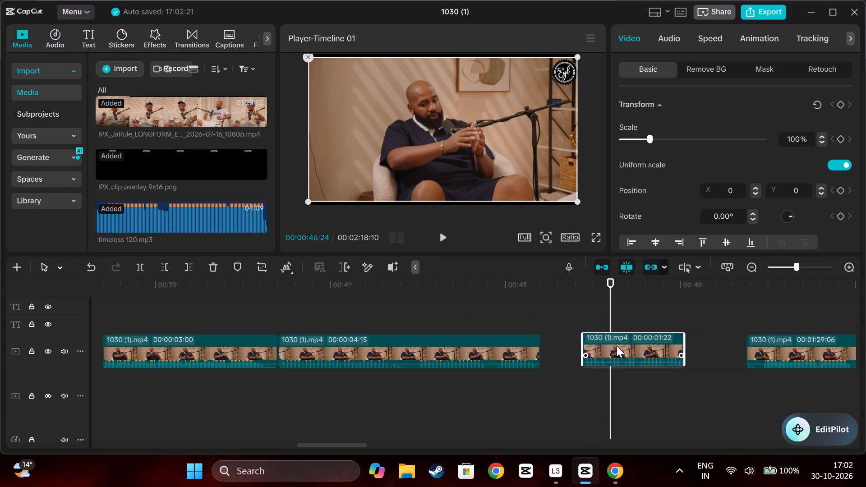
{"action": "left_click_drag", "start_coordinate": [617, 346], "coordinate": [584, 347]}
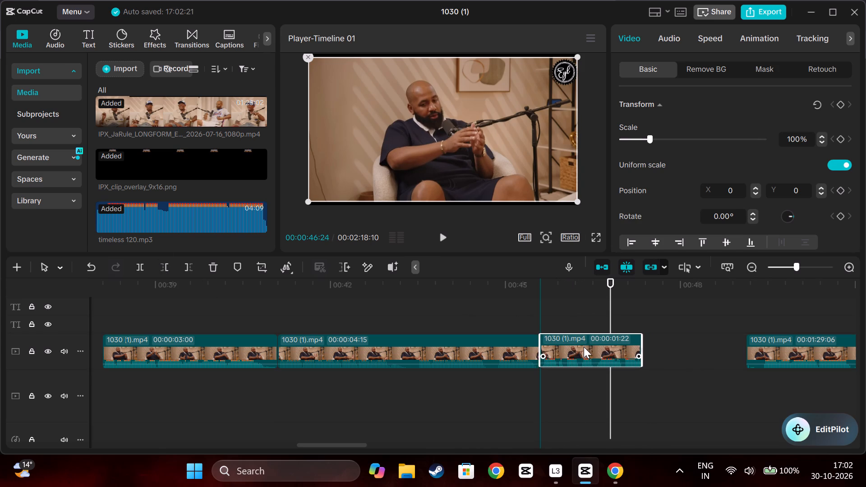
{"action": "left_click_drag", "start_coordinate": [584, 347], "coordinate": [581, 347]}
Play the joined 1030 (1).mp4 pieces from the start of the first one to check the cuts.
{"action": "left_click", "coordinate": [490, 319]}
{"action": "key", "text": "space"}
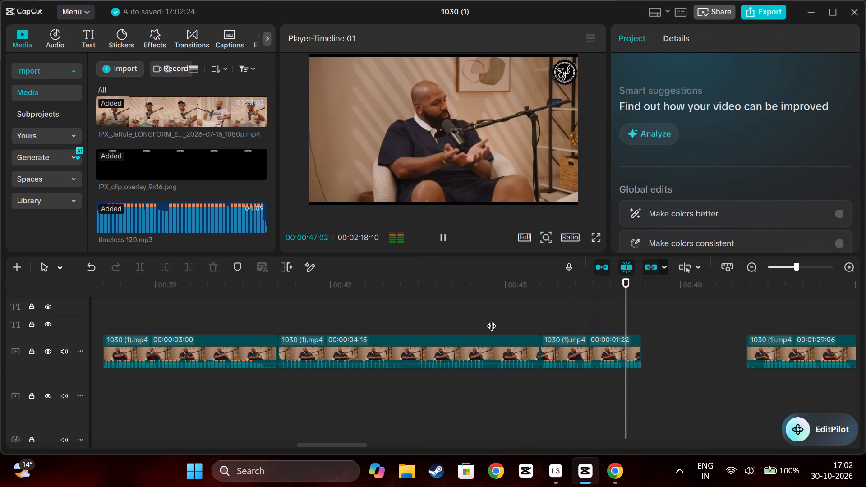
{"action": "left_click", "coordinate": [491, 319]}
{"action": "left_click_drag", "start_coordinate": [491, 319], "coordinate": [480, 320]}
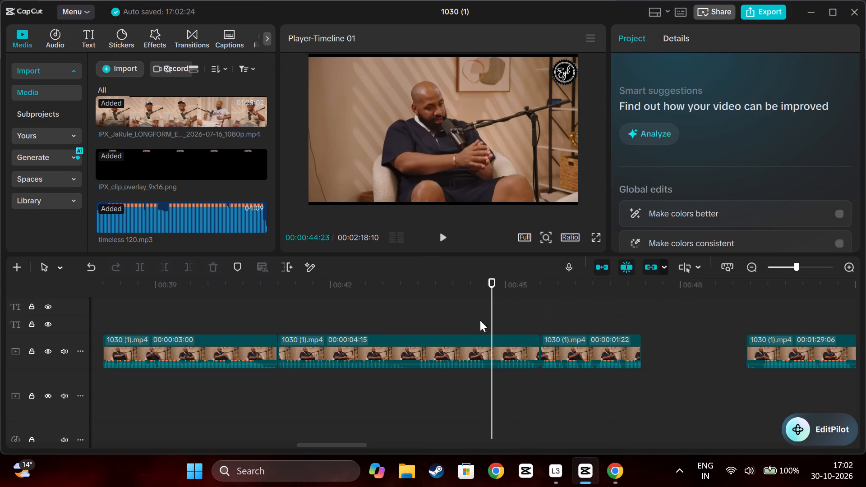
{"action": "left_click_drag", "start_coordinate": [480, 320], "coordinate": [390, 337]}
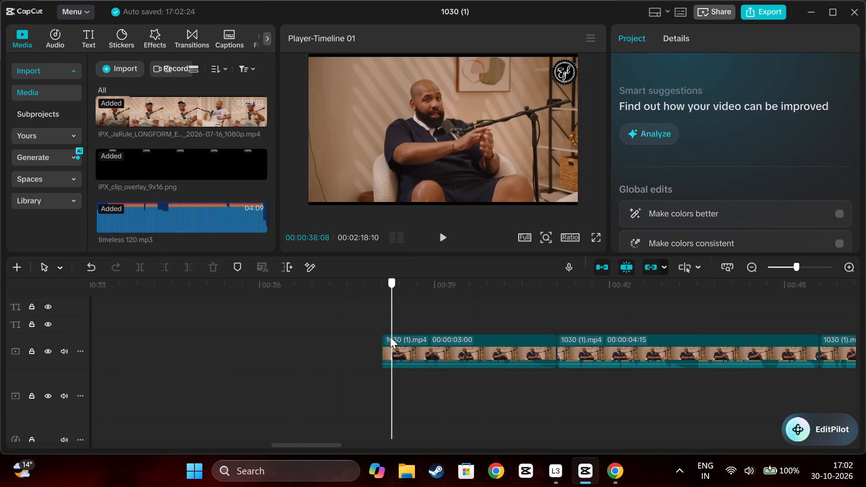
{"action": "left_click_drag", "start_coordinate": [390, 337], "coordinate": [386, 337]}
{"action": "key", "text": "space"}
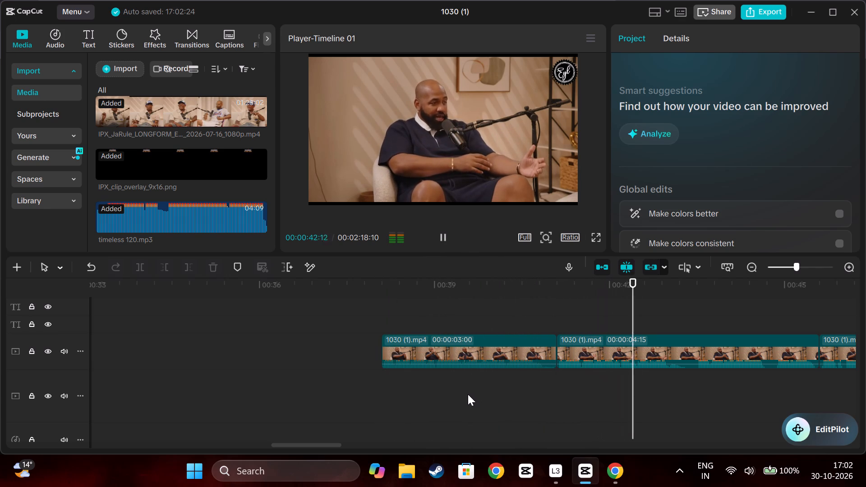
{"action": "key", "text": "space"}
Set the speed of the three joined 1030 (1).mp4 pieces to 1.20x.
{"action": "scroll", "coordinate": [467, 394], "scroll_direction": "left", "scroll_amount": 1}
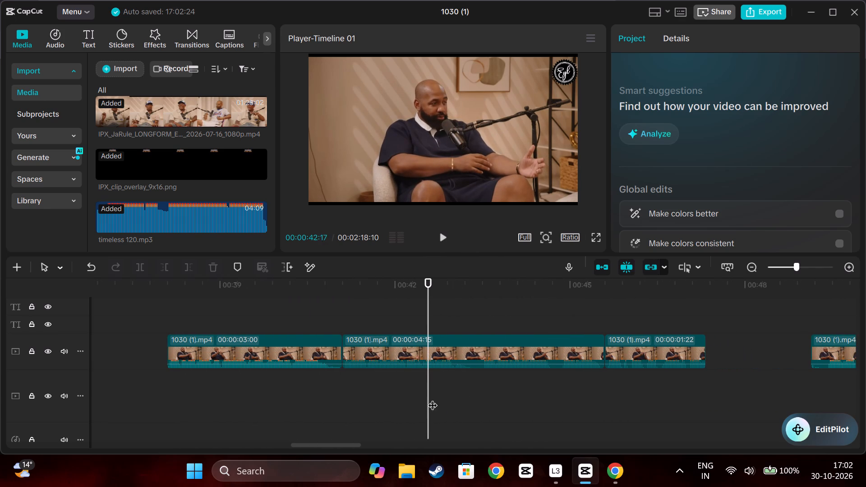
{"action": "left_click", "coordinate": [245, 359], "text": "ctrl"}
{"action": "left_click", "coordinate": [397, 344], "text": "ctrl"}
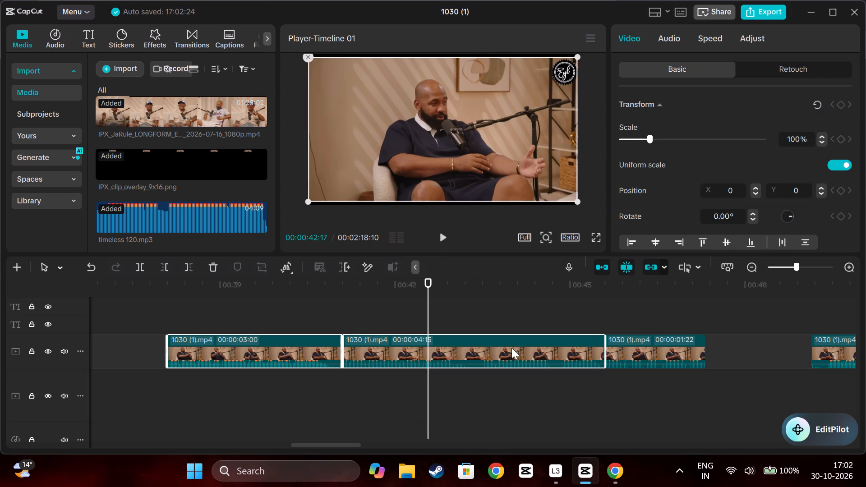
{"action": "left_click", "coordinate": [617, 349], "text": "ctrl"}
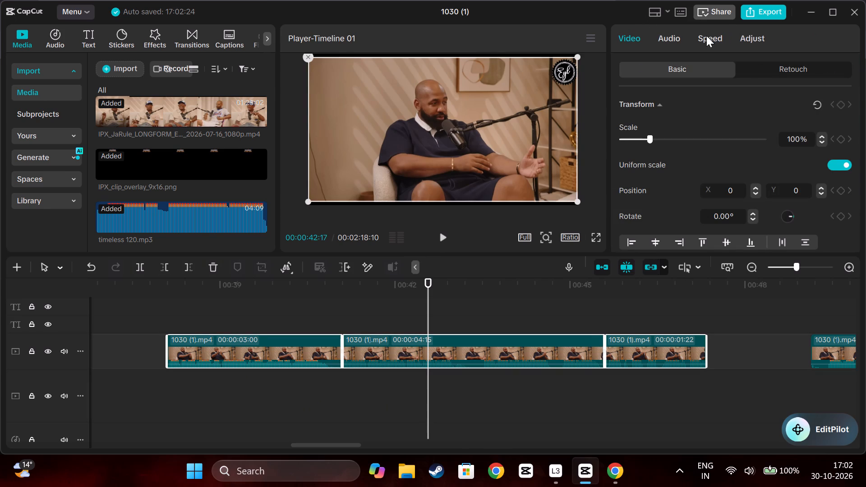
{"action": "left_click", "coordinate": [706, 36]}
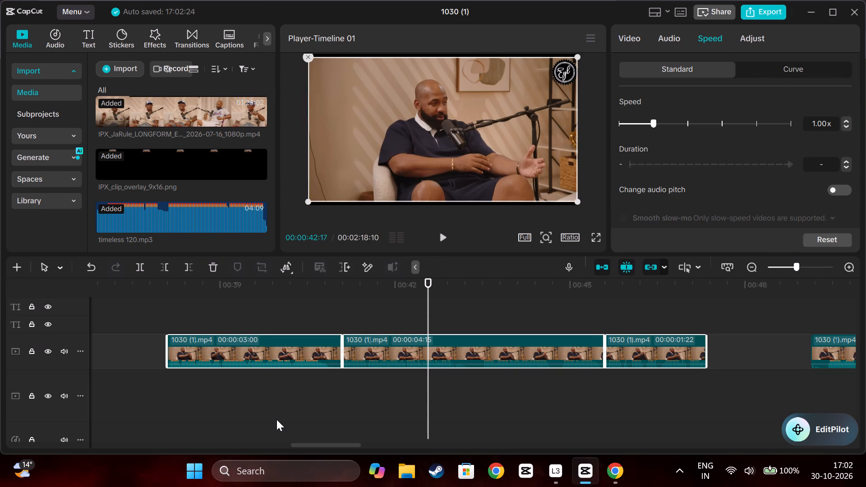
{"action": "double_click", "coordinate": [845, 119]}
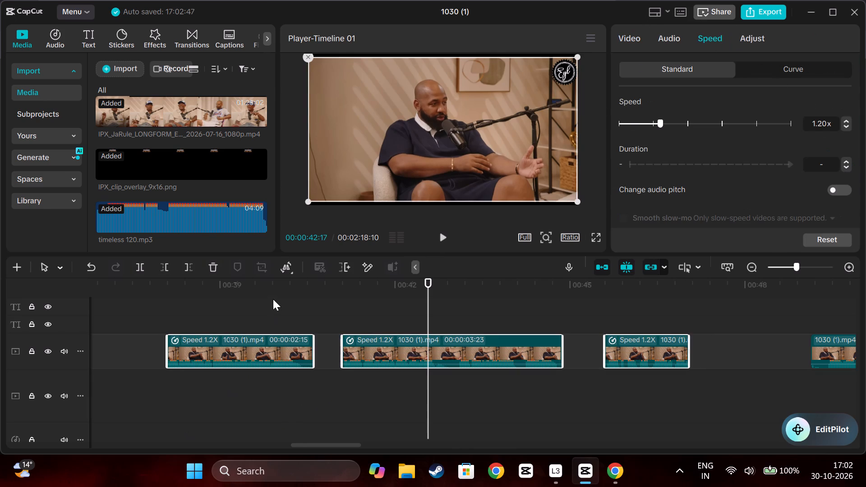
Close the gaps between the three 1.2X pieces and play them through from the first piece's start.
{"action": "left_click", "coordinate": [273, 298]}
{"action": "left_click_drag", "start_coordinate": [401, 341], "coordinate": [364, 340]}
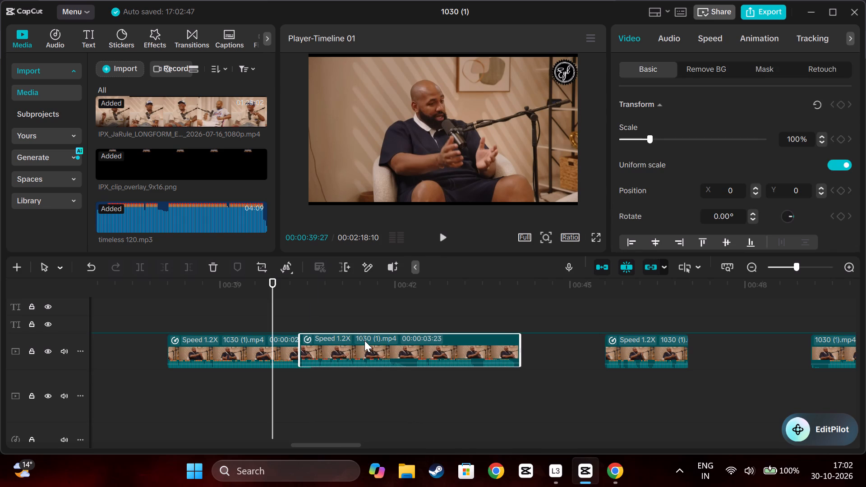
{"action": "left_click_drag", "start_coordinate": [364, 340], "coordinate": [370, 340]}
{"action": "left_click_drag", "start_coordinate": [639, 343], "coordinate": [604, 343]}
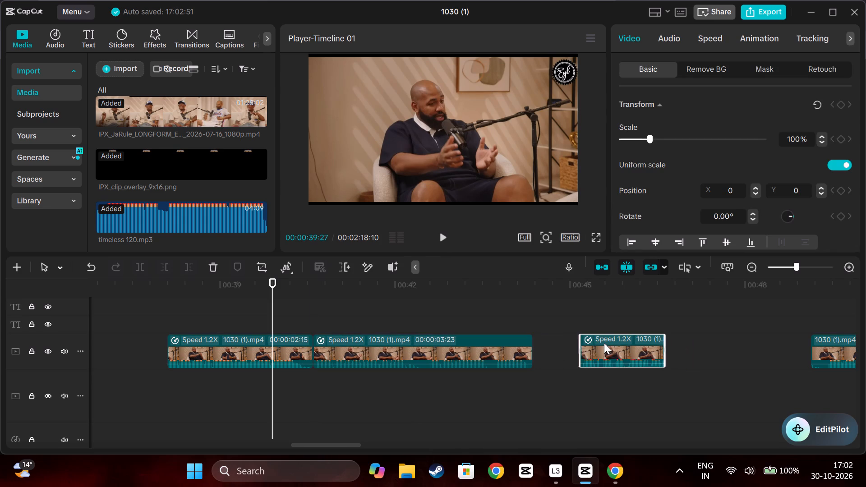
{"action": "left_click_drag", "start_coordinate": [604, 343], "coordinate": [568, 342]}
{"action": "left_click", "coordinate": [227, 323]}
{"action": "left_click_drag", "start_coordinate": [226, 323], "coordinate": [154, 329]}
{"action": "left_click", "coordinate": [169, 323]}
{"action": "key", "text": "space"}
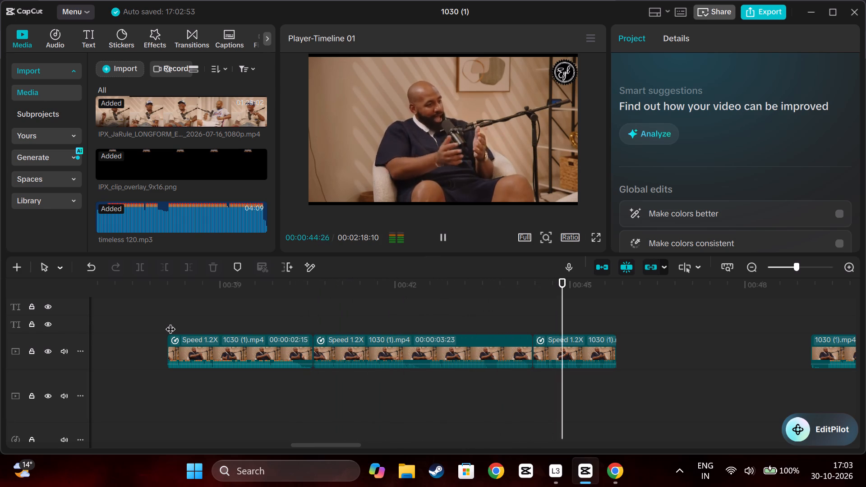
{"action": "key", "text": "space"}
Set the speed of the same three 1030 (1).mp4 pieces to 1.10x.
{"action": "left_click", "coordinate": [260, 358]}
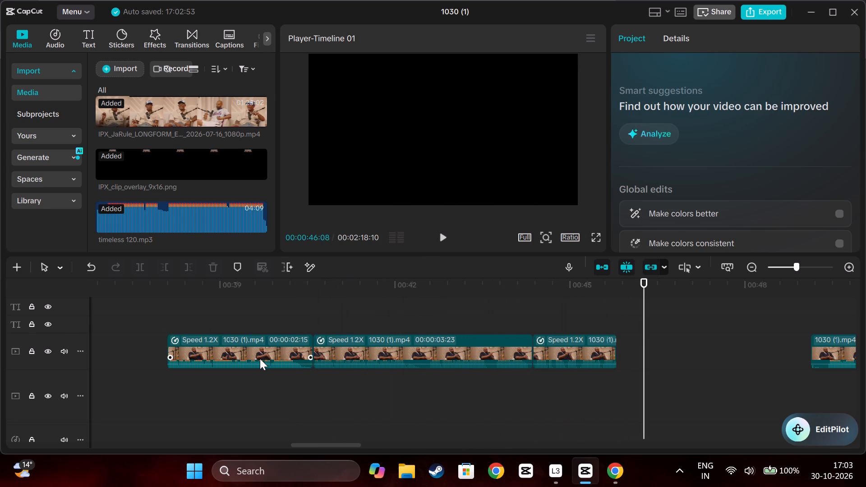
{"action": "left_click", "coordinate": [392, 351]}
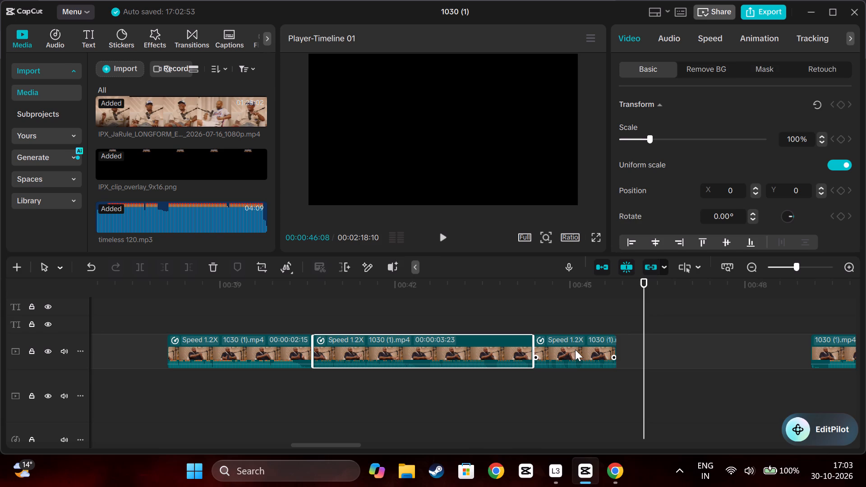
{"action": "left_click", "coordinate": [575, 349], "text": "ctrl"}
{"action": "left_click", "coordinate": [267, 345], "text": "ctrl"}
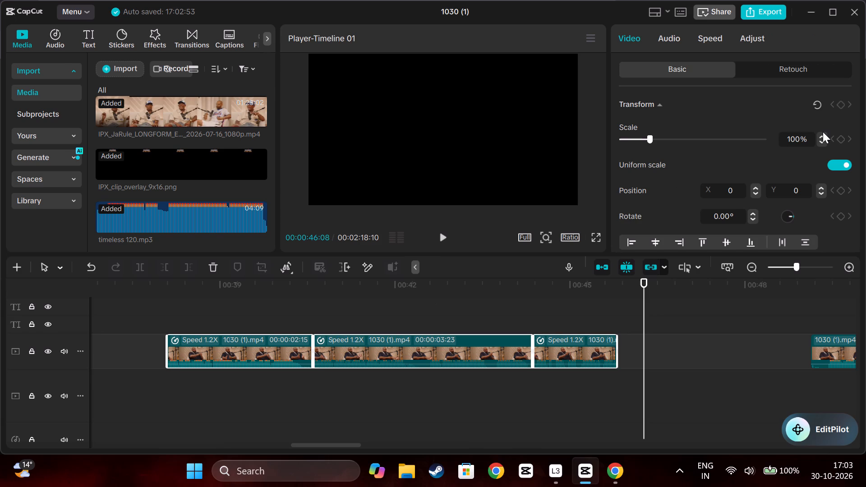
{"action": "left_click", "coordinate": [733, 39]}
{"action": "left_click", "coordinate": [721, 39]}
{"action": "left_click", "coordinate": [847, 125]}
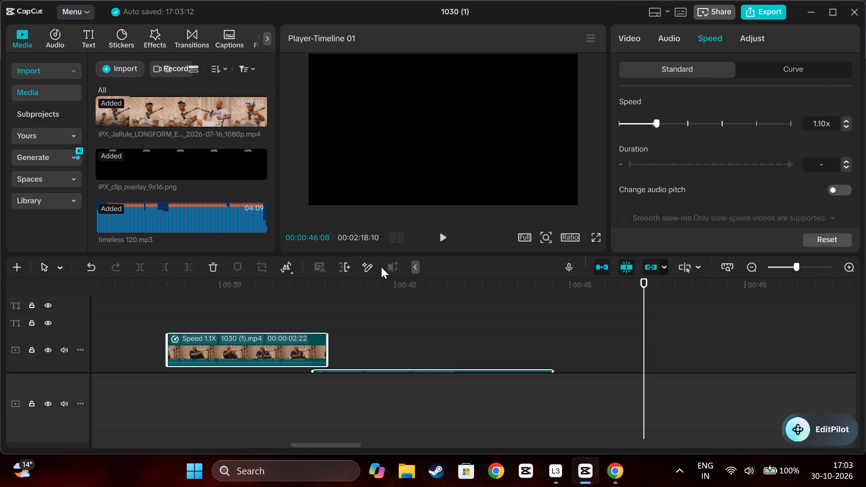
Place the second and third 1.1X pieces end to end after the first on its track and play all three through.
{"action": "scroll", "coordinate": [467, 326], "scroll_direction": "down", "scroll_amount": 2}
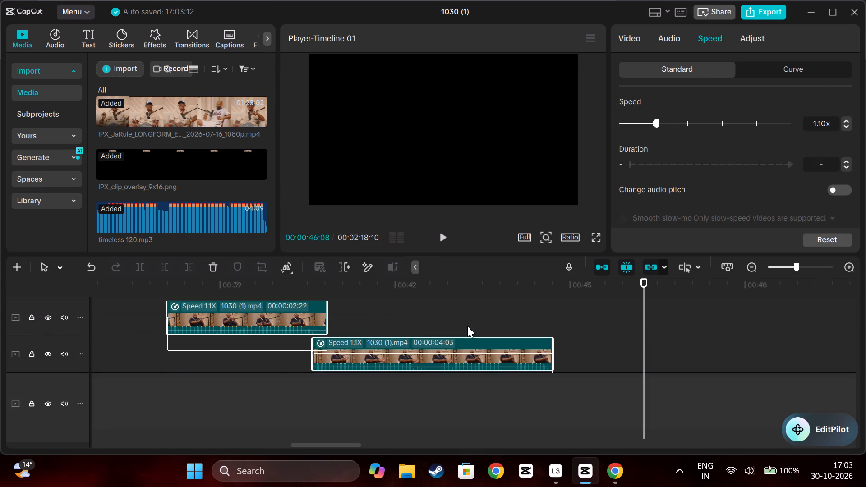
{"action": "left_click", "coordinate": [372, 298]}
{"action": "left_click_drag", "start_coordinate": [348, 349], "coordinate": [388, 335]}
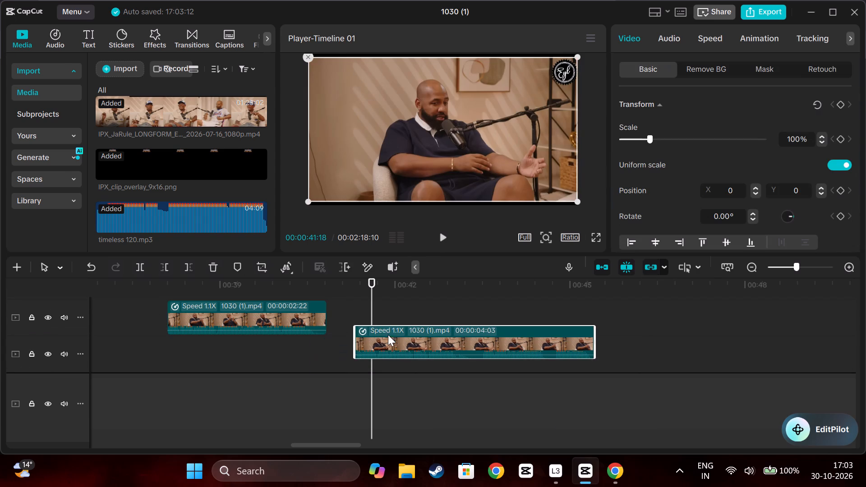
{"action": "left_click_drag", "start_coordinate": [388, 335], "coordinate": [365, 318]}
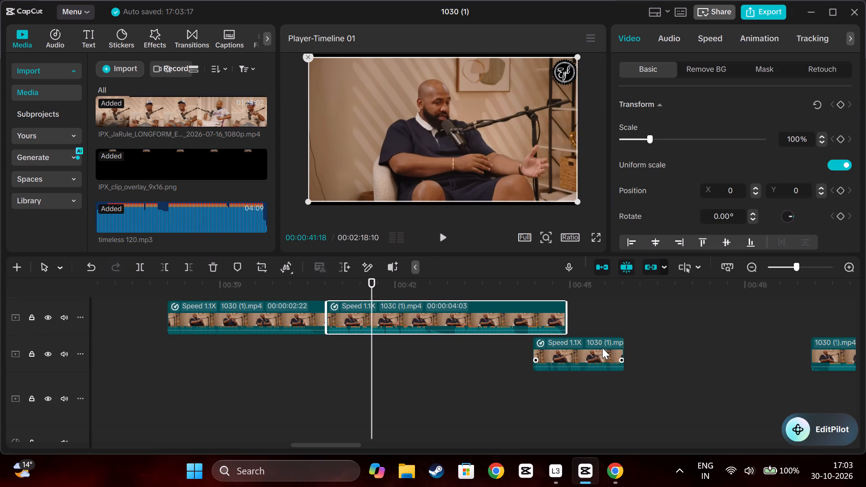
{"action": "left_click_drag", "start_coordinate": [602, 348], "coordinate": [637, 312]}
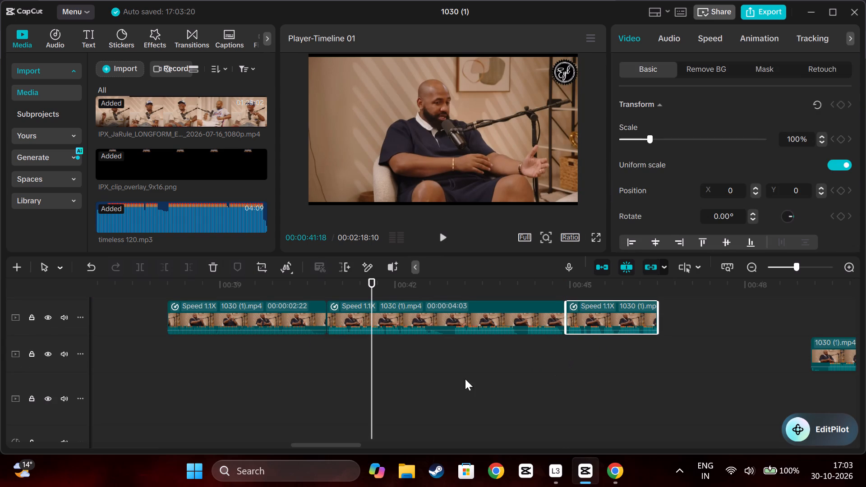
{"action": "left_click", "coordinate": [465, 379]}
{"action": "left_click_drag", "start_coordinate": [461, 378], "coordinate": [166, 378]}
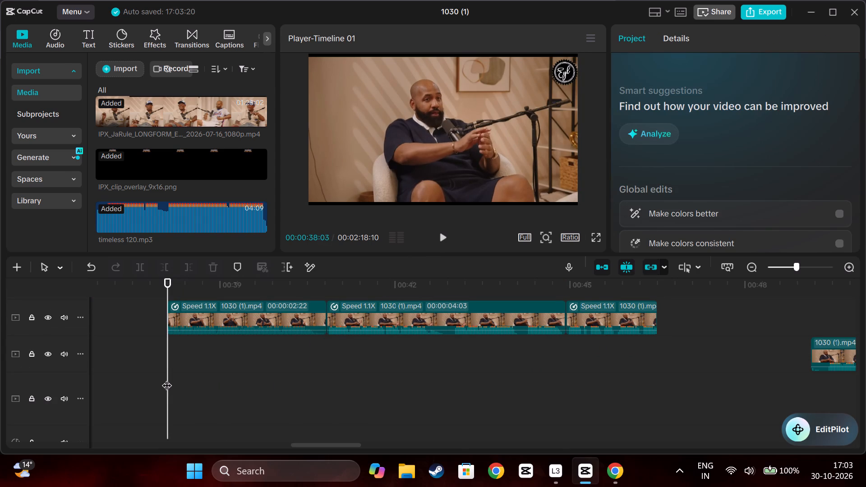
{"action": "key", "text": "space"}
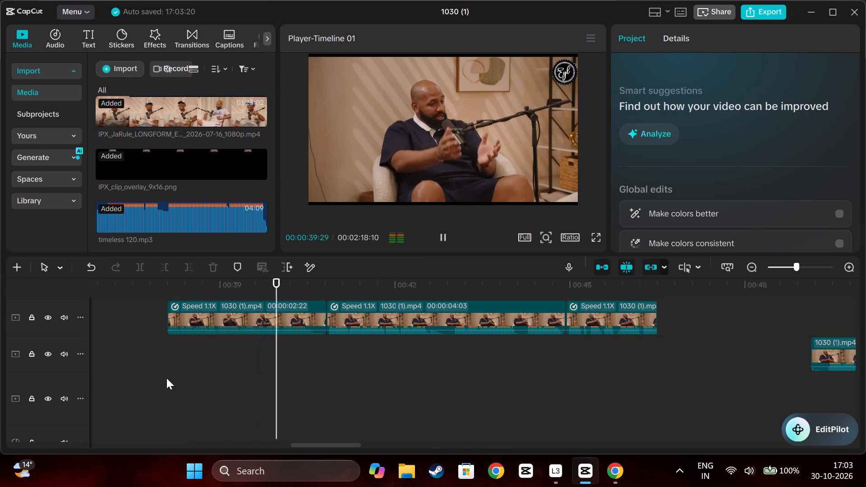
{"action": "scroll", "coordinate": [475, 406], "scroll_direction": "up", "scroll_amount": 1}
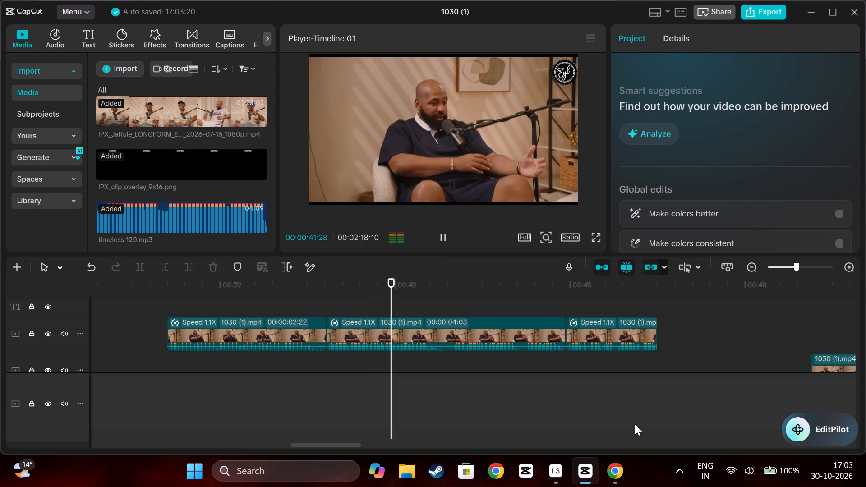
{"action": "scroll", "coordinate": [636, 414], "scroll_direction": "down", "scroll_amount": 1}
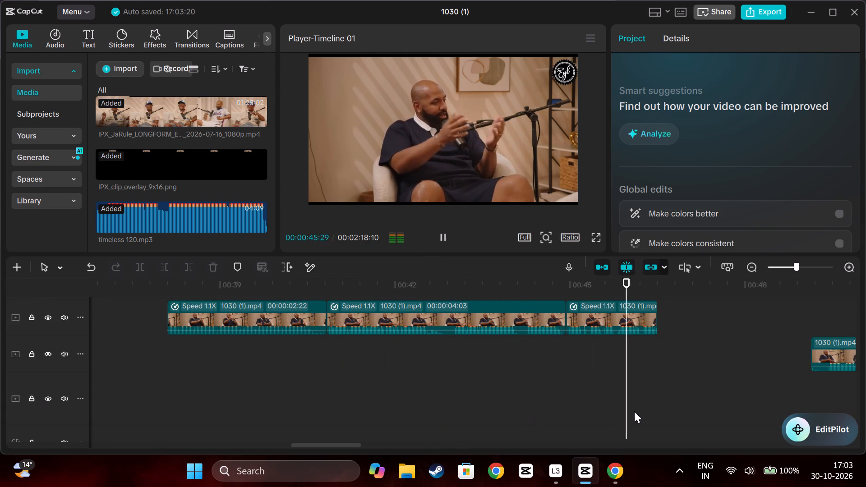
{"action": "key", "text": "space"}
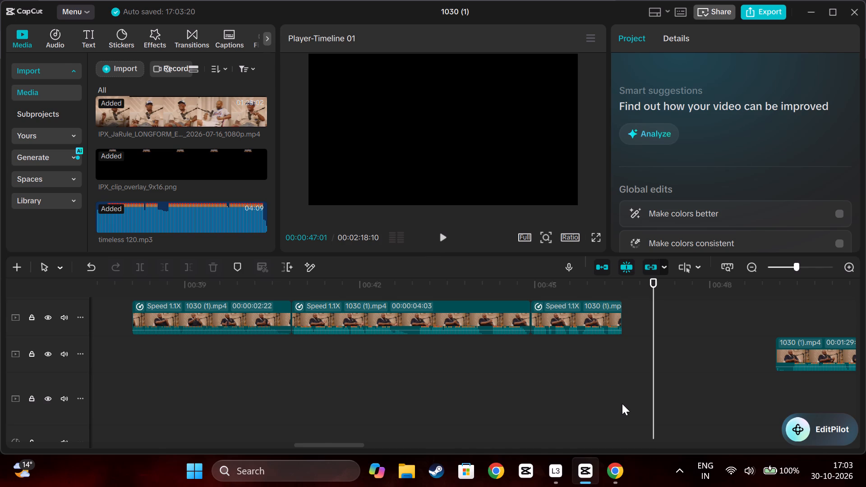
Play the long 1030 (1).mp4 piece after the 1.1X pieces to find where the next segment begins.
{"action": "scroll", "coordinate": [622, 404], "scroll_direction": "left", "scroll_amount": 1}
{"action": "key", "text": "space"}
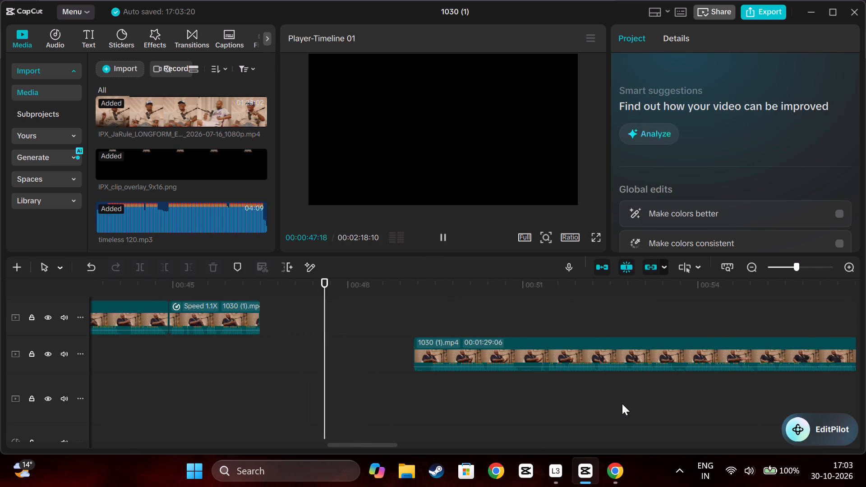
{"action": "scroll", "coordinate": [622, 404], "scroll_direction": "left", "scroll_amount": 1}
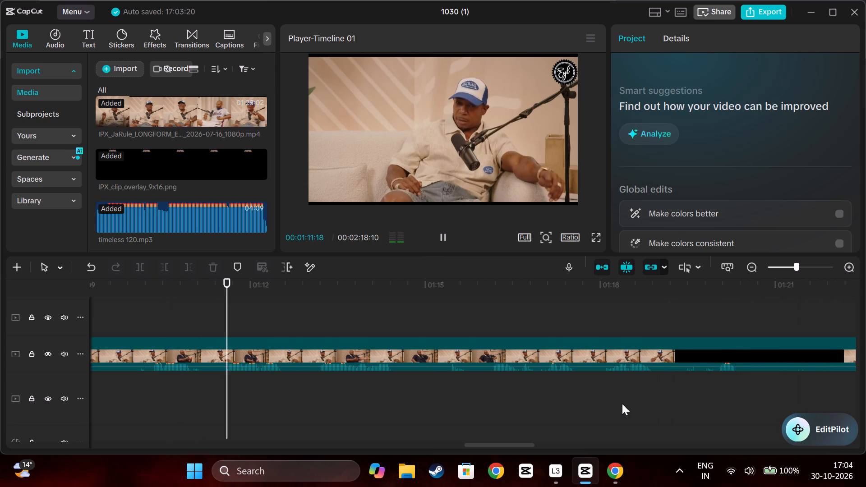
{"action": "key", "text": "space"}
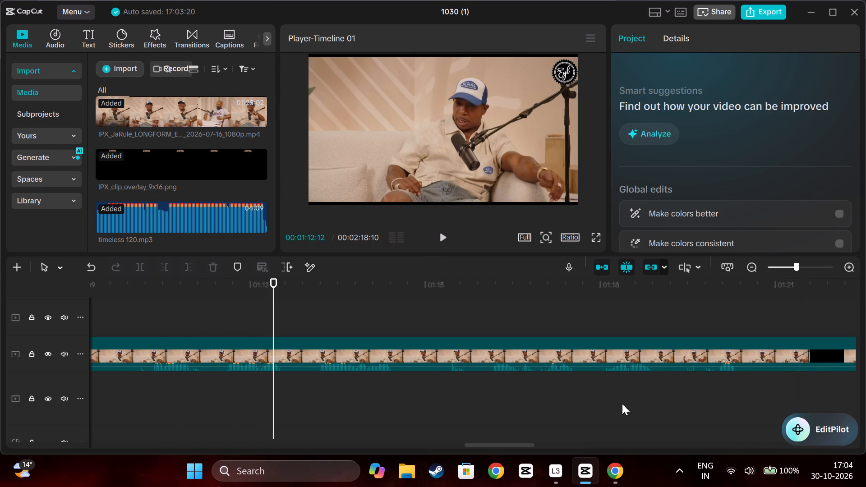
{"action": "key", "text": "space"}
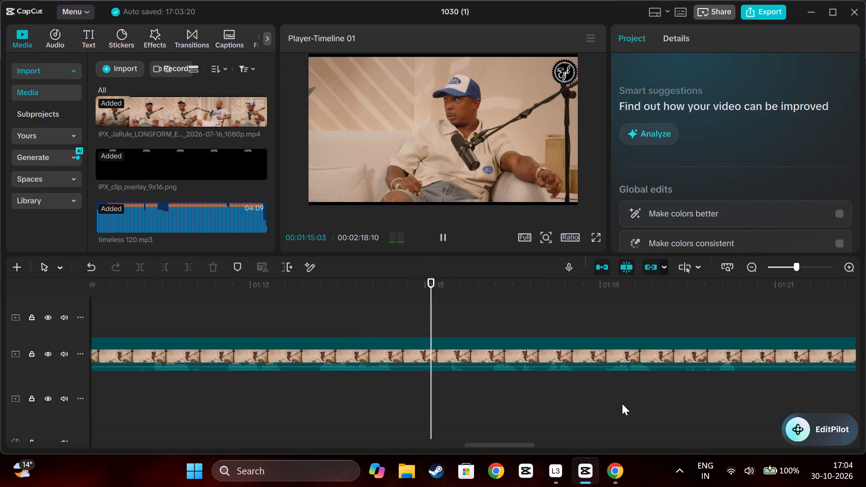
{"action": "key", "text": "space"}
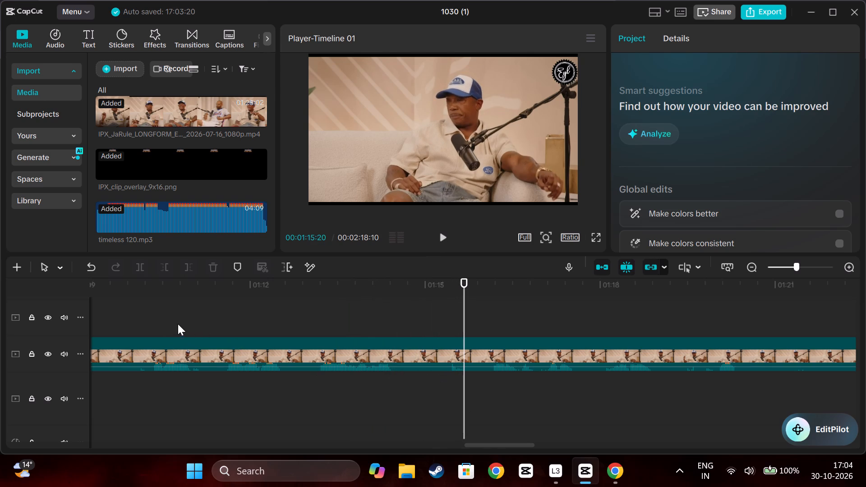
Replay the long 1030 (1).mp4 piece from around 00:01:09 to pinpoint the exact start of the segment.
{"action": "left_click", "coordinate": [143, 322]}
{"action": "key", "text": "space"}
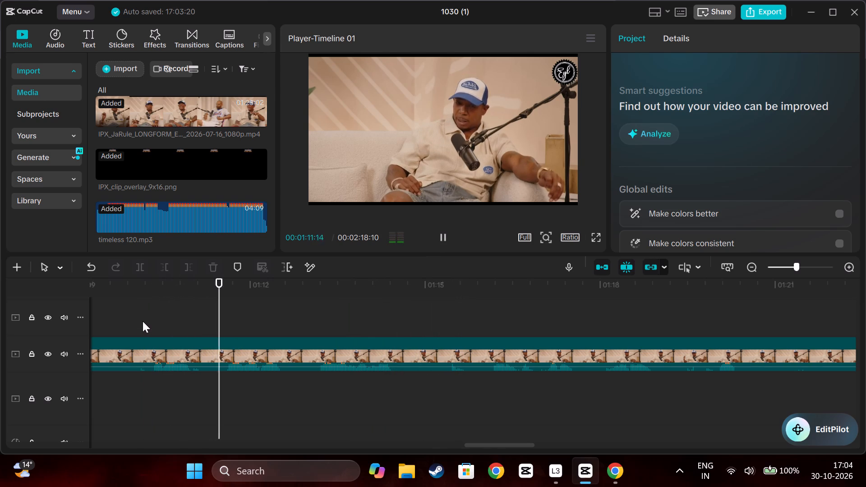
{"action": "left_click", "coordinate": [143, 321]}
{"action": "left_click_drag", "start_coordinate": [143, 321], "coordinate": [134, 323]}
{"action": "left_click", "coordinate": [206, 309]}
{"action": "key", "text": "space"}
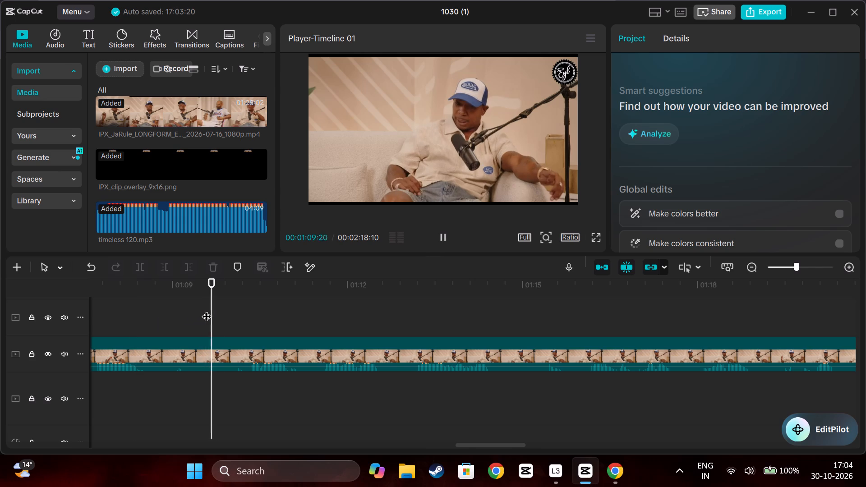
{"action": "left_click", "coordinate": [206, 309]}
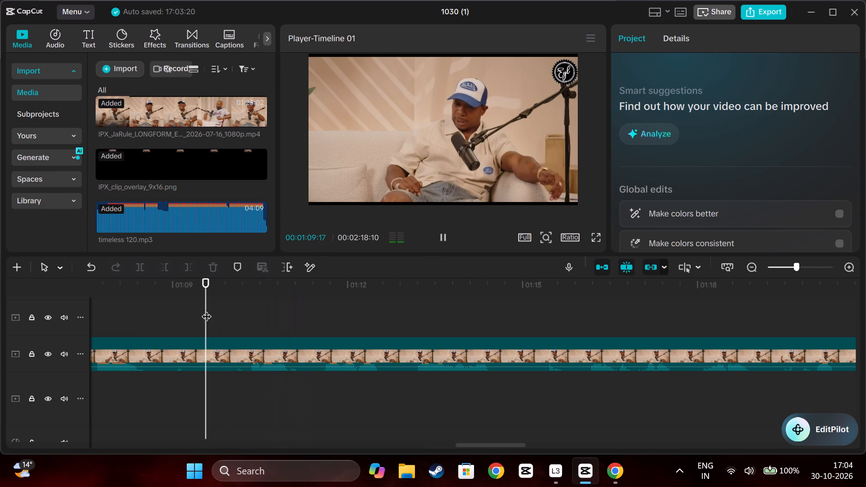
{"action": "key", "text": "space"}
{"action": "left_click", "coordinate": [206, 309]}
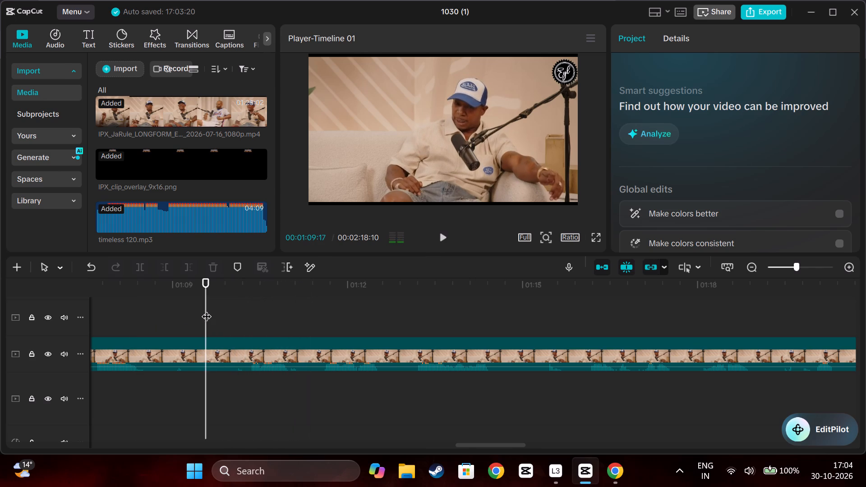
{"action": "key", "text": "space"}
{"action": "left_click", "coordinate": [206, 309]}
{"action": "key", "text": "space"}
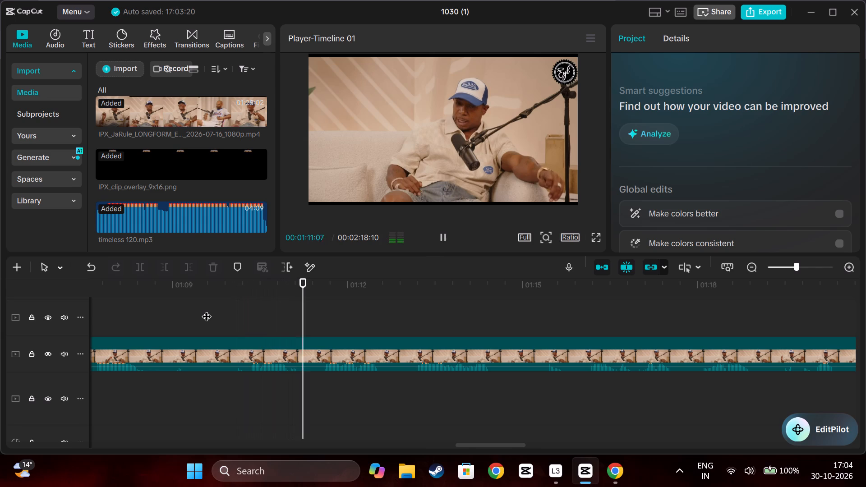
{"action": "key", "text": "space"}
Trim away everything in the long 1030 (1).mp4 piece before 00:01:10:07.
{"action": "left_click", "coordinate": [206, 309]}
{"action": "left_click", "coordinate": [232, 304]}
{"action": "left_click_drag", "start_coordinate": [239, 304], "coordinate": [248, 304]}
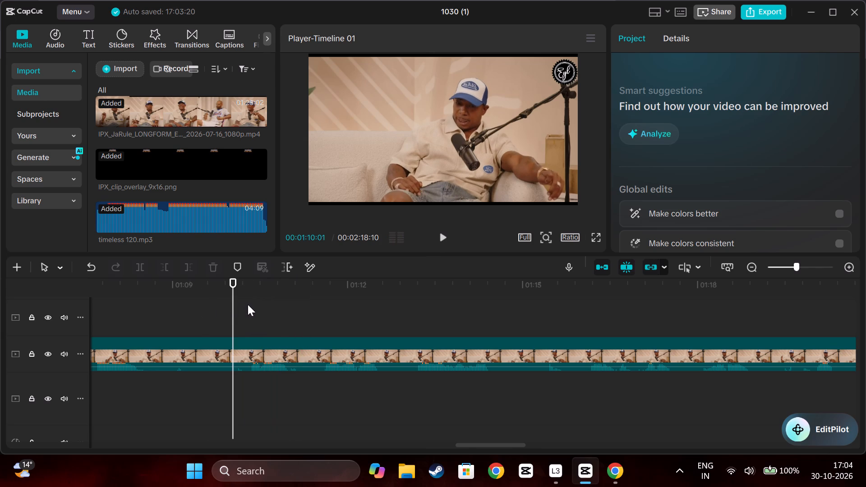
{"action": "left_click_drag", "start_coordinate": [248, 304], "coordinate": [249, 304]}
{"action": "left_click", "coordinate": [249, 305]}
{"action": "left_click", "coordinate": [241, 307]}
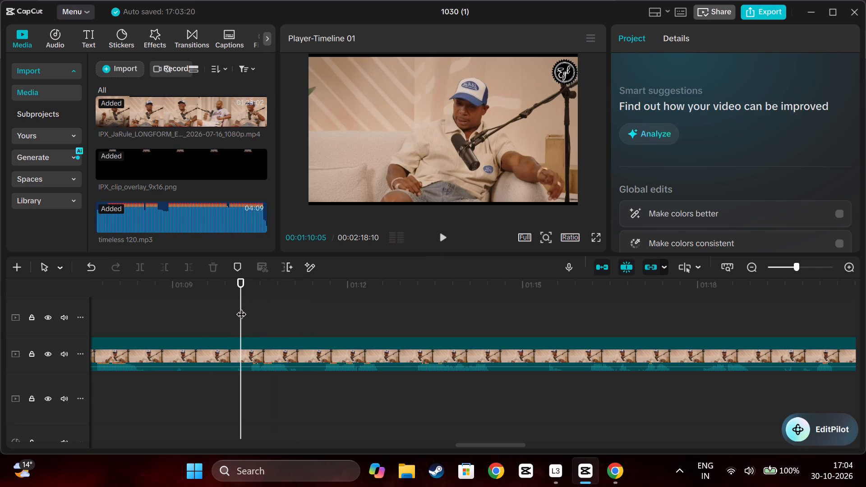
{"action": "left_click", "coordinate": [243, 307]}
{"action": "left_click", "coordinate": [249, 307]}
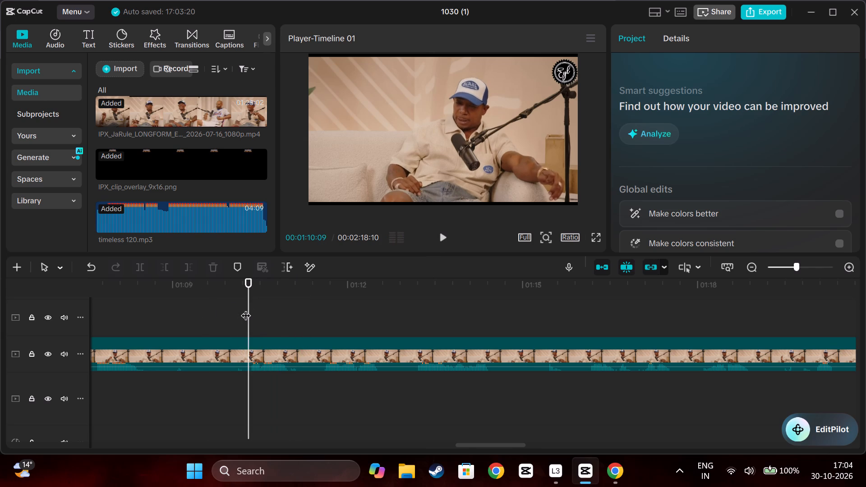
{"action": "left_click", "coordinate": [245, 309]}
{"action": "left_click", "coordinate": [237, 358]}
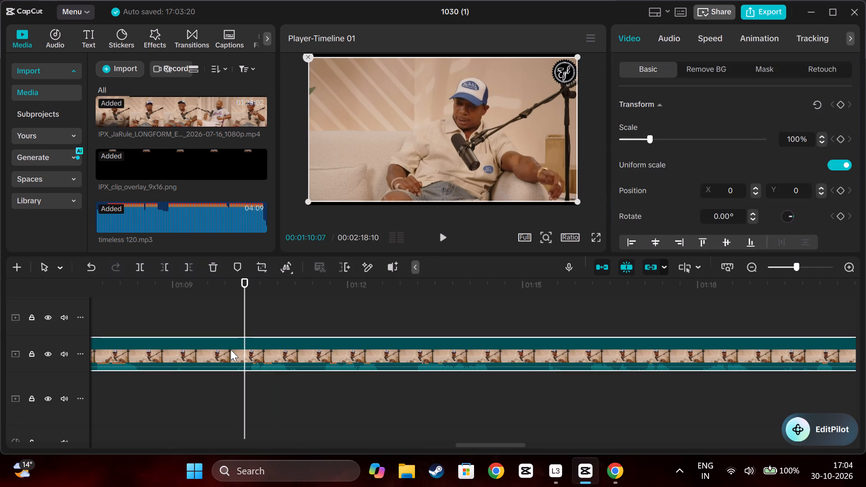
{"action": "left_click", "coordinate": [169, 267]}
Play the opening of the trimmed 1030 (1).mp4 piece to check its new start.
{"action": "key", "text": "space"}
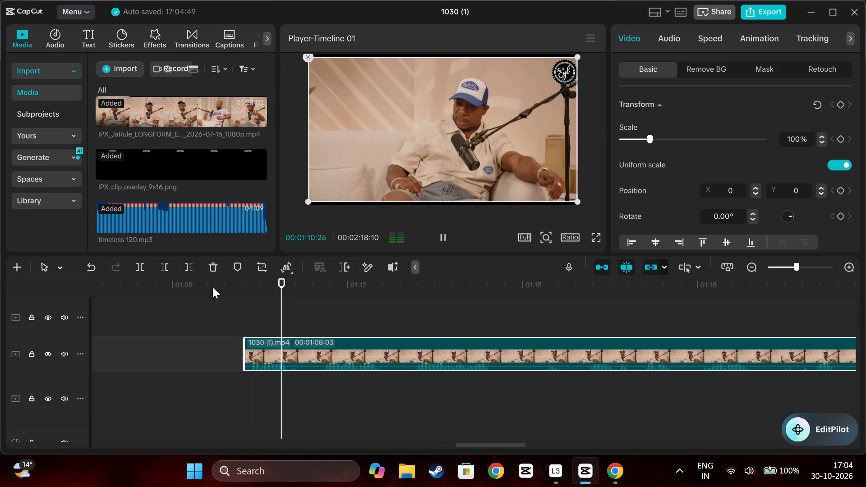
{"action": "left_click", "coordinate": [215, 292]}
{"action": "key", "text": "space"}
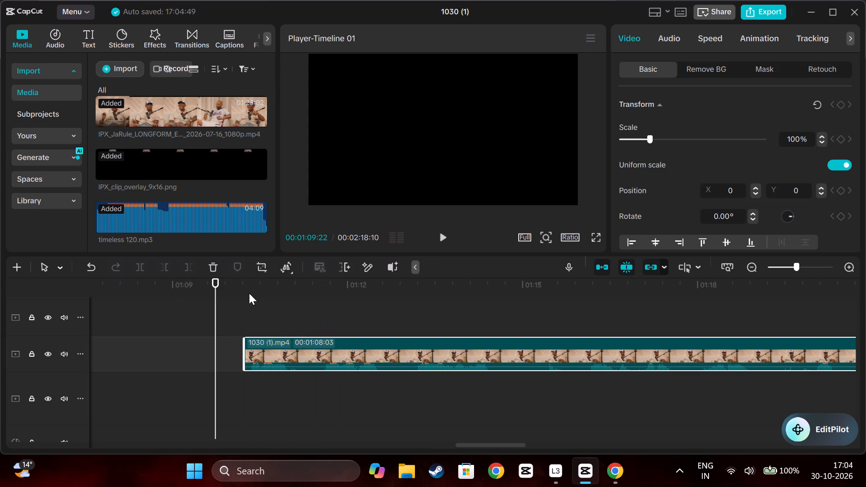
{"action": "left_click", "coordinate": [247, 297]}
{"action": "key", "text": "space"}
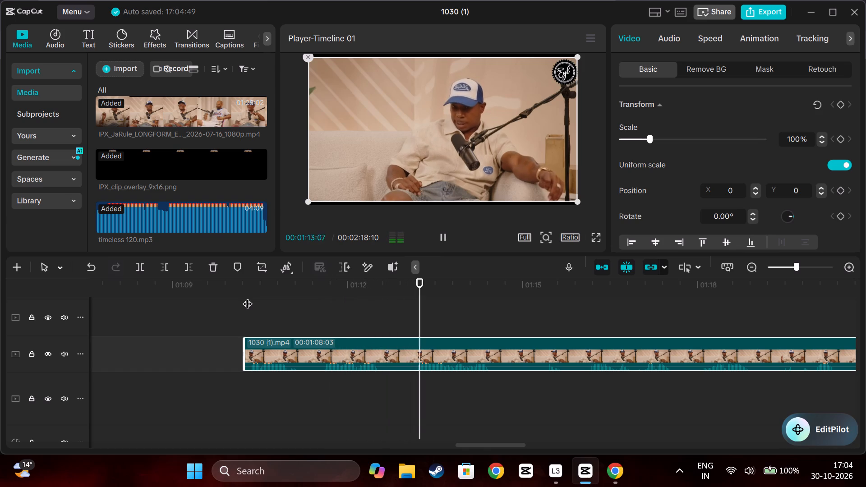
{"action": "key", "text": "space"}
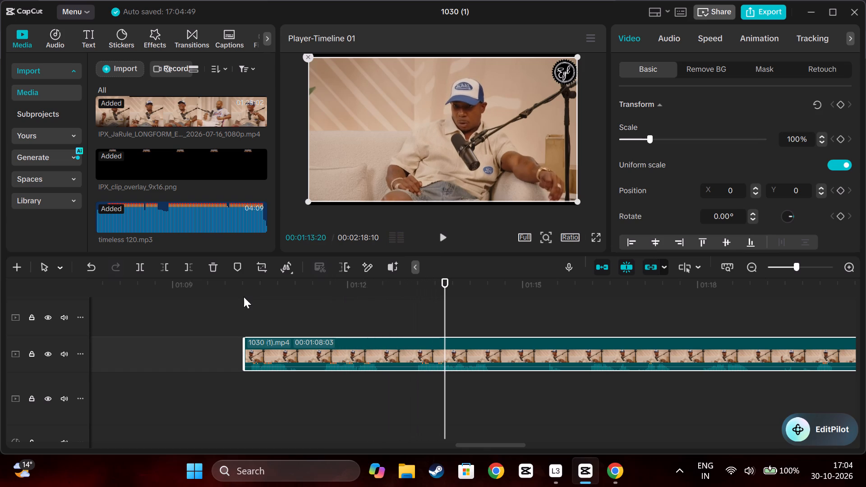
Find the end of the spoken segment in the 1030 (1).mp4 piece and trim away everything after 00:01:44:09.
{"action": "key", "text": "space"}
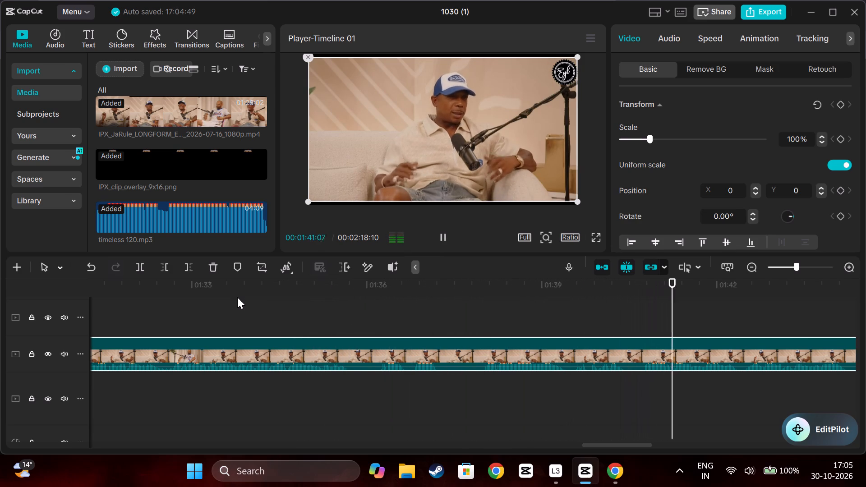
{"action": "key", "text": "space"}
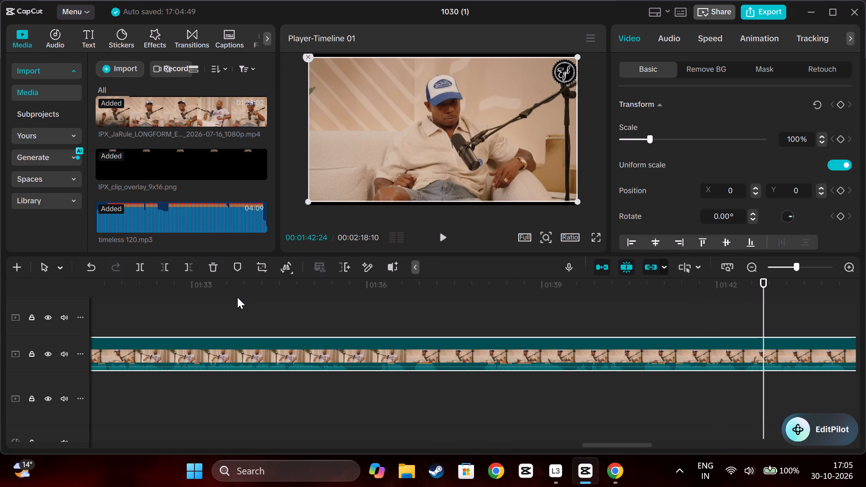
{"action": "key", "text": "space"}
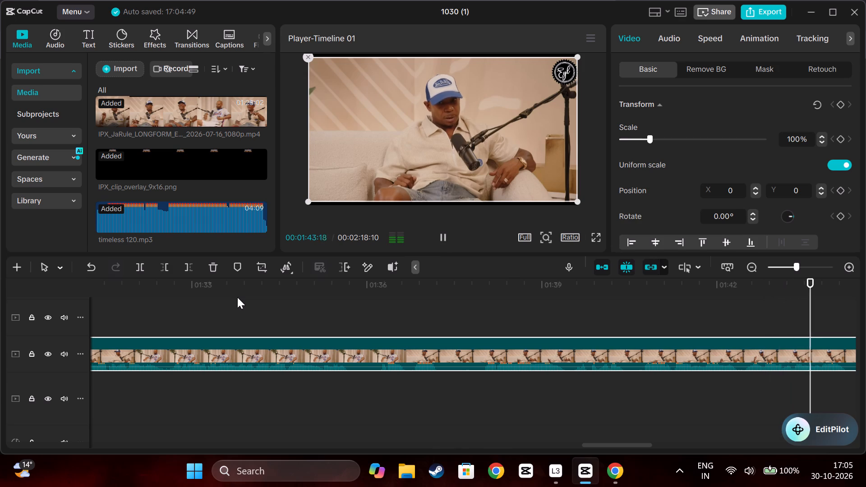
{"action": "key", "text": "space"}
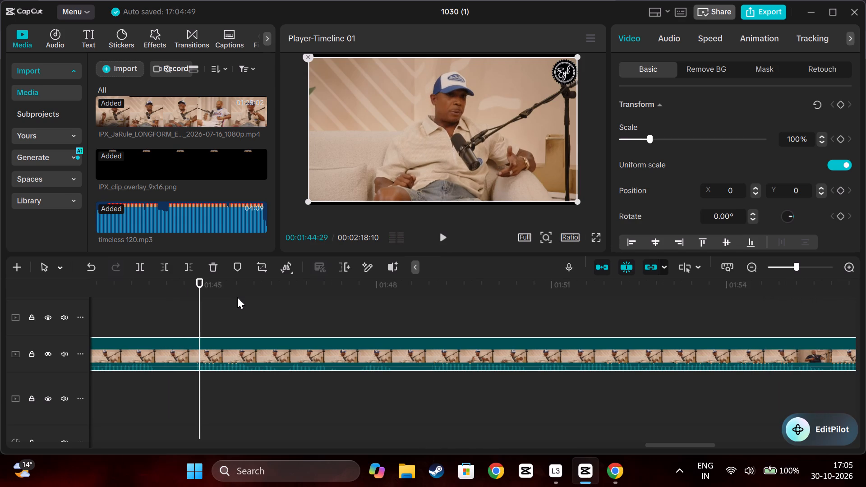
{"action": "left_click", "coordinate": [129, 322]}
{"action": "key", "text": "space"}
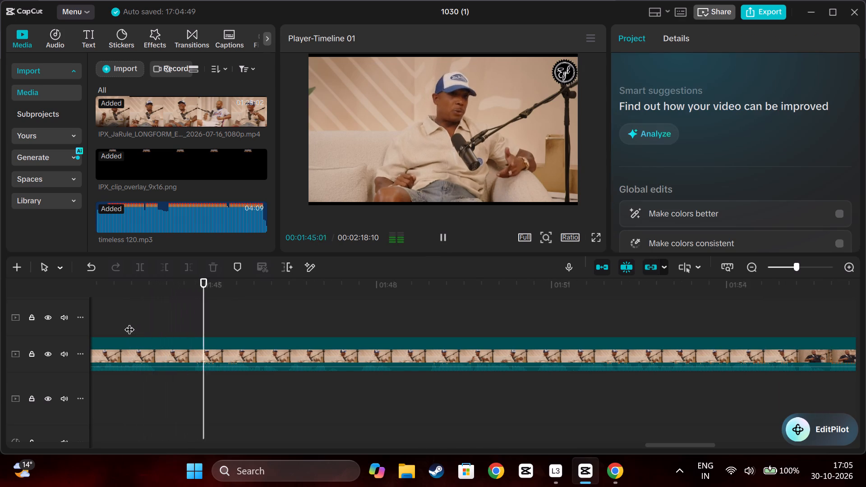
{"action": "left_click", "coordinate": [129, 322]}
{"action": "left_click_drag", "start_coordinate": [129, 322], "coordinate": [166, 324]}
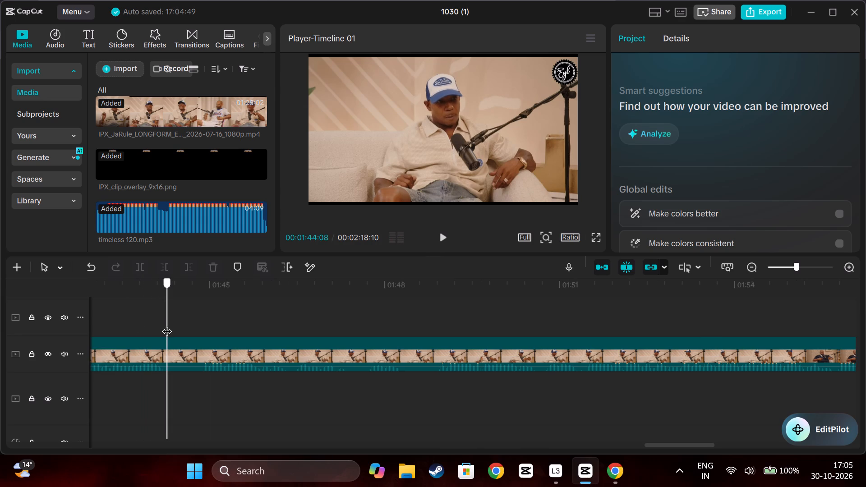
{"action": "left_click_drag", "start_coordinate": [166, 324], "coordinate": [166, 325]}
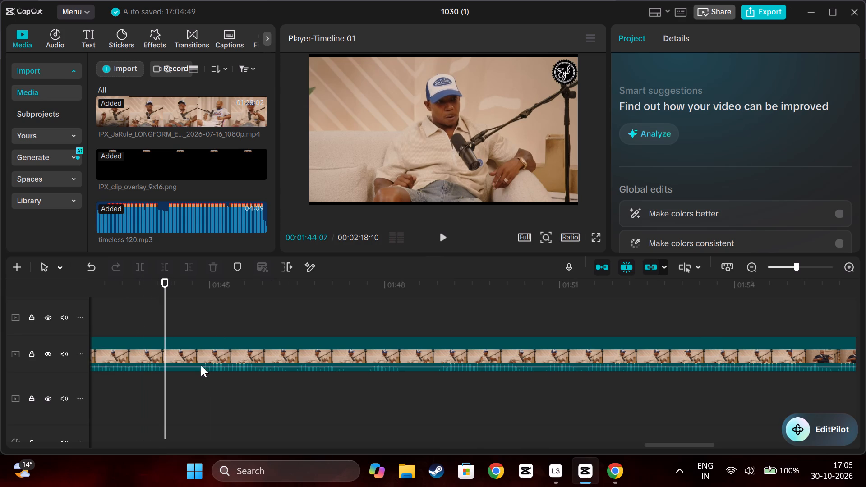
{"action": "left_click_drag", "start_coordinate": [166, 313], "coordinate": [170, 313]}
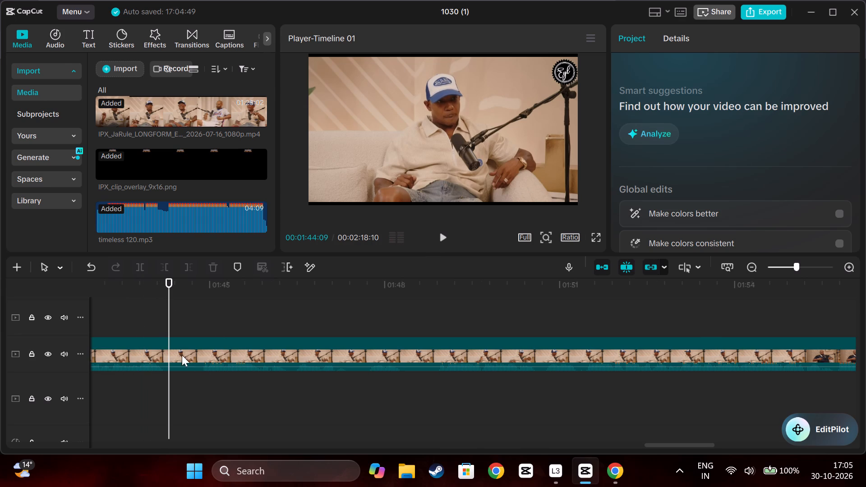
{"action": "left_click", "coordinate": [198, 365]}
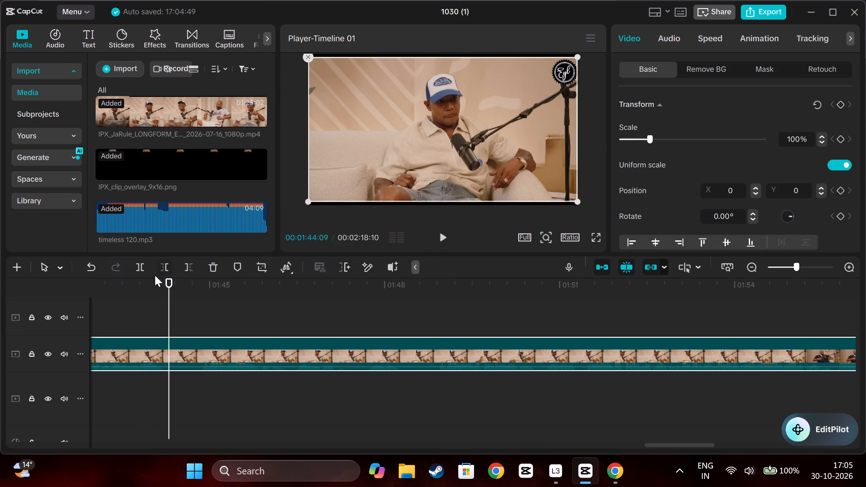
{"action": "left_click", "coordinate": [187, 266]}
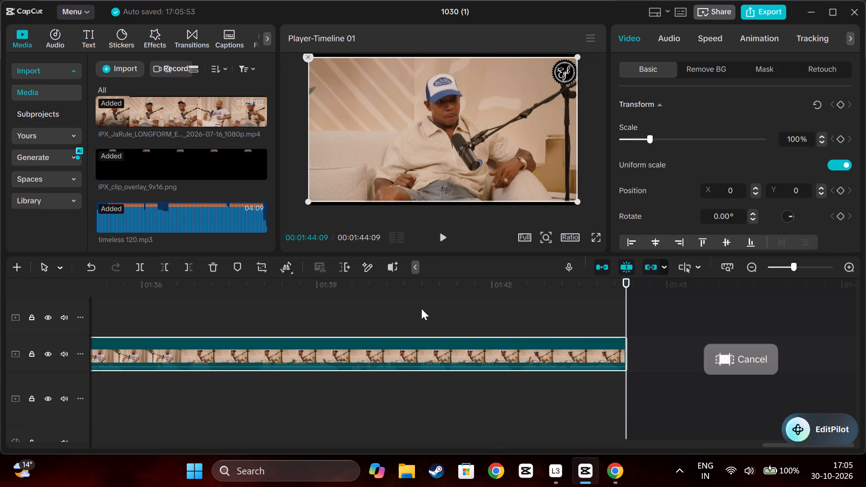
Move the trimmed 34-second 1030 (1).mp4 piece onto the track of the 1.1X pieces, shortly after them, starting at about 00:00:48.
{"action": "left_click", "coordinate": [428, 299]}
{"action": "left_click_drag", "start_coordinate": [428, 299], "coordinate": [87, 324]}
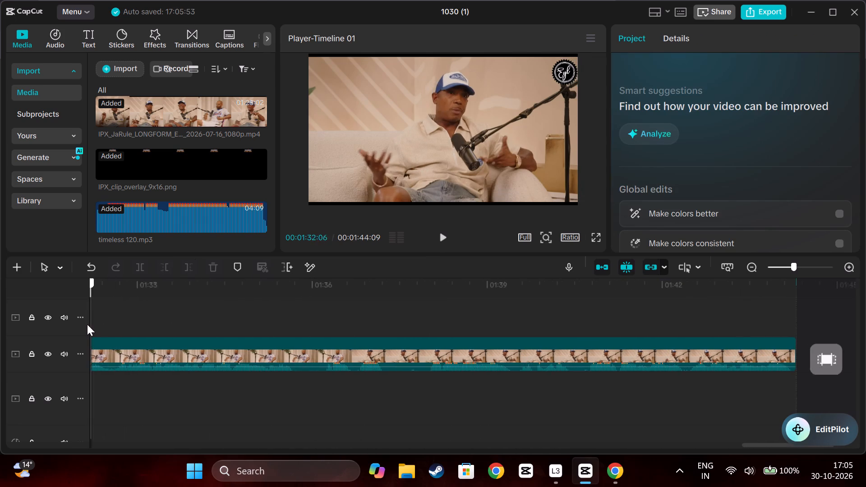
{"action": "left_click_drag", "start_coordinate": [87, 324], "coordinate": [140, 328]}
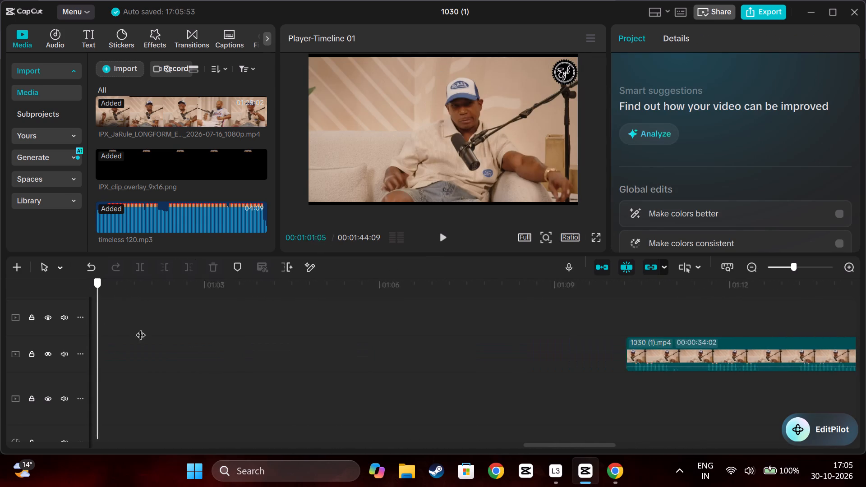
{"action": "left_click_drag", "start_coordinate": [140, 328], "coordinate": [0, 362]}
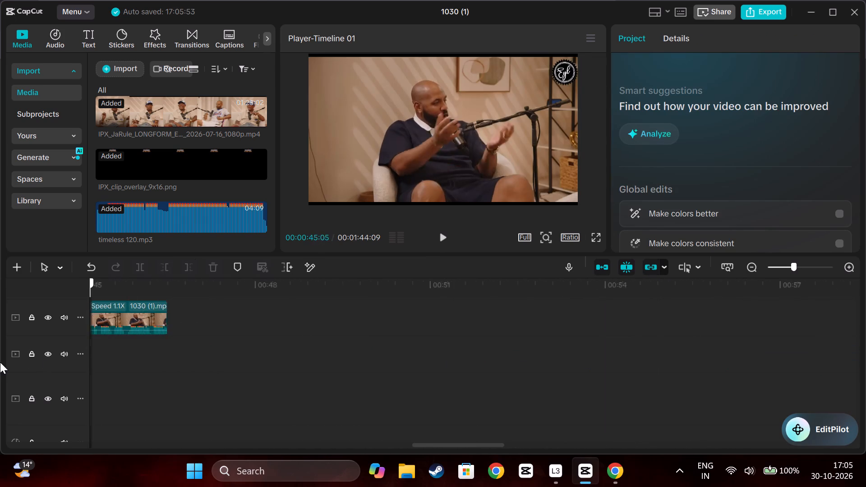
{"action": "left_click_drag", "start_coordinate": [0, 362], "coordinate": [290, 369]}
{"action": "scroll", "coordinate": [290, 368], "scroll_direction": "down", "scroll_amount": 11, "text": "ctrl"}
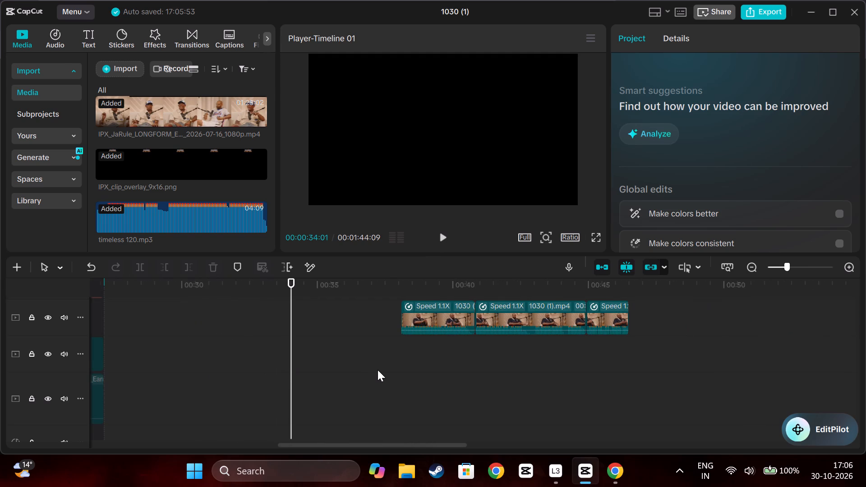
{"action": "scroll", "coordinate": [378, 370], "scroll_direction": "down", "scroll_amount": 8, "text": "ctrl"}
{"action": "scroll", "coordinate": [378, 370], "scroll_direction": "left", "scroll_amount": 1}
{"action": "scroll", "coordinate": [380, 370], "scroll_direction": "down", "scroll_amount": 1, "text": "ctrl"}
{"action": "scroll", "coordinate": [380, 370], "scroll_direction": "left", "scroll_amount": 1, "text": "ctrl"}
{"action": "scroll", "coordinate": [380, 370], "scroll_direction": "down", "scroll_amount": 1, "text": "ctrl"}
{"action": "scroll", "coordinate": [380, 370], "scroll_direction": "left", "scroll_amount": 1, "text": "ctrl"}
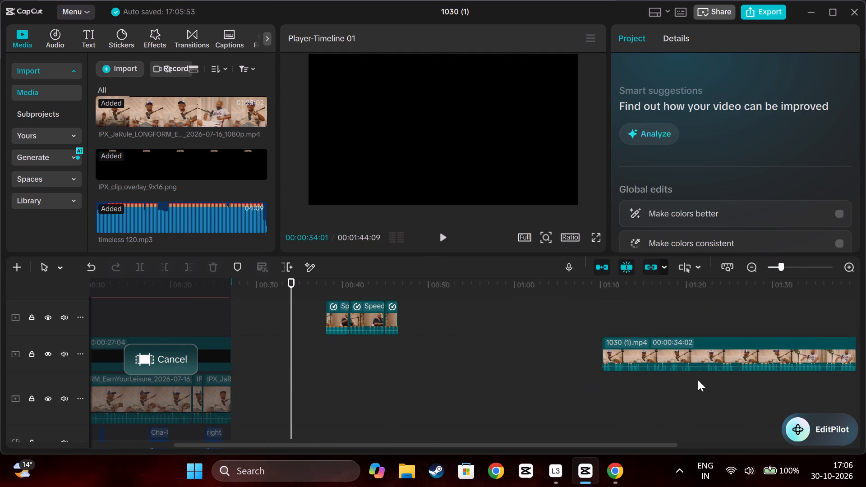
{"action": "left_click_drag", "start_coordinate": [713, 356], "coordinate": [529, 326]}
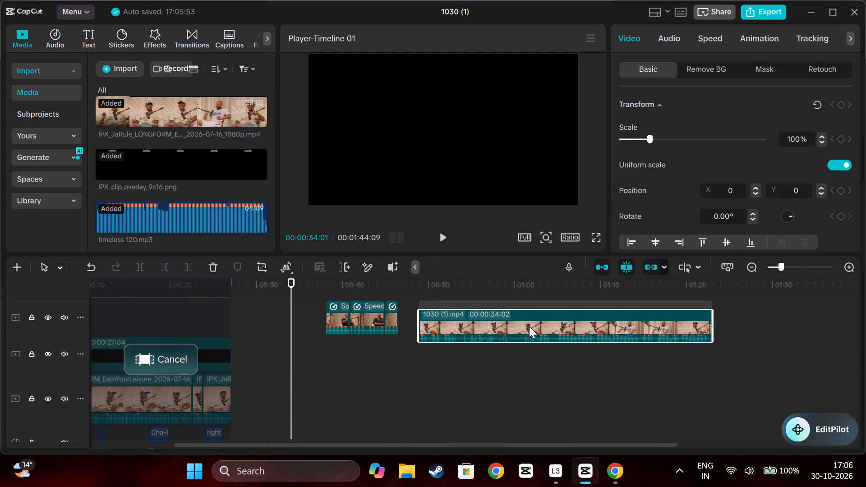
{"action": "left_click_drag", "start_coordinate": [529, 326], "coordinate": [528, 320]}
Play the opening of the moved 1030 (1).mp4 piece to locate its first pause.
{"action": "scroll", "coordinate": [444, 374], "scroll_direction": "up", "scroll_amount": 11, "text": "ctrl"}
{"action": "scroll", "coordinate": [577, 386], "scroll_direction": "left", "scroll_amount": 1}
{"action": "left_click", "coordinate": [454, 370]}
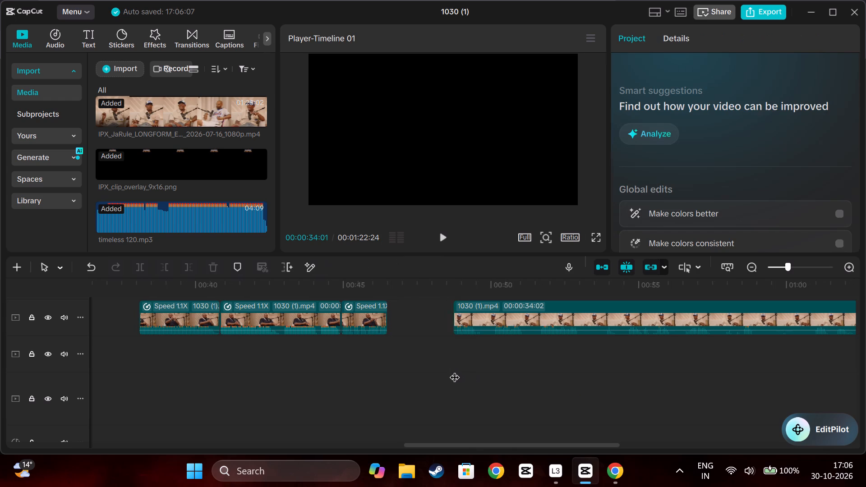
{"action": "key", "text": "space"}
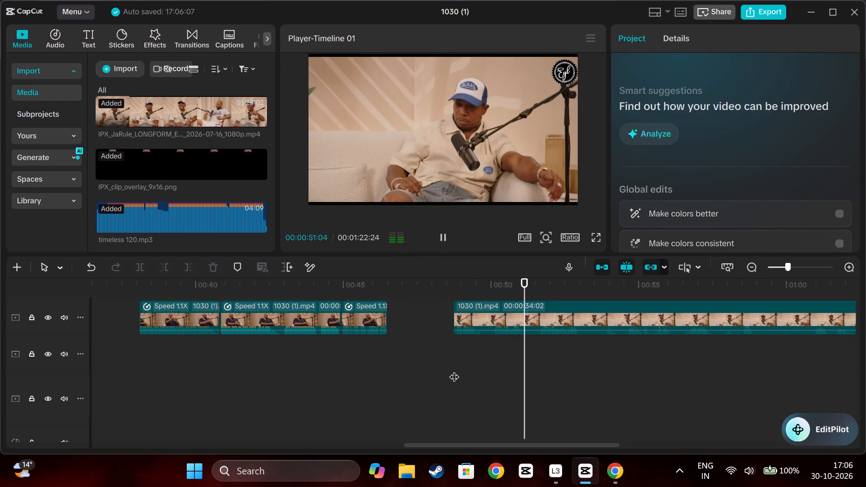
{"action": "scroll", "coordinate": [454, 370], "scroll_direction": "up", "scroll_amount": 10, "text": "ctrl"}
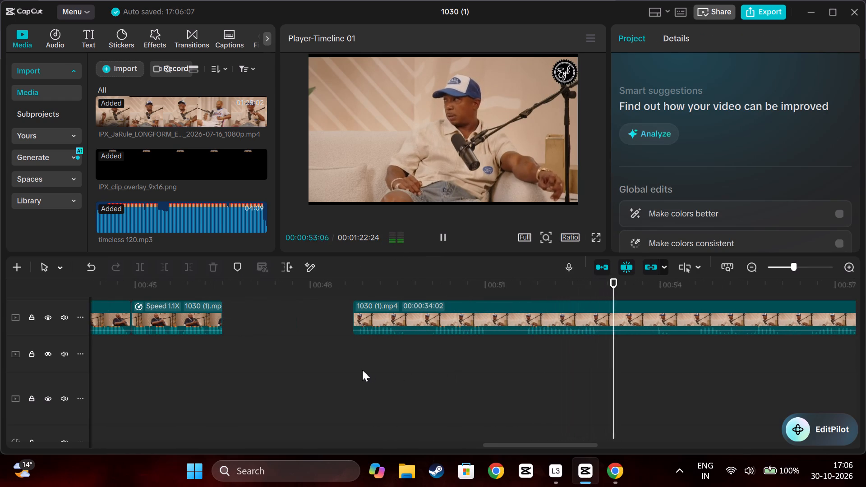
{"action": "left_click", "coordinate": [361, 370]}
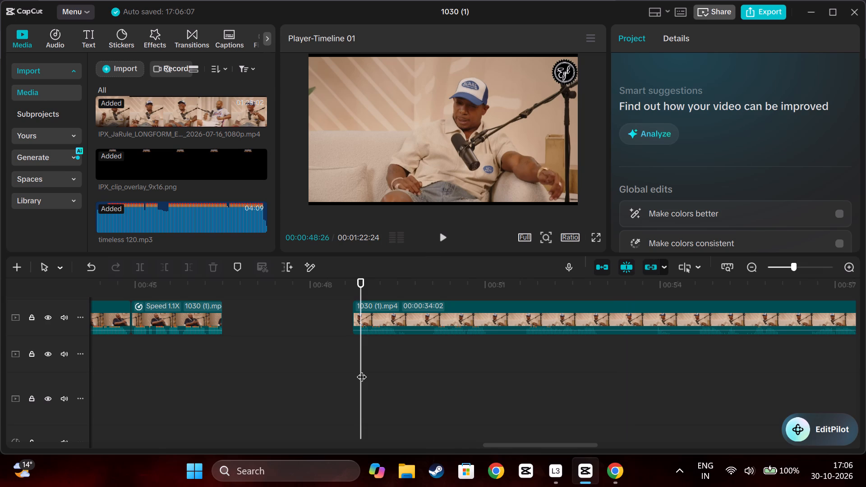
{"action": "key", "text": "c"}
{"action": "left_click", "coordinate": [333, 372]}
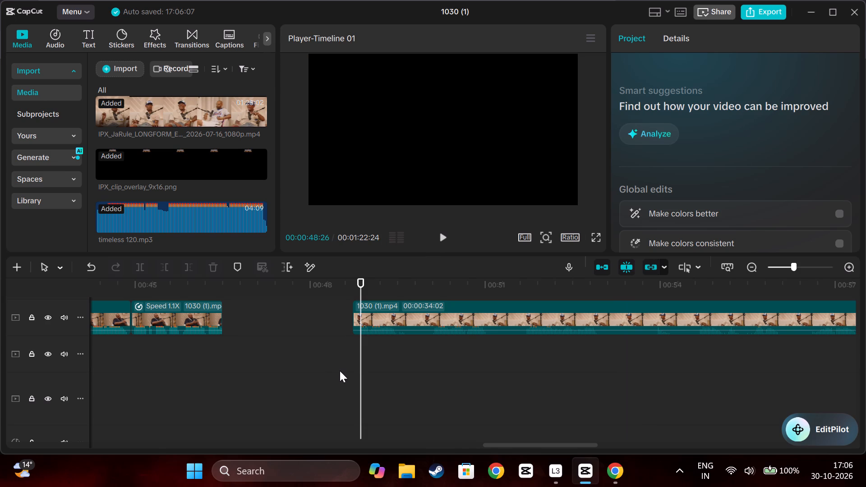
{"action": "key", "text": "space"}
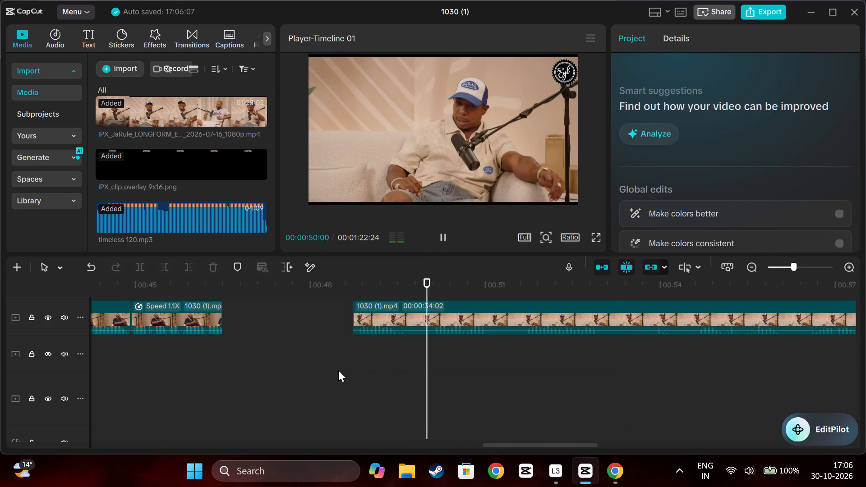
Pinpoint where the first phrase ends and split the long 1030 (1).mp4 piece at 00:00:49:21.
{"action": "left_click", "coordinate": [405, 363]}
{"action": "left_click_drag", "start_coordinate": [406, 363], "coordinate": [389, 366]}
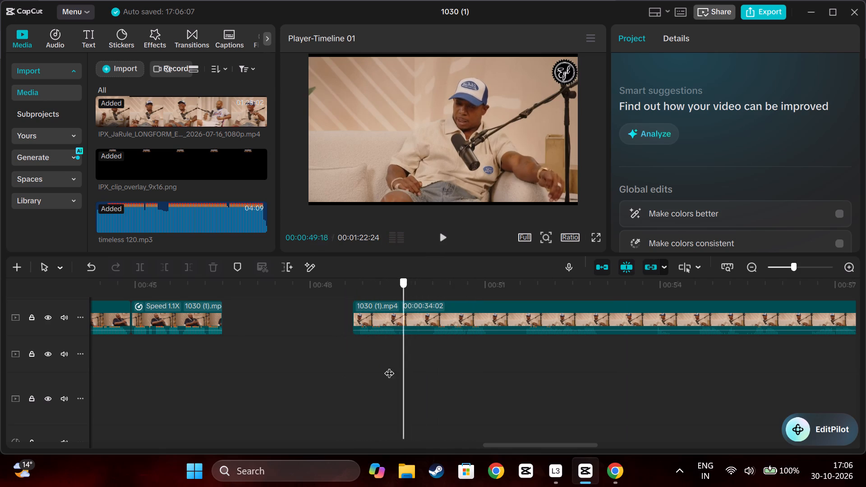
{"action": "left_click_drag", "start_coordinate": [389, 366], "coordinate": [351, 366]}
{"action": "key", "text": "space"}
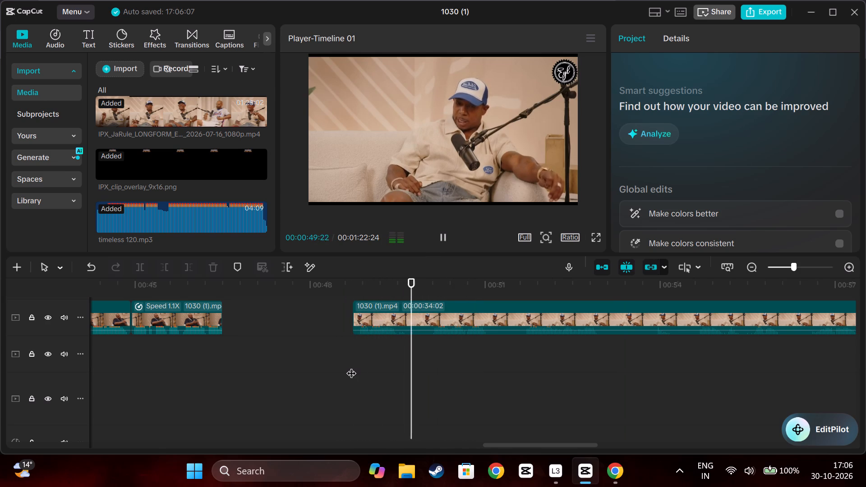
{"action": "left_click", "coordinate": [410, 363]}
{"action": "left_click_drag", "start_coordinate": [410, 363], "coordinate": [410, 369]}
{"action": "left_click", "coordinate": [392, 317]}
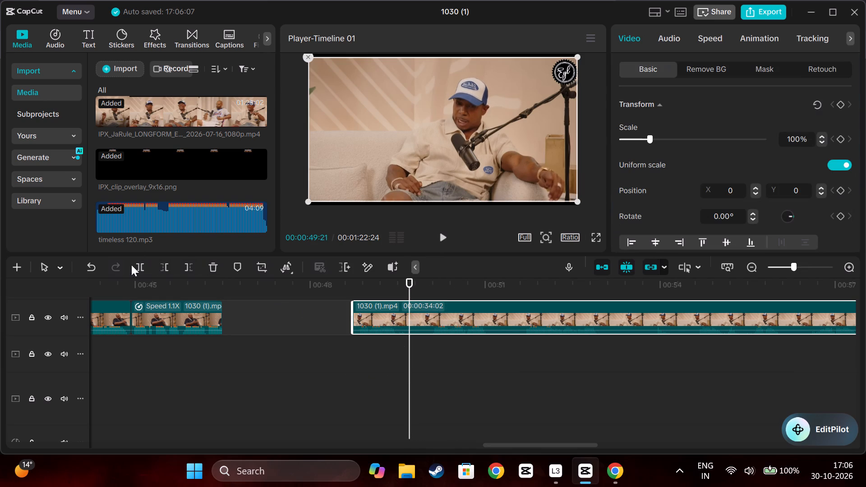
{"action": "left_click", "coordinate": [143, 265]}
Split the long 1030 (1).mp4 piece at 00:00:50:02 and delete the short part between the two cuts.
{"action": "left_click_drag", "start_coordinate": [408, 354], "coordinate": [424, 358]}
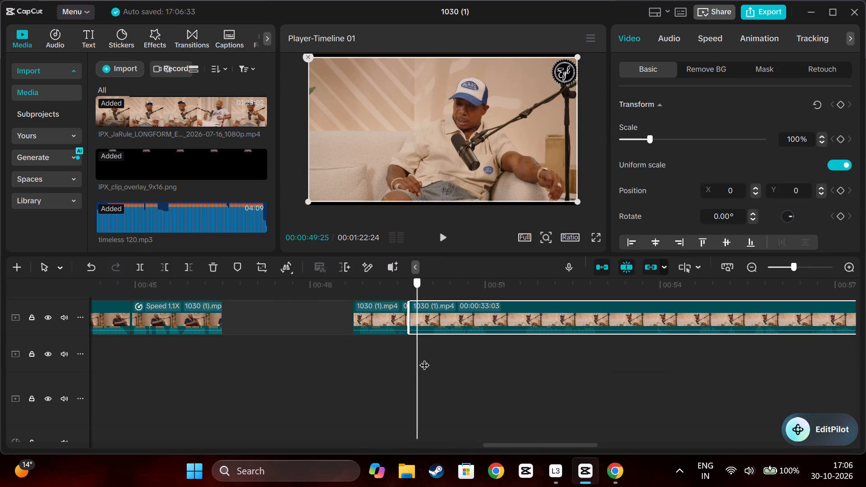
{"action": "left_click_drag", "start_coordinate": [424, 358], "coordinate": [431, 358]}
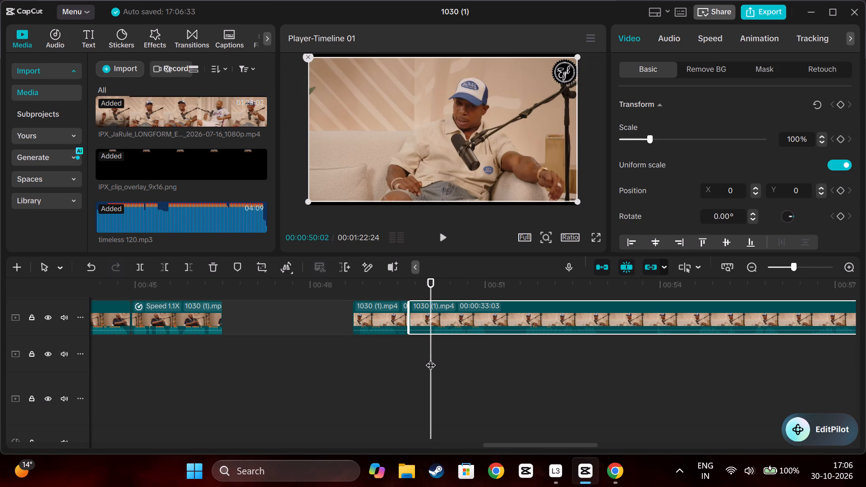
{"action": "left_click", "coordinate": [143, 267]}
{"action": "left_click", "coordinate": [414, 317]}
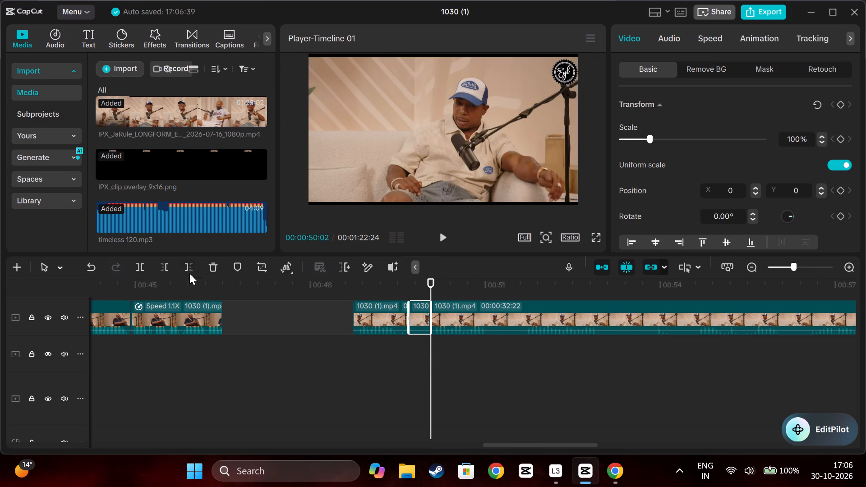
{"action": "left_click", "coordinate": [214, 268]}
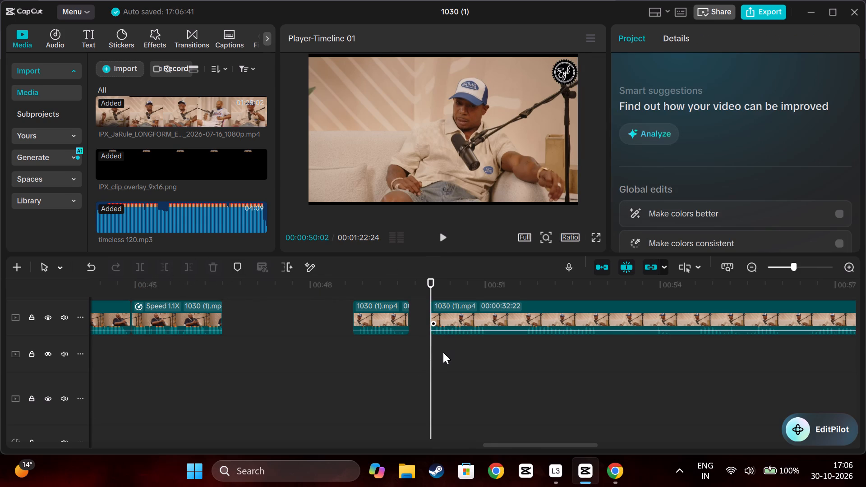
Cut the 00:00:51:02 to 00:00:51:20 section out of the long 1030 (1).mp4 piece.
{"action": "scroll", "coordinate": [442, 354], "scroll_direction": "left", "scroll_amount": 1}
{"action": "double_click", "coordinate": [439, 345]}
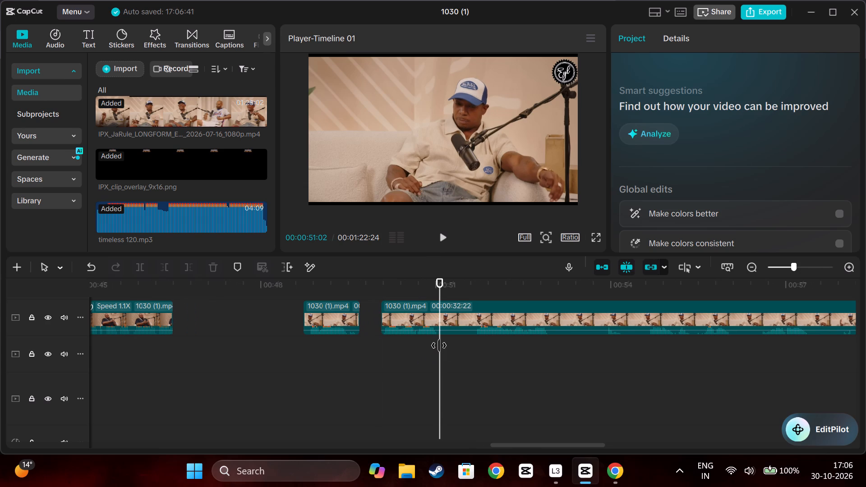
{"action": "left_click", "coordinate": [480, 326]}
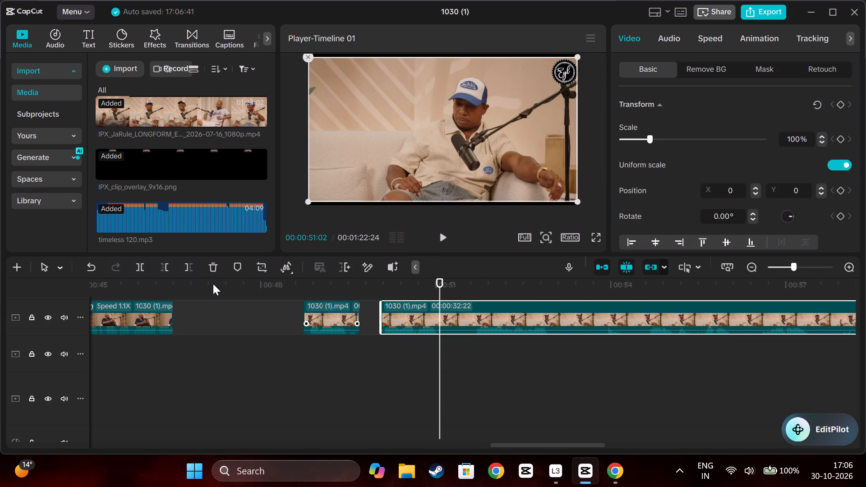
{"action": "left_click", "coordinate": [142, 266]}
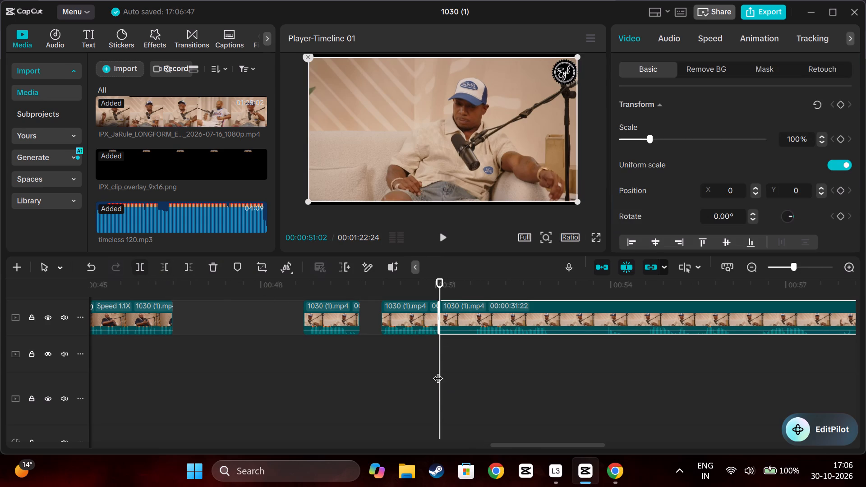
{"action": "left_click_drag", "start_coordinate": [439, 369], "coordinate": [474, 370]}
{"action": "left_click", "coordinate": [460, 327]}
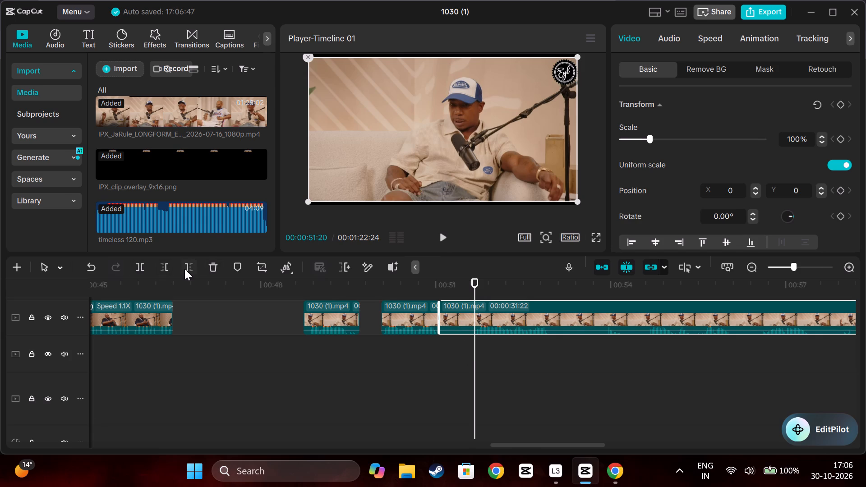
{"action": "left_click", "coordinate": [168, 270]}
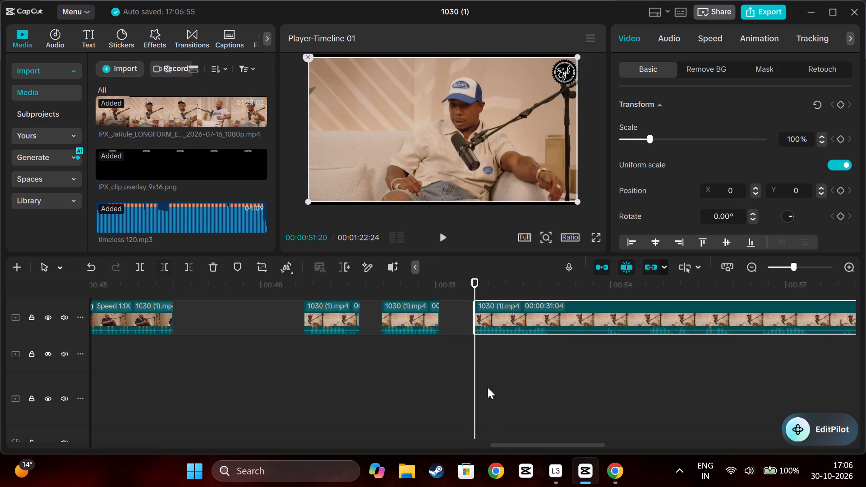
Play the remaining long 1030 (1).mp4 piece to find the end of its next phrase and split it at 00:00:52:29.
{"action": "key", "text": "space"}
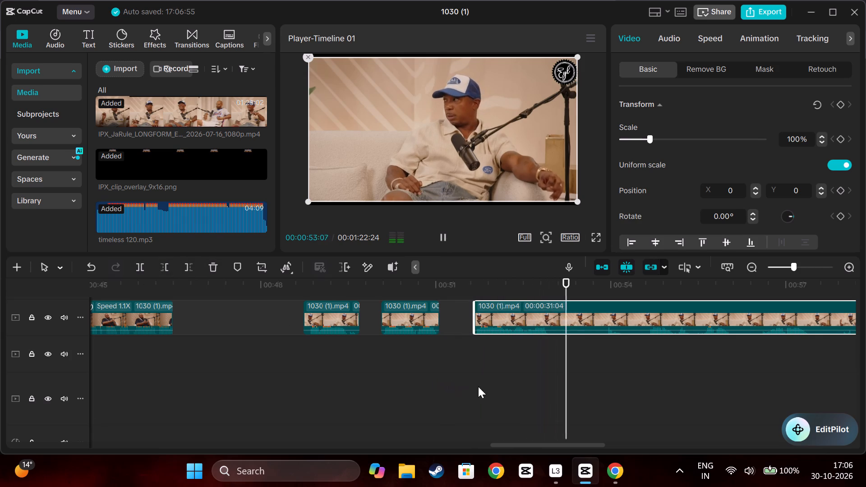
{"action": "key", "text": "space"}
{"action": "left_click_drag", "start_coordinate": [511, 391], "coordinate": [538, 396]}
{"action": "left_click", "coordinate": [544, 386]}
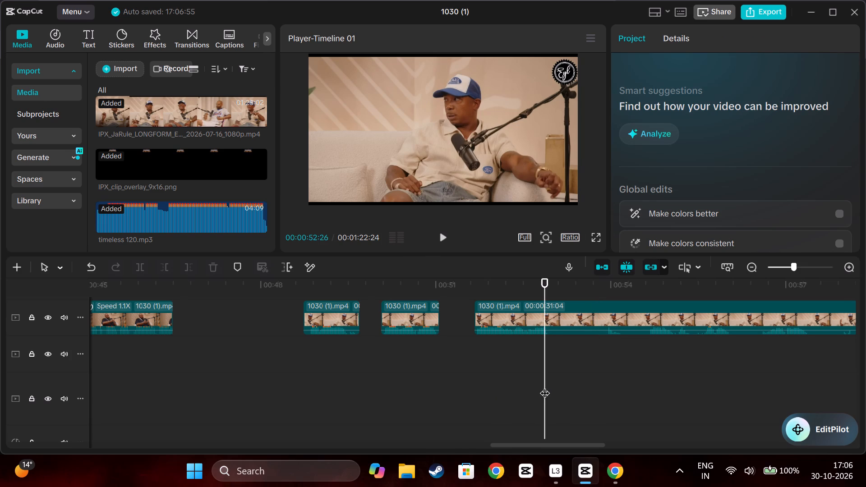
{"action": "left_click", "coordinate": [547, 383]}
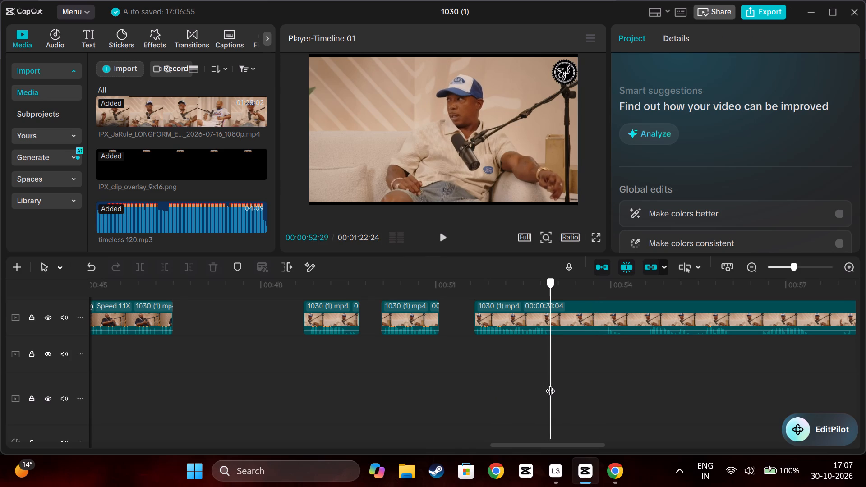
{"action": "left_click", "coordinate": [549, 384]}
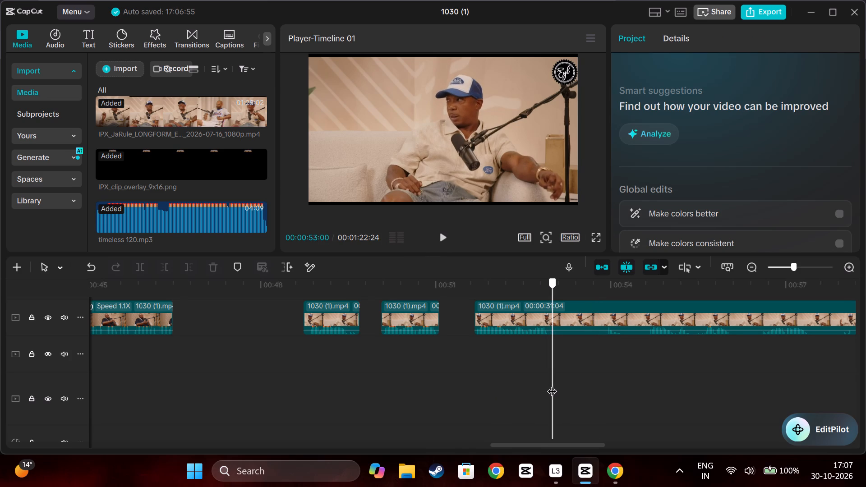
{"action": "scroll", "coordinate": [550, 386], "scroll_direction": "up", "scroll_amount": 6, "text": "ctrl"}
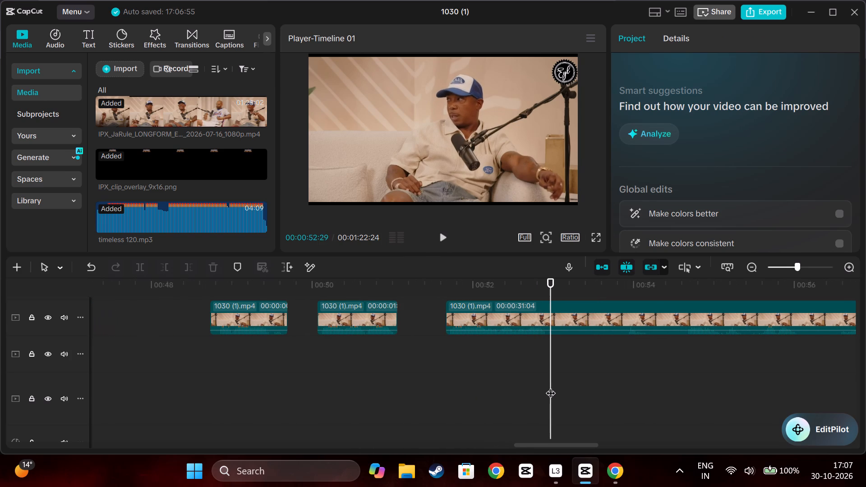
{"action": "left_click", "coordinate": [550, 386]}
{"action": "left_click", "coordinate": [463, 312]}
{"action": "left_click", "coordinate": [143, 266]}
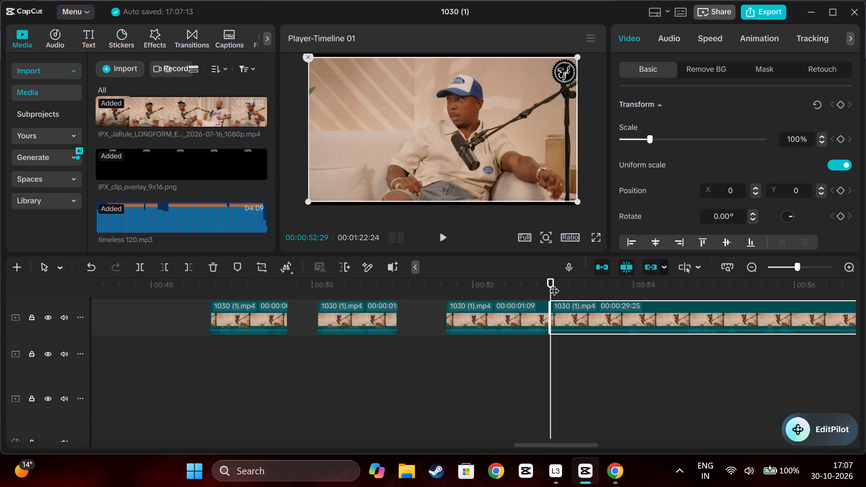
Play the long 1030 (1).mp4 piece from the 00:00:52:29 cut to about 00:01:02 to examine its next phrases.
{"action": "left_click_drag", "start_coordinate": [549, 285], "coordinate": [626, 289]}
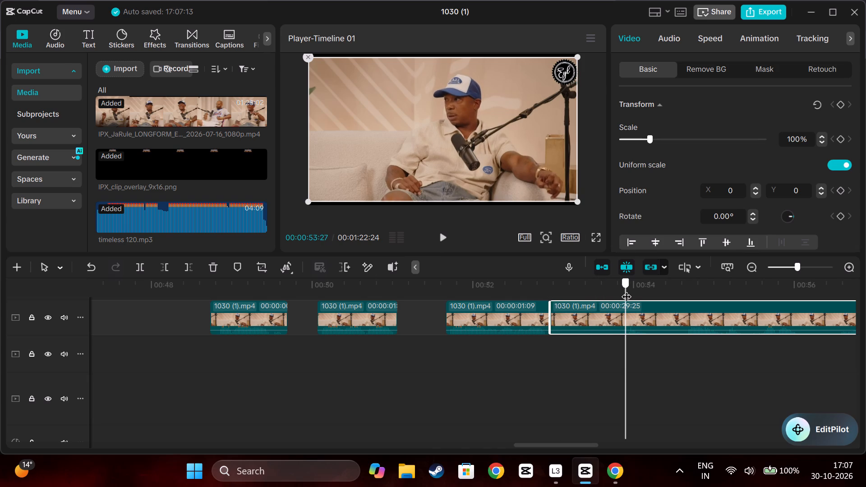
{"action": "left_click_drag", "start_coordinate": [626, 289], "coordinate": [553, 289]}
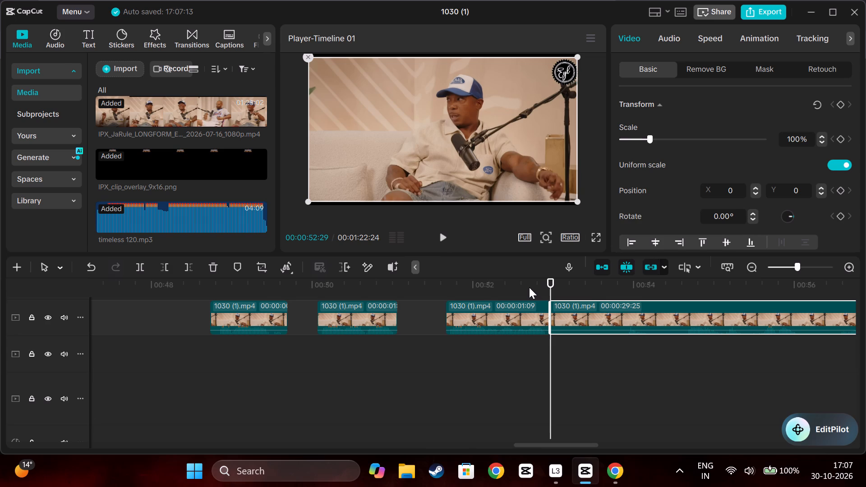
{"action": "key", "text": "space"}
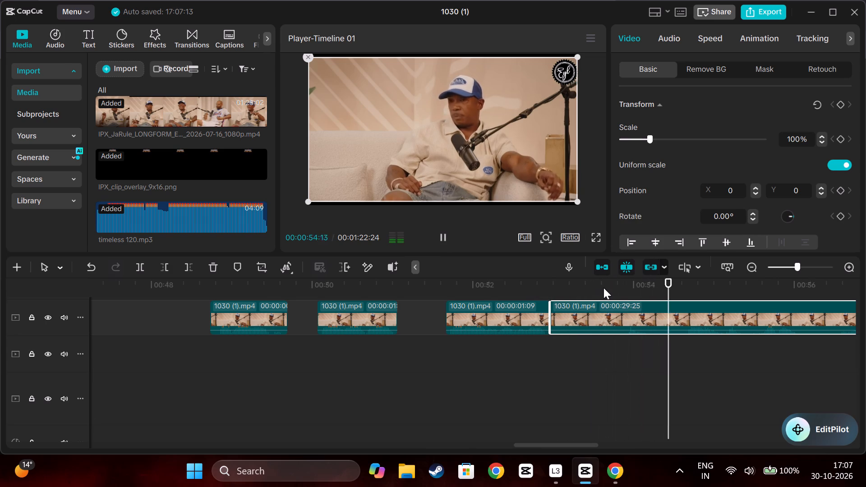
{"action": "key", "text": "space"}
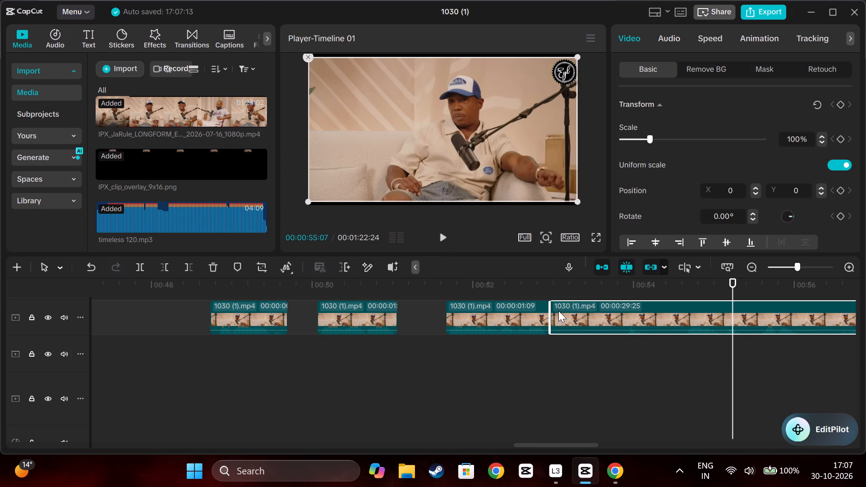
{"action": "left_click", "coordinate": [440, 357]}
{"action": "key", "text": "space"}
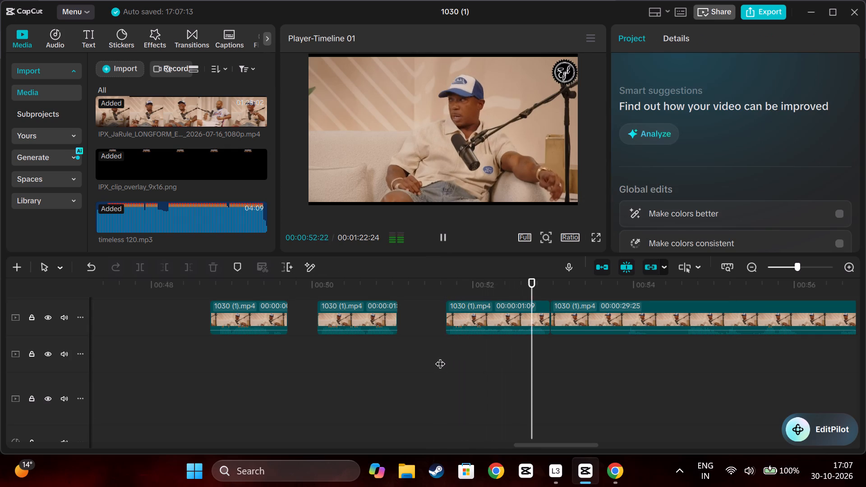
{"action": "key", "text": "space"}
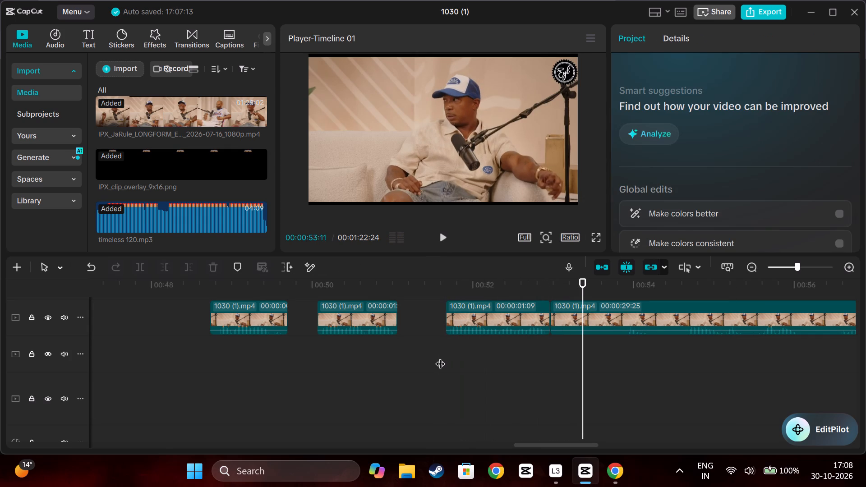
{"action": "left_click", "coordinate": [440, 357]}
{"action": "key", "text": "space"}
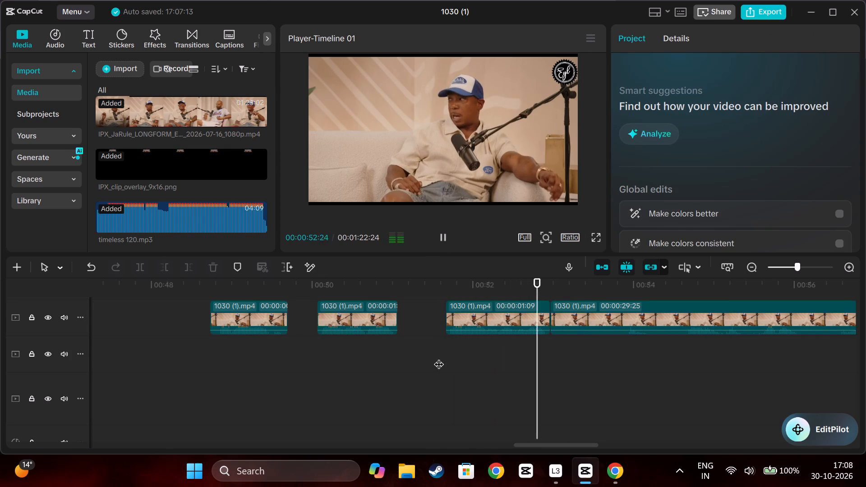
{"action": "scroll", "coordinate": [438, 357], "scroll_direction": "left", "scroll_amount": 1}
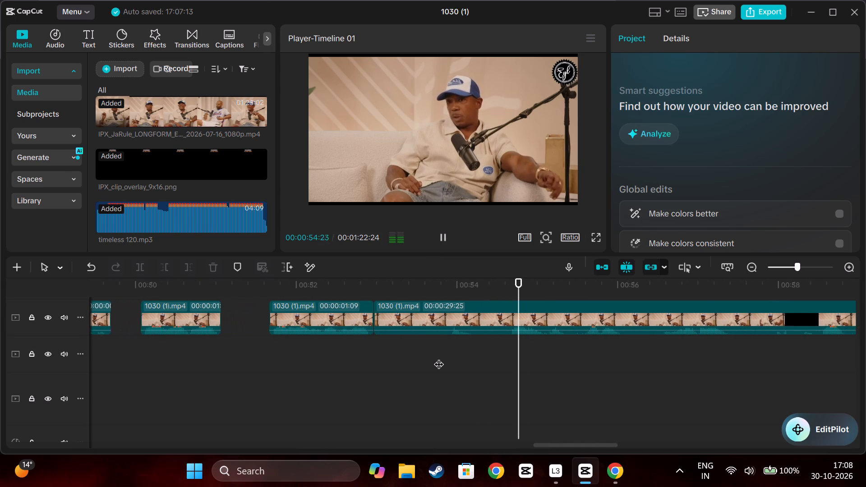
{"action": "scroll", "coordinate": [438, 357], "scroll_direction": "left", "scroll_amount": 2}
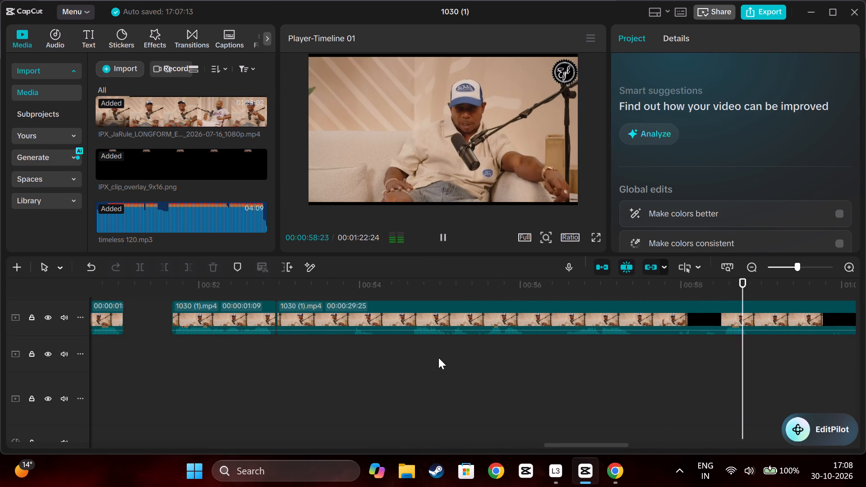
{"action": "key", "text": "space"}
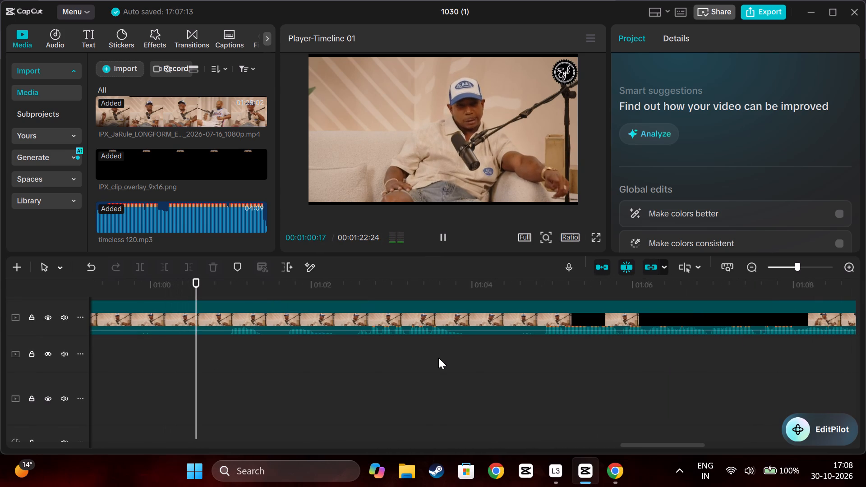
{"action": "key", "text": "space"}
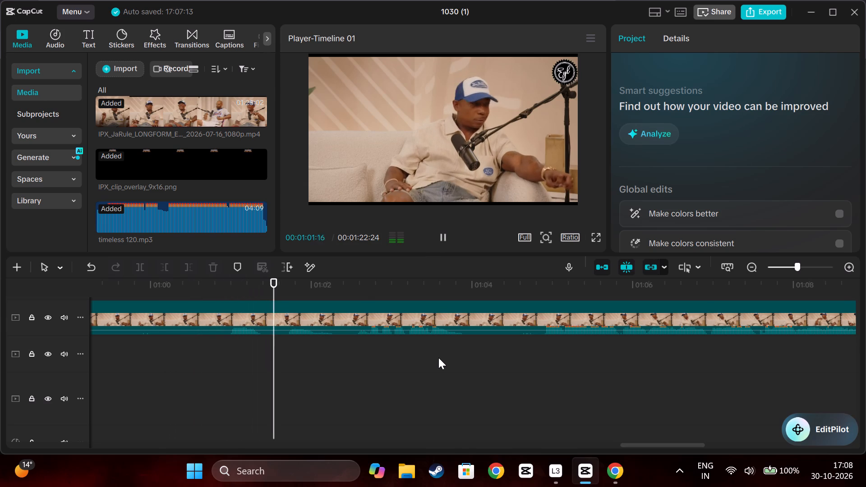
{"action": "key", "text": "space"}
Replay the speech just after the 00:00:52:29 cut, up to about 00:00:56, checking which phrases to keep.
{"action": "scroll", "coordinate": [438, 358], "scroll_direction": "right", "scroll_amount": 1}
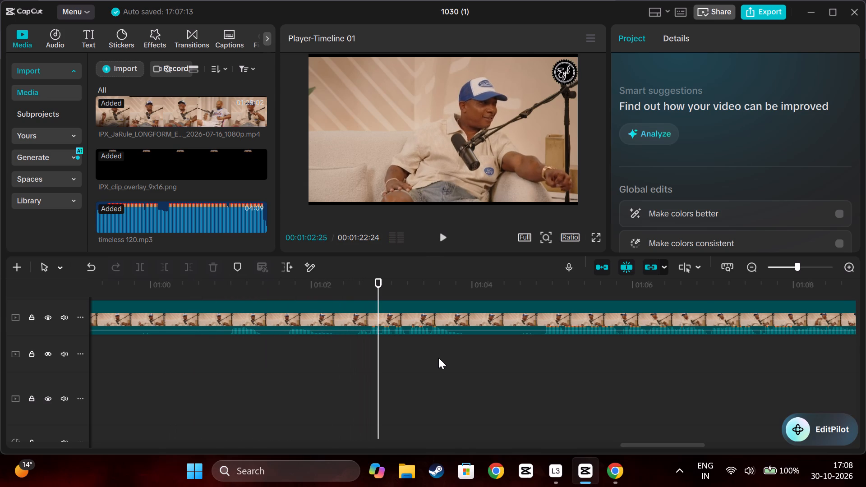
{"action": "scroll", "coordinate": [438, 358], "scroll_direction": "right", "scroll_amount": 3}
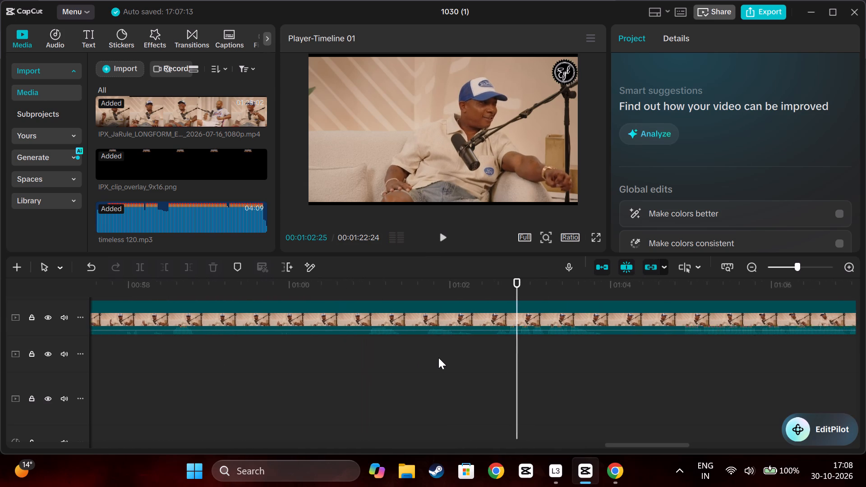
{"action": "scroll", "coordinate": [438, 358], "scroll_direction": "right", "scroll_amount": 1}
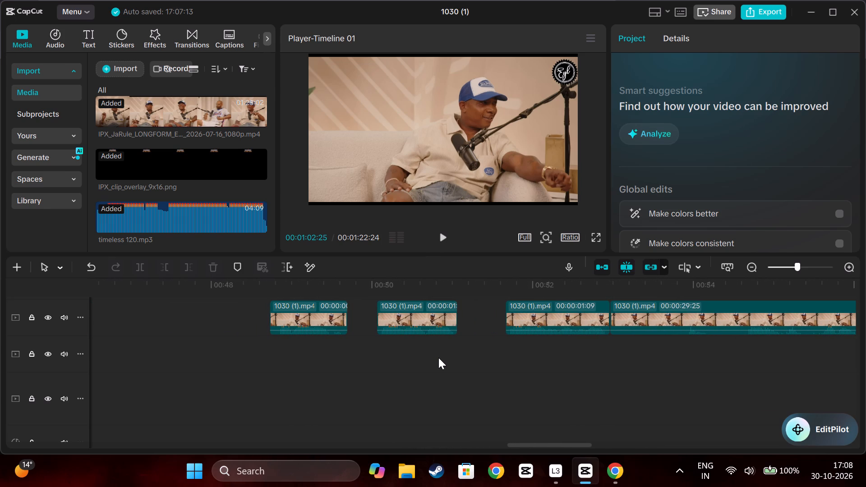
{"action": "scroll", "coordinate": [438, 358], "scroll_direction": "down", "scroll_amount": 1}
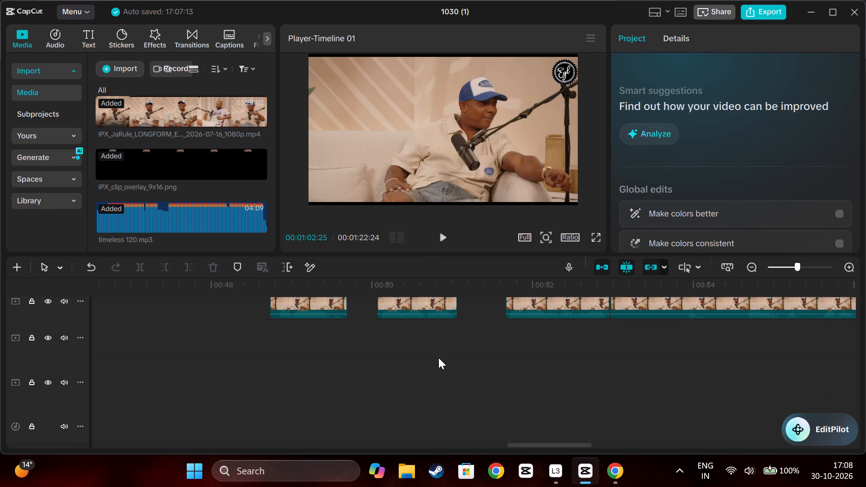
{"action": "scroll", "coordinate": [438, 358], "scroll_direction": "up", "scroll_amount": 1}
{"action": "scroll", "coordinate": [466, 391], "scroll_direction": "up", "scroll_amount": 2}
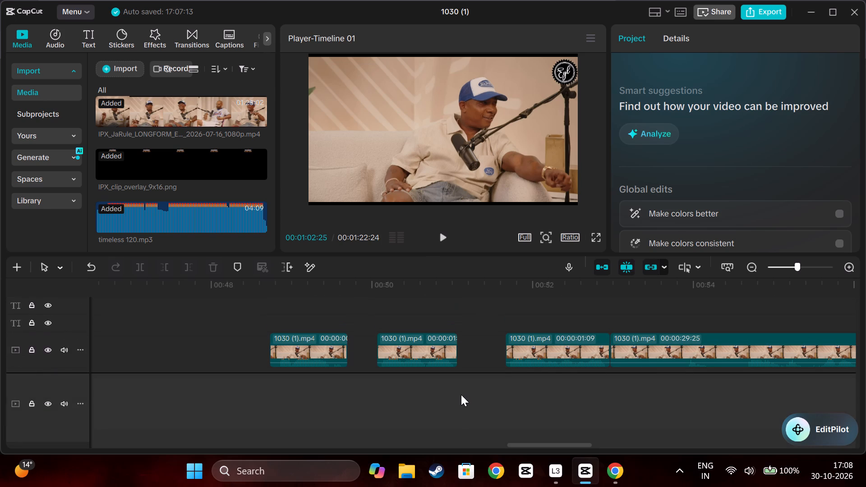
{"action": "scroll", "coordinate": [461, 395], "scroll_direction": "down", "scroll_amount": 1}
{"action": "scroll", "coordinate": [369, 365], "scroll_direction": "down", "scroll_amount": 2}
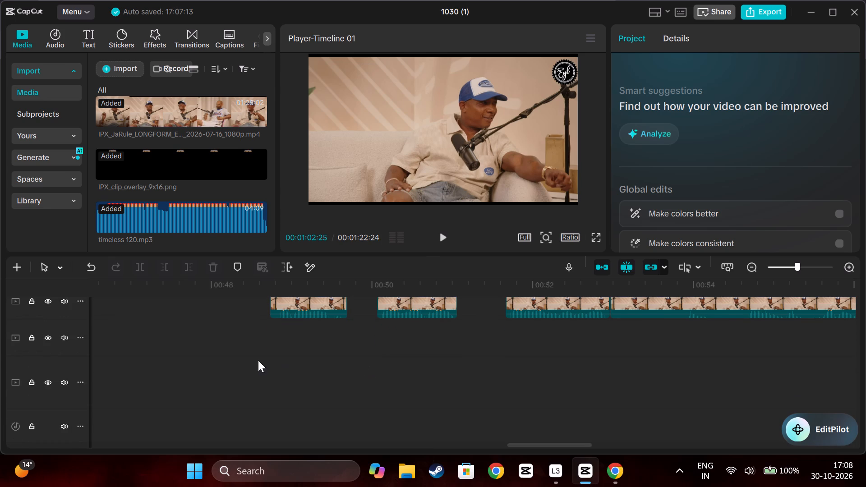
{"action": "left_click", "coordinate": [261, 357]}
{"action": "key", "text": "space"}
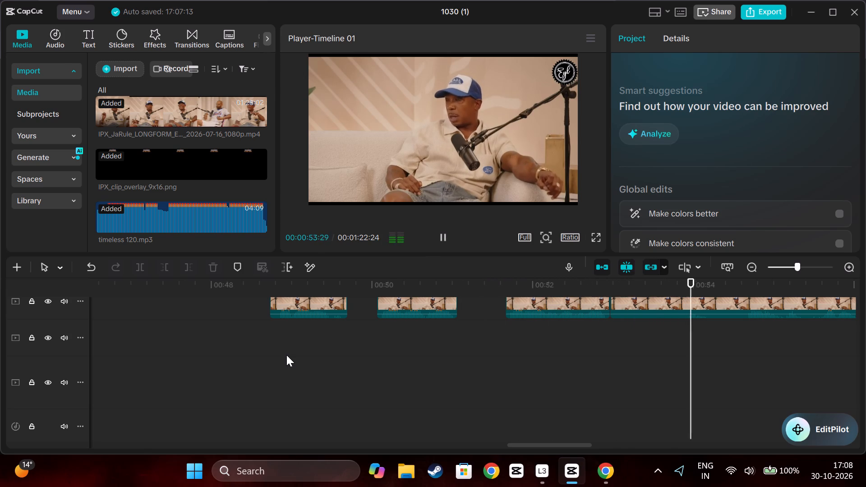
{"action": "scroll", "coordinate": [286, 355], "scroll_direction": "left", "scroll_amount": 1}
{"action": "left_click", "coordinate": [483, 374]}
{"action": "key", "text": "space"}
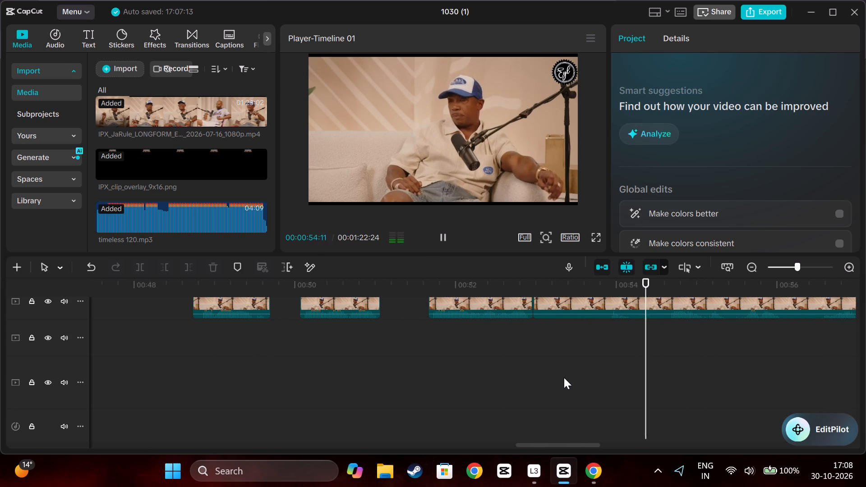
{"action": "scroll", "coordinate": [576, 374], "scroll_direction": "left", "scroll_amount": 1}
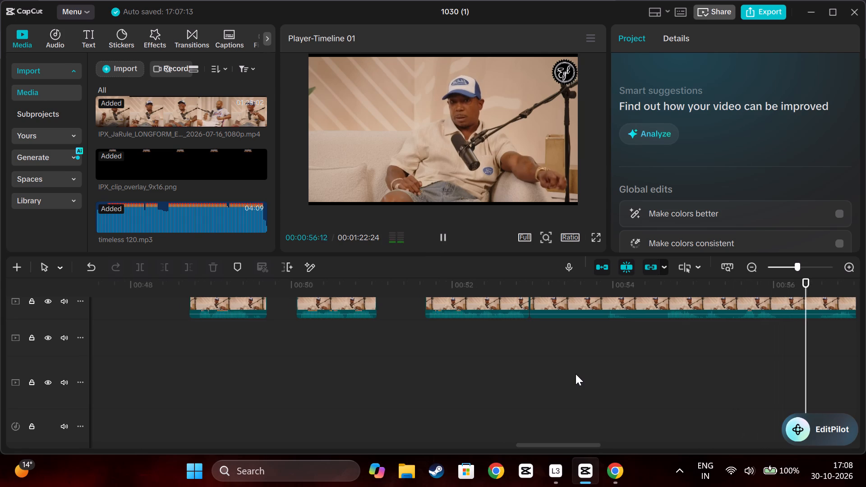
{"action": "scroll", "coordinate": [576, 374], "scroll_direction": "left", "scroll_amount": 1}
{"action": "left_click", "coordinate": [569, 368]}
{"action": "left_click_drag", "start_coordinate": [569, 368], "coordinate": [449, 369]}
Play the long 1030 (1).mp4 piece through to about 00:01:18 to review the rest of the speech.
{"action": "key", "text": "space"}
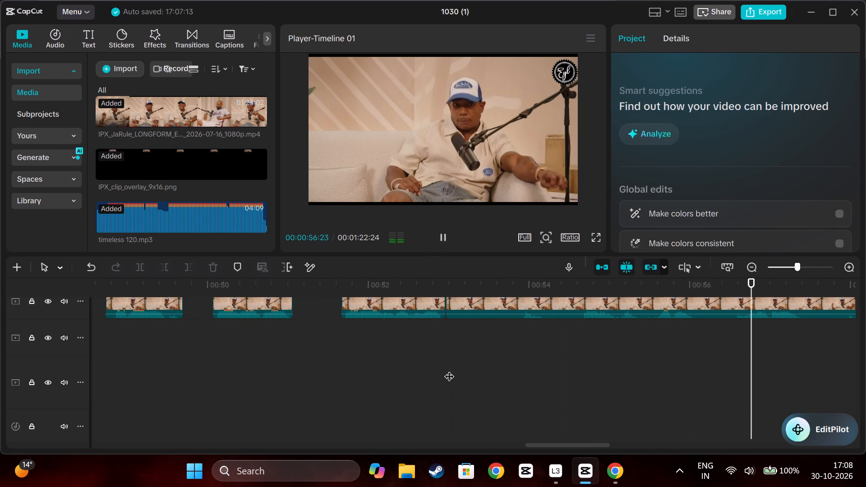
{"action": "key", "text": "space"}
{"action": "key", "text": "space"}
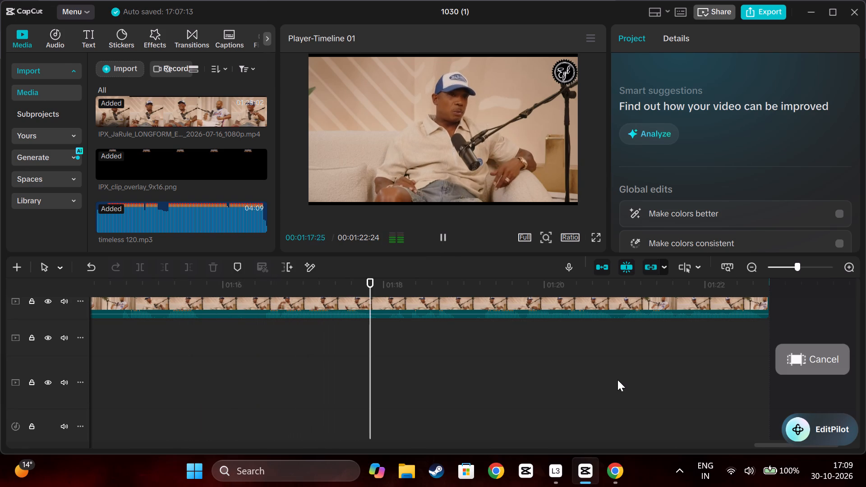
{"action": "key", "text": "space"}
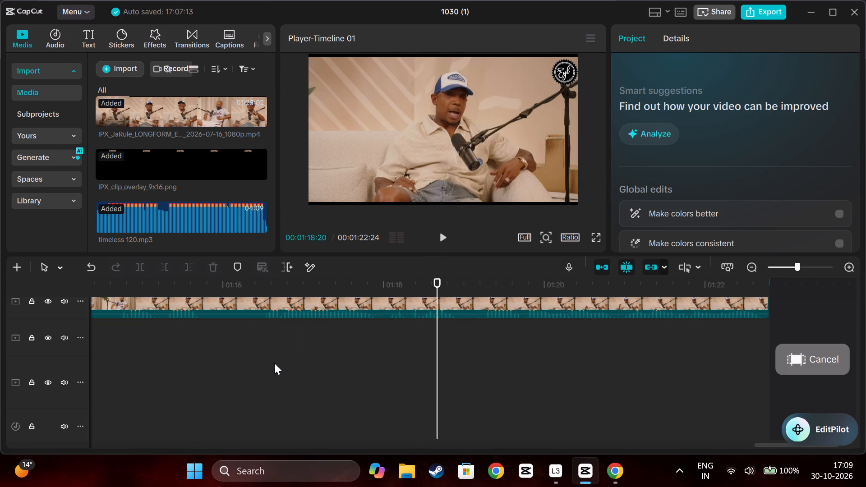
Scrub back through the last 1030 (1).mp4 piece and replay from 00:00:51:20 across the cut at 00:00:52:29.
{"action": "left_click", "coordinate": [274, 363]}
{"action": "left_click_drag", "start_coordinate": [274, 363], "coordinate": [393, 386]}
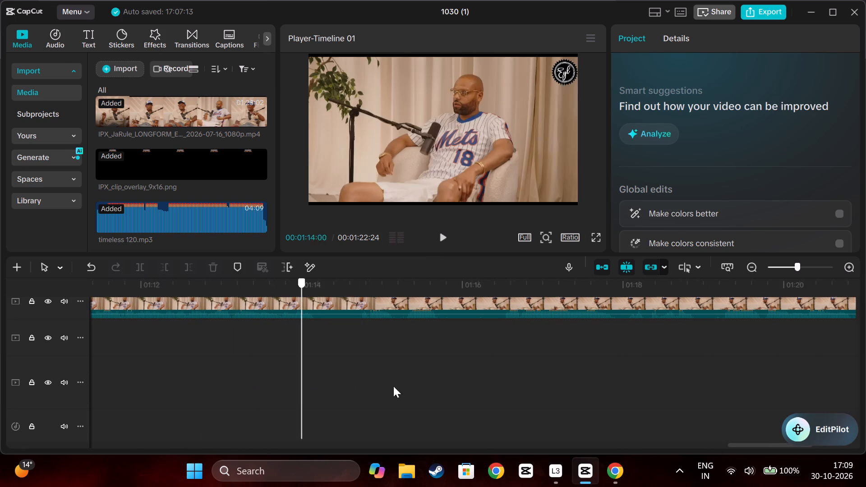
{"action": "left_click_drag", "start_coordinate": [393, 386], "coordinate": [11, 389]}
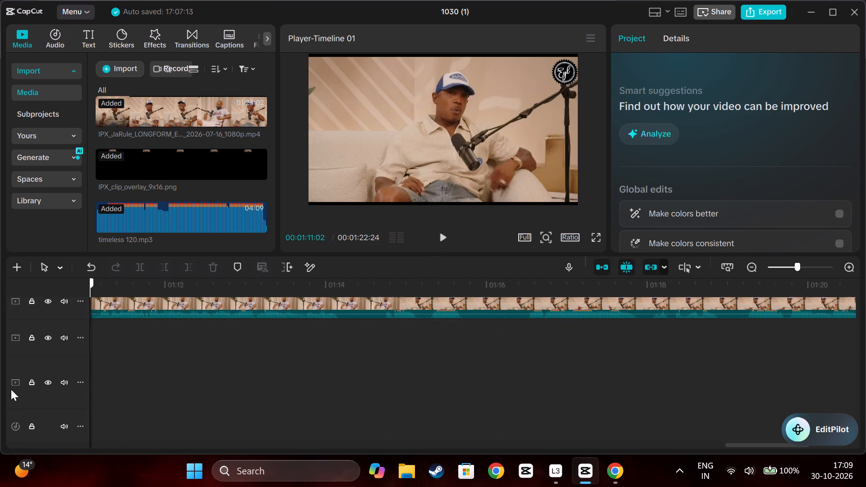
{"action": "left_click_drag", "start_coordinate": [11, 389], "coordinate": [523, 408]}
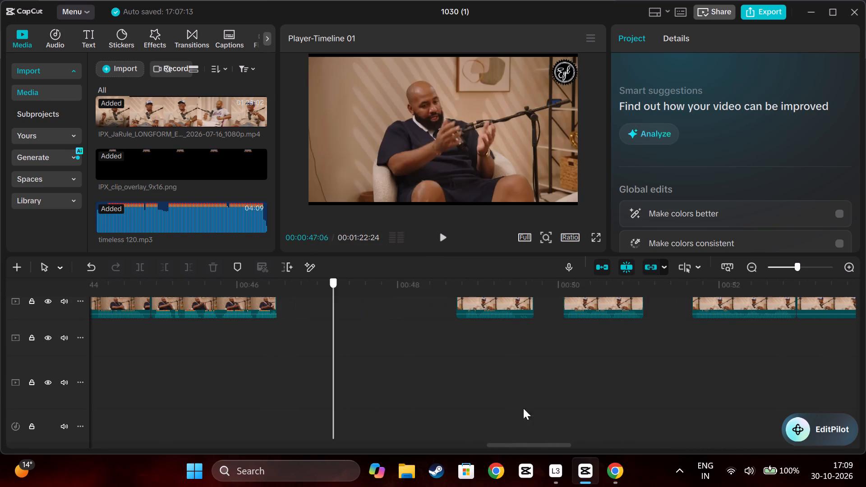
{"action": "left_click_drag", "start_coordinate": [523, 408], "coordinate": [626, 410]}
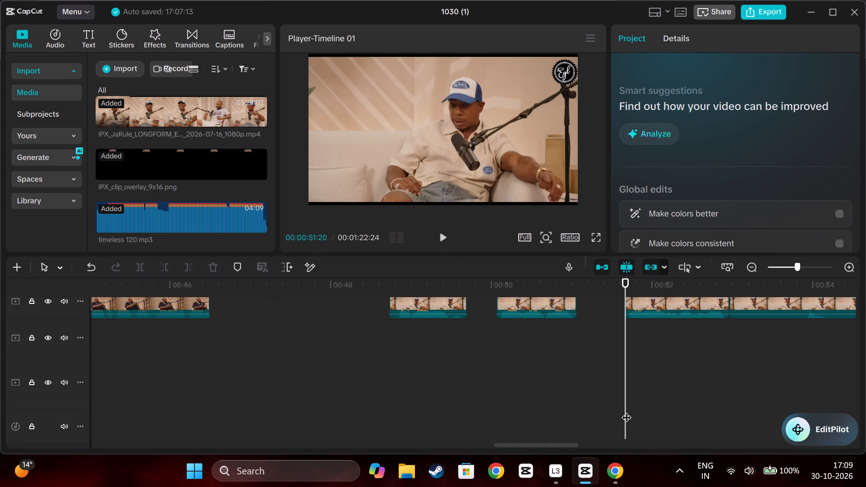
{"action": "key", "text": "space"}
{"action": "scroll", "coordinate": [626, 410], "scroll_direction": "left", "scroll_amount": 1}
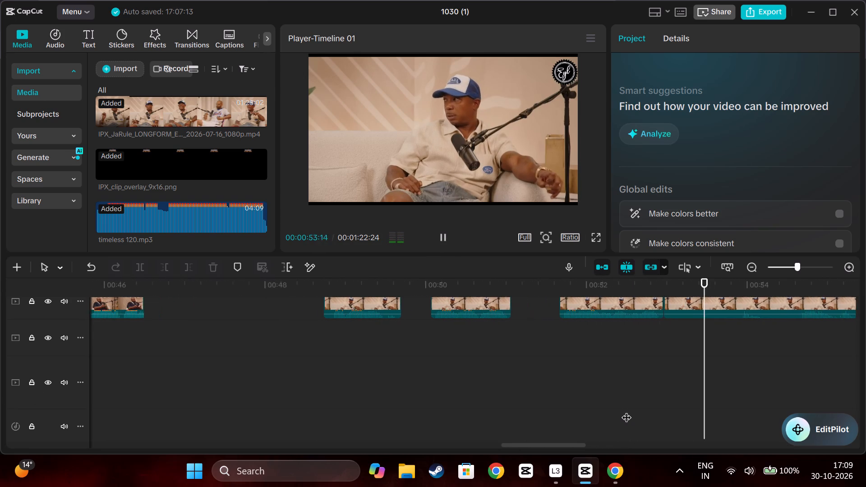
{"action": "scroll", "coordinate": [626, 410], "scroll_direction": "left", "scroll_amount": 2}
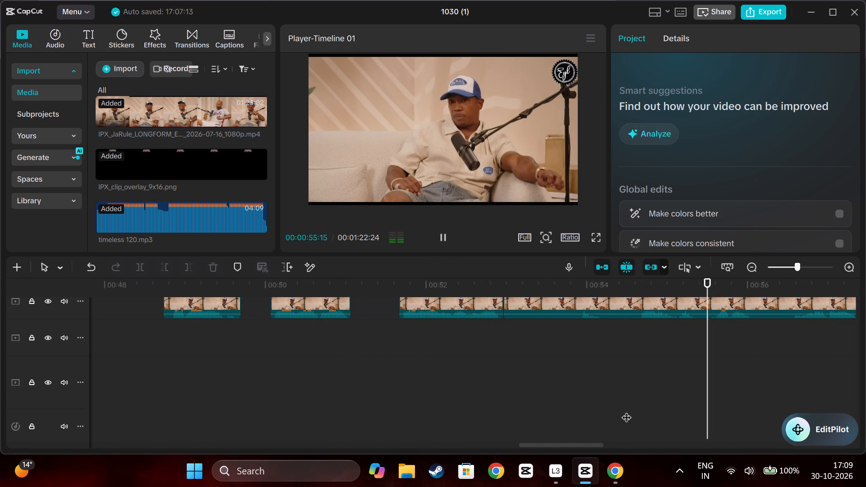
Replay the long 1030 (1).mp4 piece from its start to past 00:01:07 to review its content.
{"action": "left_click", "coordinate": [624, 410]}
{"action": "left_click_drag", "start_coordinate": [624, 410], "coordinate": [515, 415]}
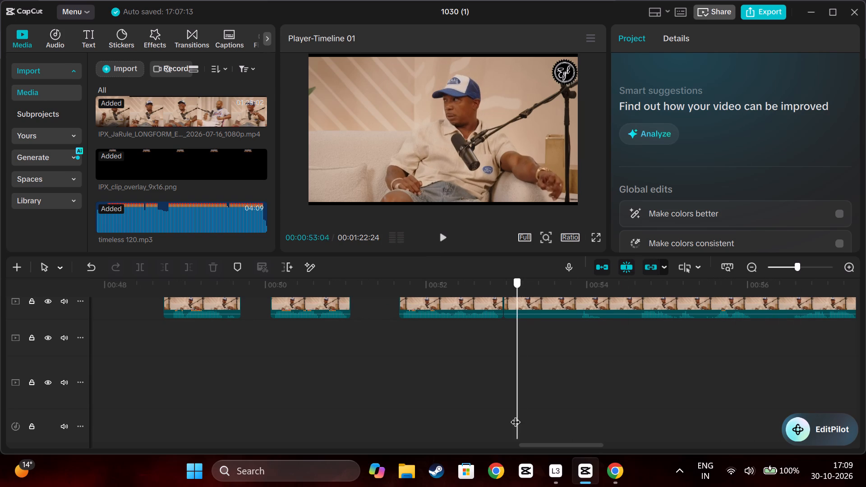
{"action": "left_click_drag", "start_coordinate": [515, 415], "coordinate": [506, 412]}
{"action": "key", "text": "space"}
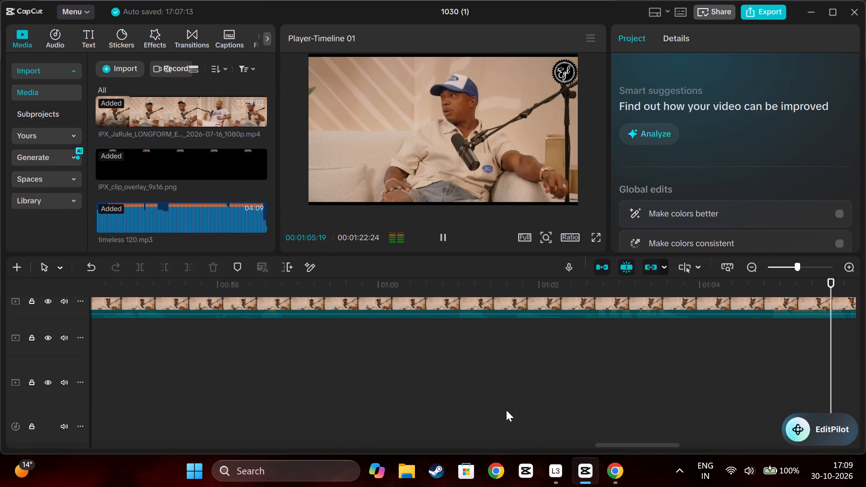
{"action": "scroll", "coordinate": [506, 409], "scroll_direction": "right", "scroll_amount": 1}
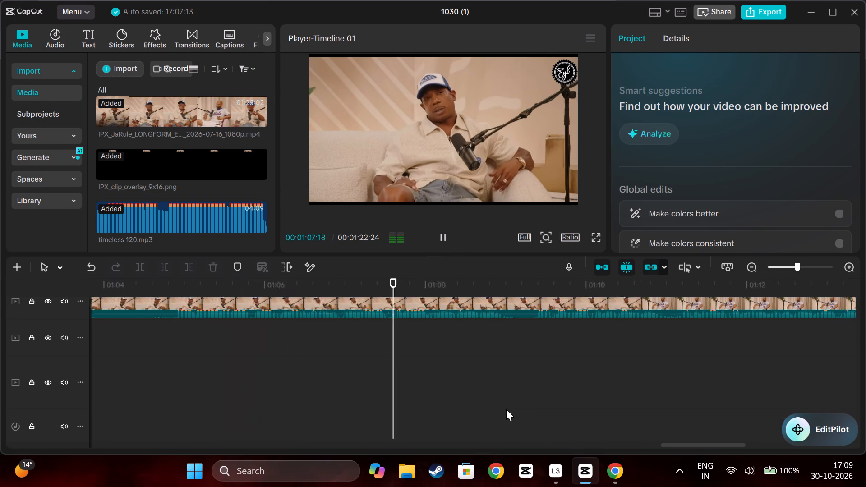
{"action": "scroll", "coordinate": [506, 409], "scroll_direction": "right", "scroll_amount": 2}
{"action": "left_click", "coordinate": [506, 409]}
{"action": "key", "text": "space"}
Return to the three joined Speed 1.1X segments starting near 00:38 and replay them, checking for pauses to cut.
{"action": "scroll", "coordinate": [506, 408], "scroll_direction": "right", "scroll_amount": 3}
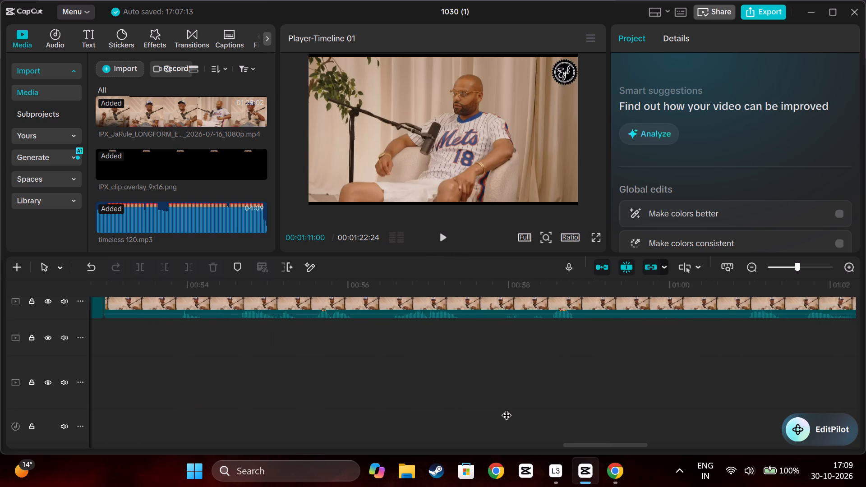
{"action": "scroll", "coordinate": [506, 408], "scroll_direction": "right", "scroll_amount": 2}
{"action": "scroll", "coordinate": [506, 408], "scroll_direction": "down", "scroll_amount": 10, "text": "ctrl"}
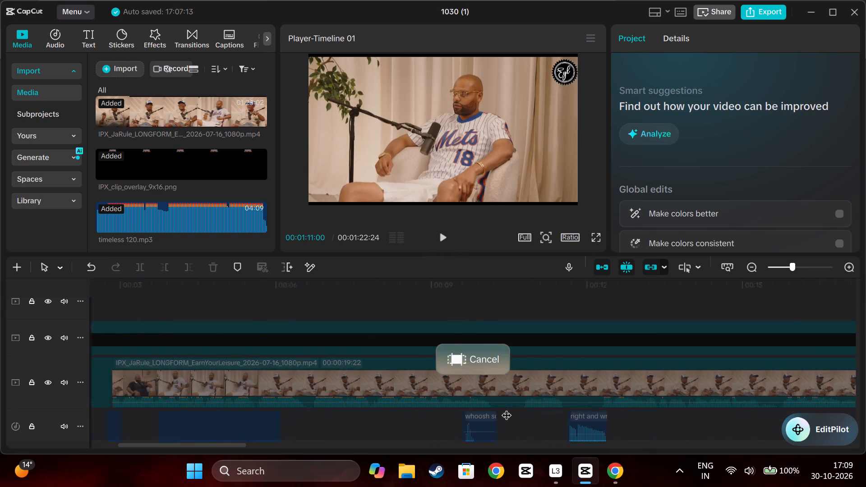
{"action": "scroll", "coordinate": [506, 408], "scroll_direction": "down", "scroll_amount": 8}
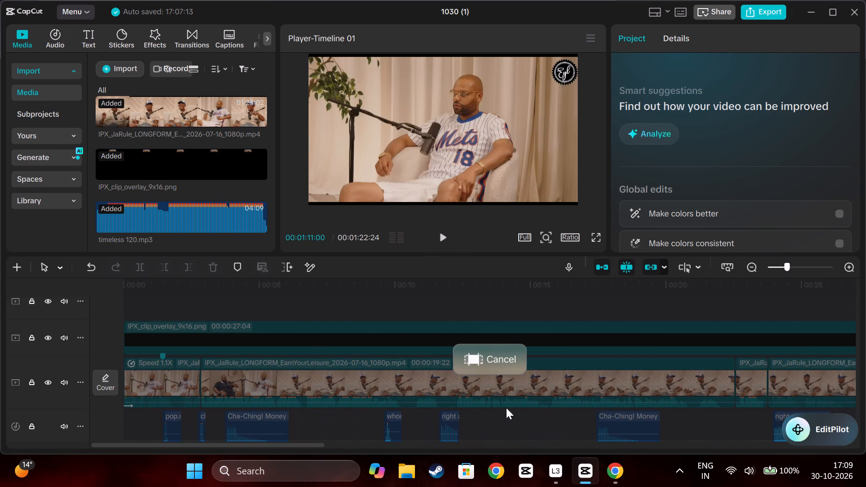
{"action": "scroll", "coordinate": [506, 408], "scroll_direction": "down", "scroll_amount": 1}
{"action": "scroll", "coordinate": [506, 408], "scroll_direction": "down", "scroll_amount": 3, "text": "ctrl"}
{"action": "scroll", "coordinate": [506, 408], "scroll_direction": "down", "scroll_amount": 1}
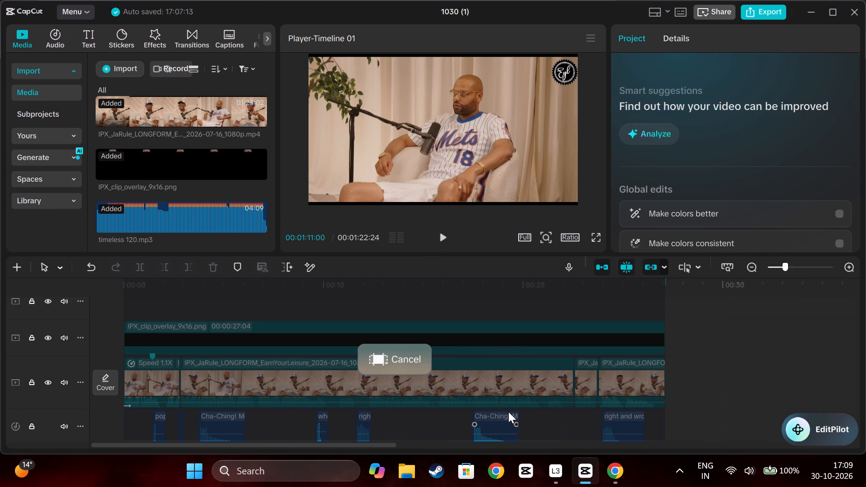
{"action": "scroll", "coordinate": [508, 412], "scroll_direction": "down", "scroll_amount": 1}
{"action": "scroll", "coordinate": [654, 392], "scroll_direction": "left", "scroll_amount": 2}
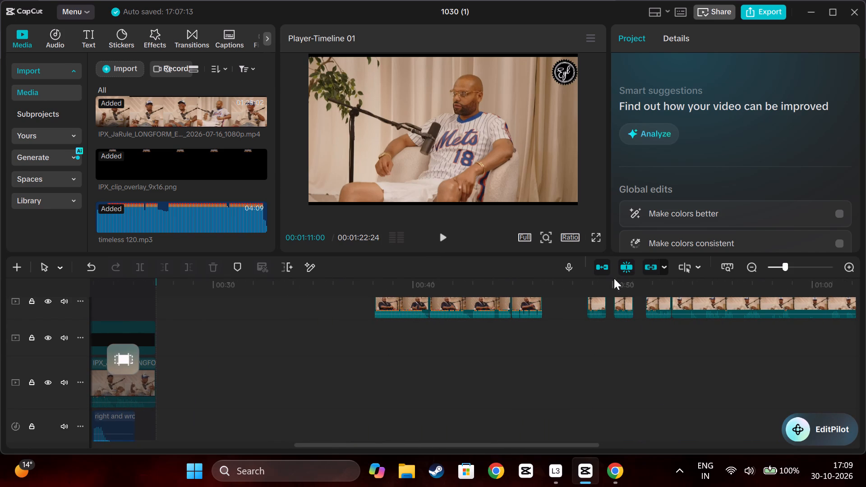
{"action": "scroll", "coordinate": [498, 290], "scroll_direction": "down", "scroll_amount": 11, "text": "ctrl"}
{"action": "scroll", "coordinate": [507, 351], "scroll_direction": "up", "scroll_amount": 3}
{"action": "scroll", "coordinate": [508, 351], "scroll_direction": "down", "scroll_amount": 4}
{"action": "scroll", "coordinate": [508, 351], "scroll_direction": "up", "scroll_amount": 3}
{"action": "scroll", "coordinate": [554, 357], "scroll_direction": "left", "scroll_amount": 4}
{"action": "scroll", "coordinate": [585, 359], "scroll_direction": "right", "scroll_amount": 1}
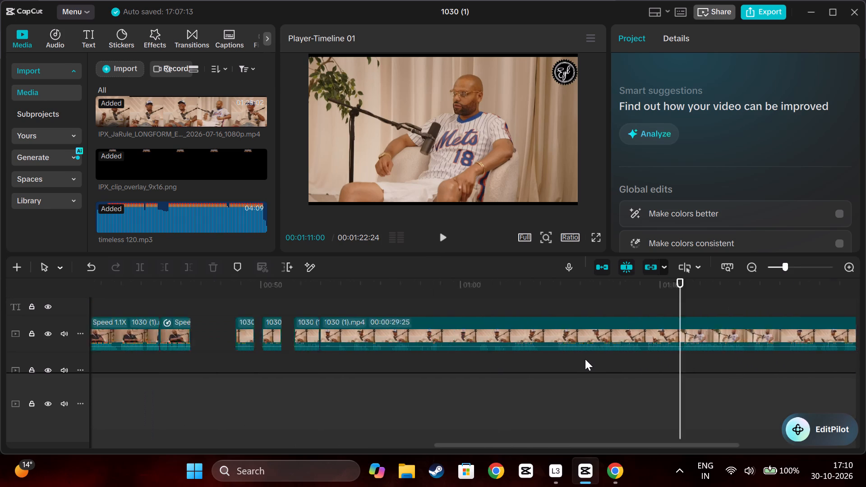
{"action": "scroll", "coordinate": [585, 359], "scroll_direction": "right", "scroll_amount": 1}
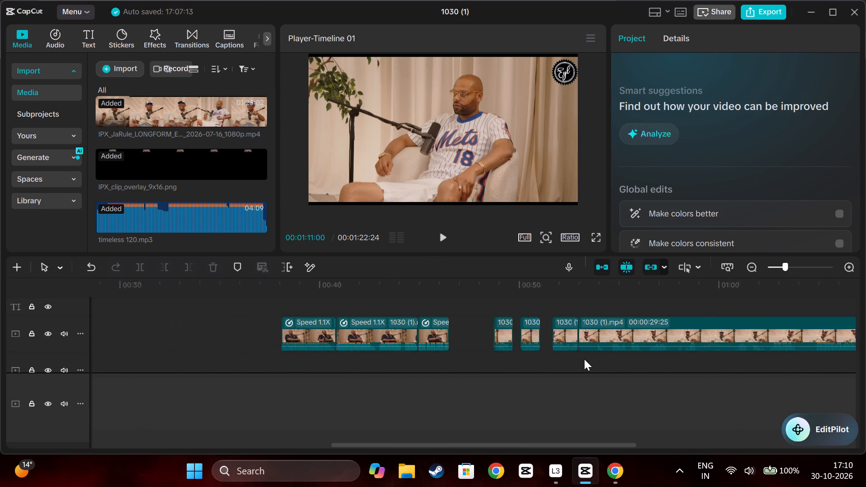
{"action": "scroll", "coordinate": [584, 359], "scroll_direction": "right", "scroll_amount": 1}
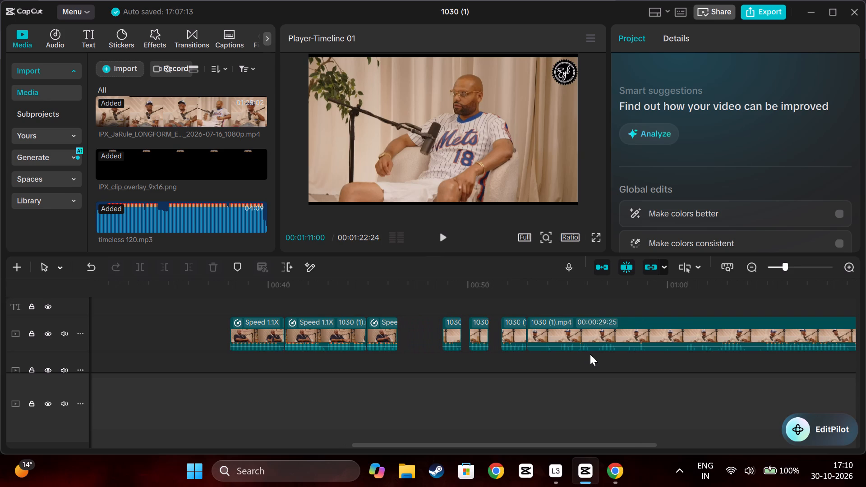
{"action": "left_click", "coordinate": [240, 366]}
{"action": "left_click_drag", "start_coordinate": [240, 366], "coordinate": [232, 367]}
{"action": "key", "text": "space"}
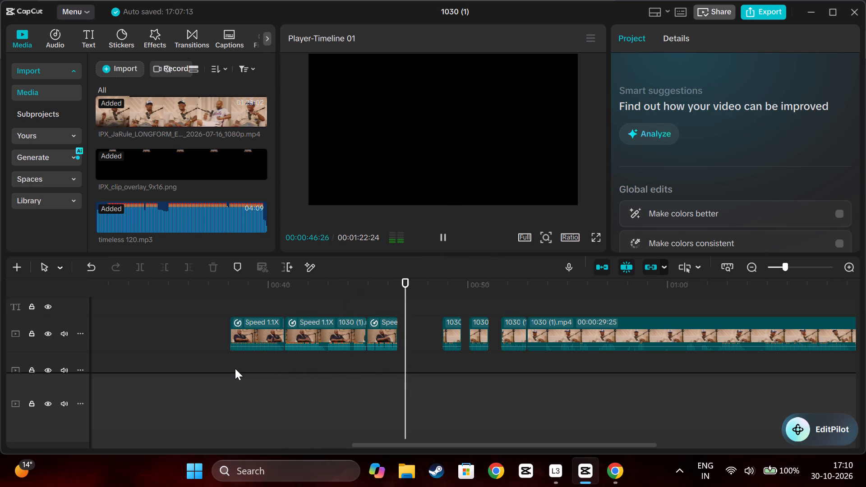
{"action": "left_click", "coordinate": [251, 356]}
{"action": "key", "text": "space"}
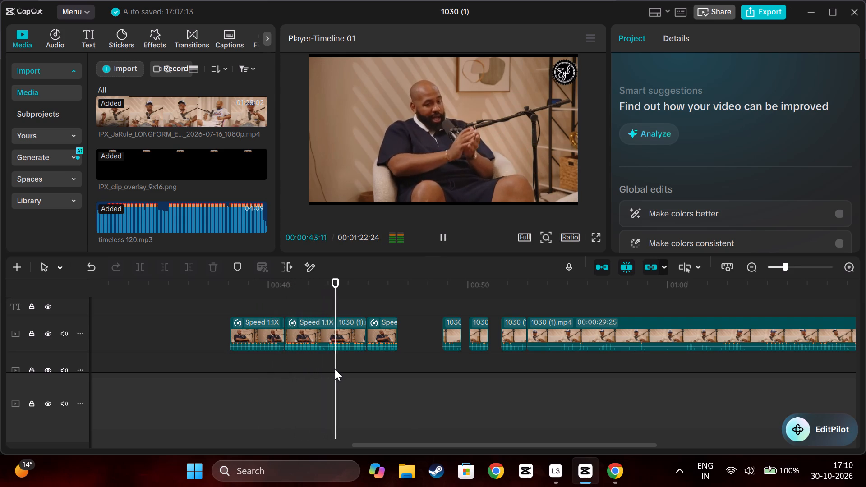
{"action": "scroll", "coordinate": [335, 369], "scroll_direction": "up", "scroll_amount": 18, "text": "ctrl"}
{"action": "key", "text": "space"}
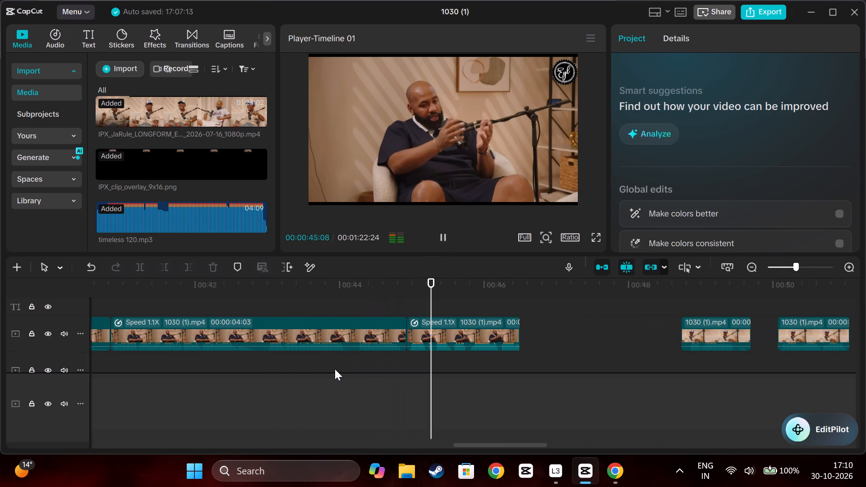
Split the middle Speed 1.1X segment at 00:00:42:26 and trim the start of its second part to 00:00:43:00.
{"action": "left_click", "coordinate": [253, 361]}
{"action": "left_click_drag", "start_coordinate": [253, 360], "coordinate": [258, 361]}
{"action": "left_click", "coordinate": [201, 337]}
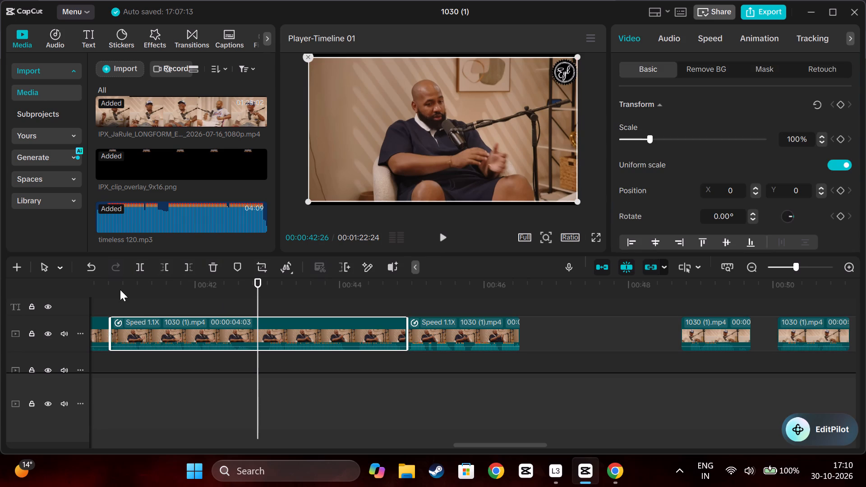
{"action": "left_click", "coordinate": [141, 266]}
{"action": "left_click_drag", "start_coordinate": [257, 291], "coordinate": [259, 291]}
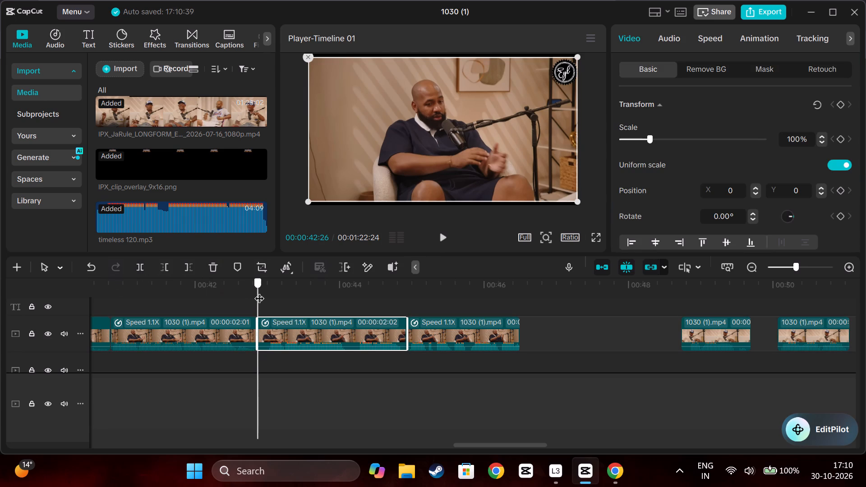
{"action": "left_click_drag", "start_coordinate": [259, 291], "coordinate": [267, 291]}
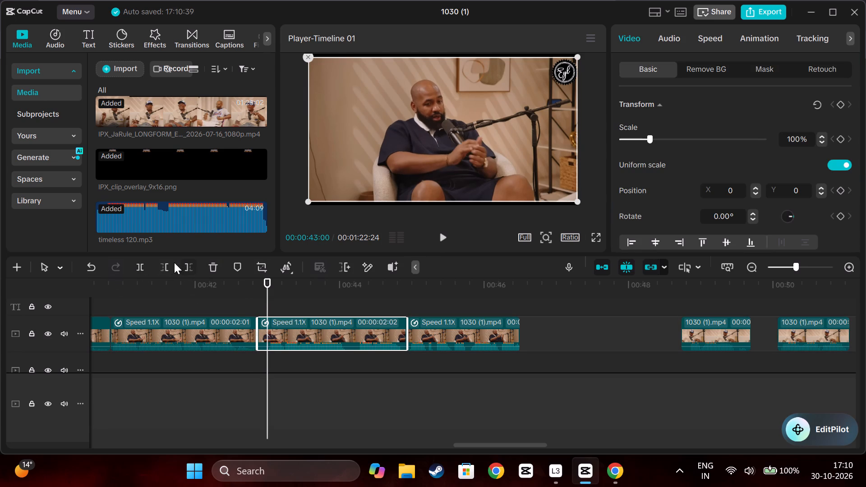
{"action": "left_click", "coordinate": [166, 266]}
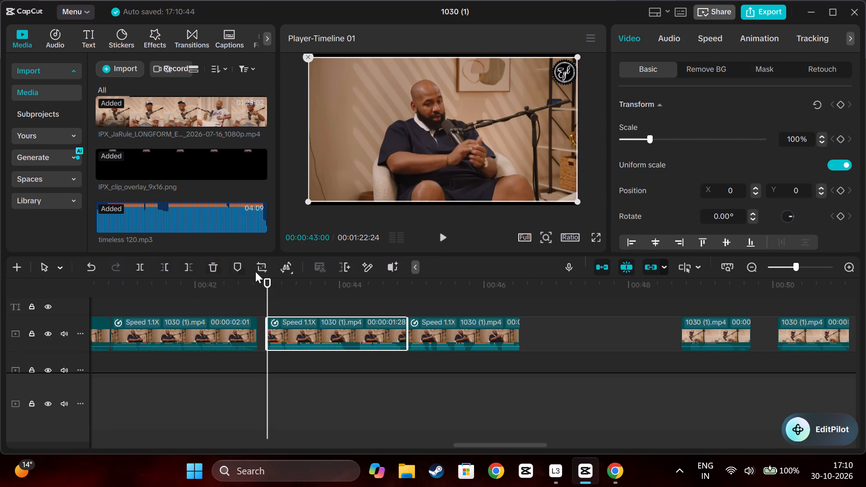
Split the trimmed segment again at 00:00:44:03 and trim the start of the new piece to 00:00:44:07.
{"action": "left_click_drag", "start_coordinate": [266, 287], "coordinate": [352, 298]}
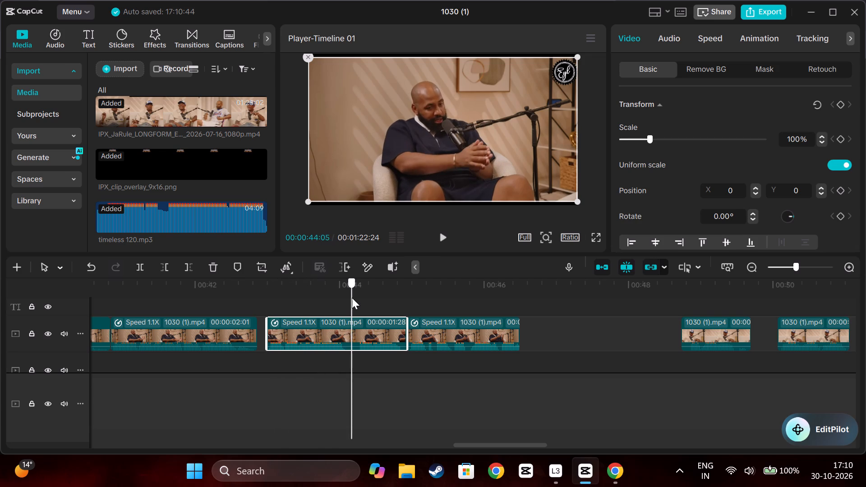
{"action": "left_click_drag", "start_coordinate": [352, 298], "coordinate": [346, 299]}
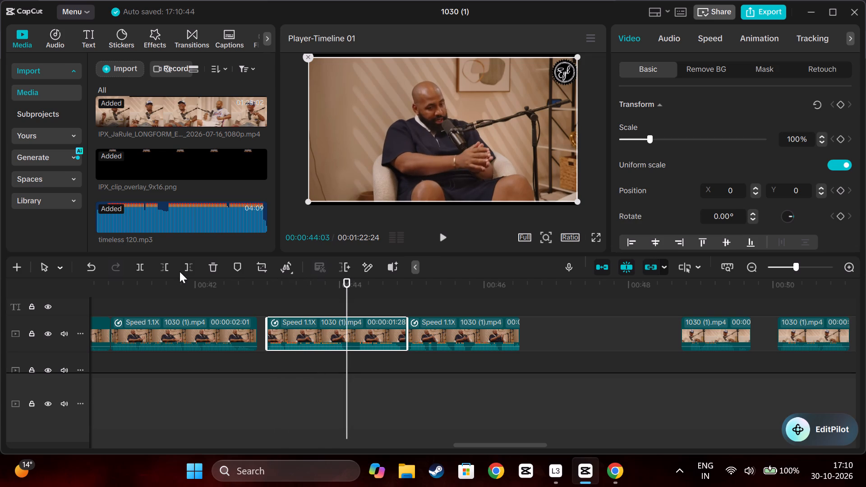
{"action": "left_click", "coordinate": [138, 263]}
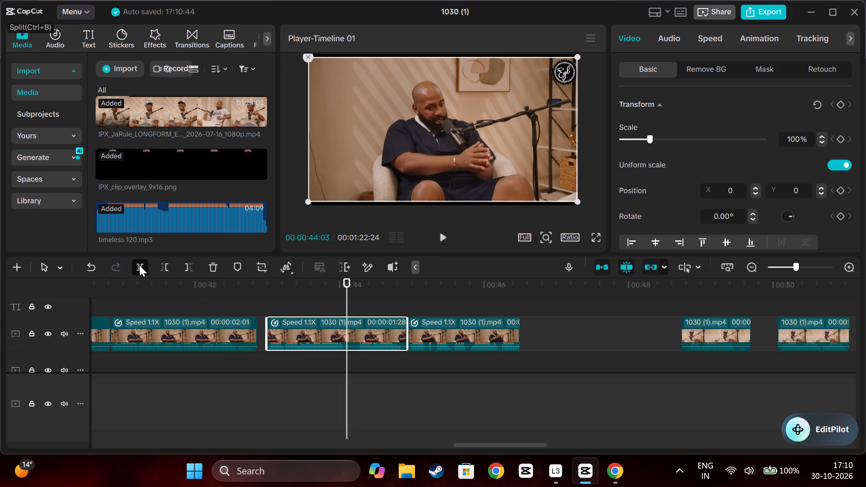
{"action": "left_click_drag", "start_coordinate": [345, 291], "coordinate": [352, 294]}
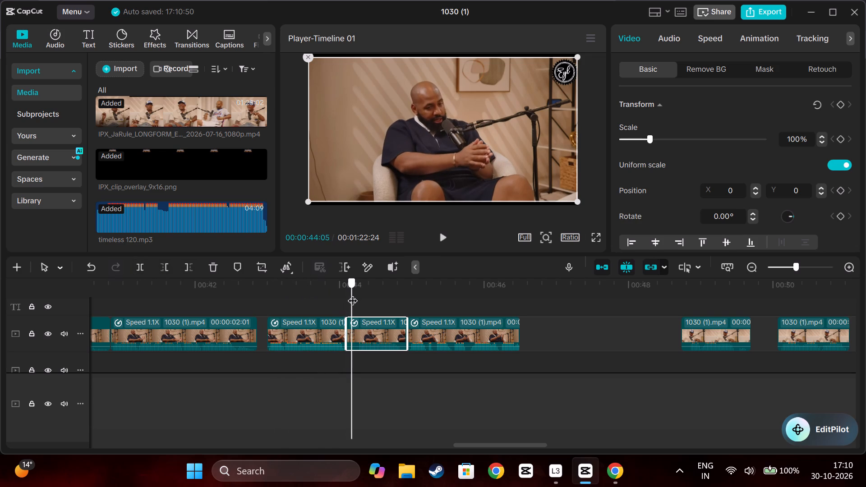
{"action": "left_click_drag", "start_coordinate": [352, 294], "coordinate": [356, 294]}
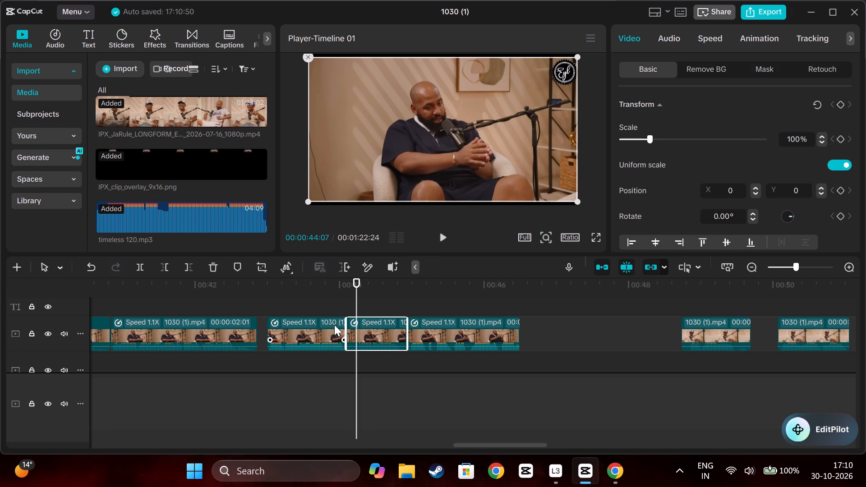
{"action": "left_click", "coordinate": [165, 266]}
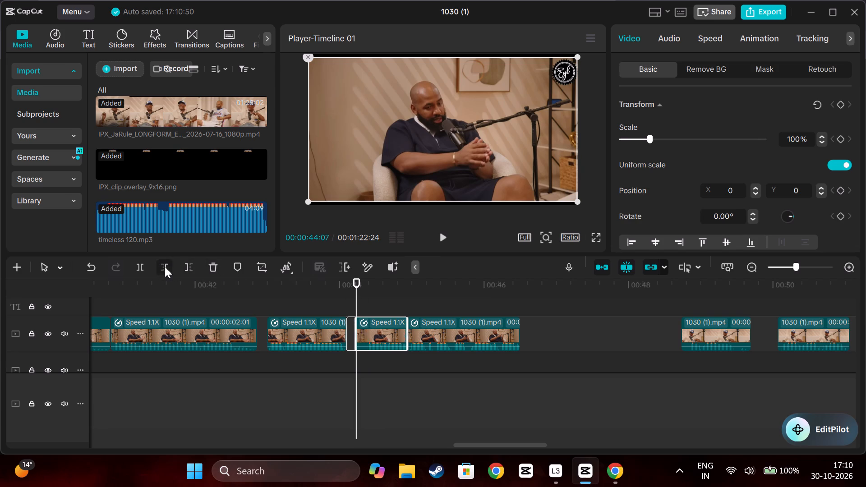
Shift the two trimmed pieces and the last Speed 1.1X segment earlier to close the gaps left by the cuts.
{"action": "left_click_drag", "start_coordinate": [288, 325], "coordinate": [289, 324]}
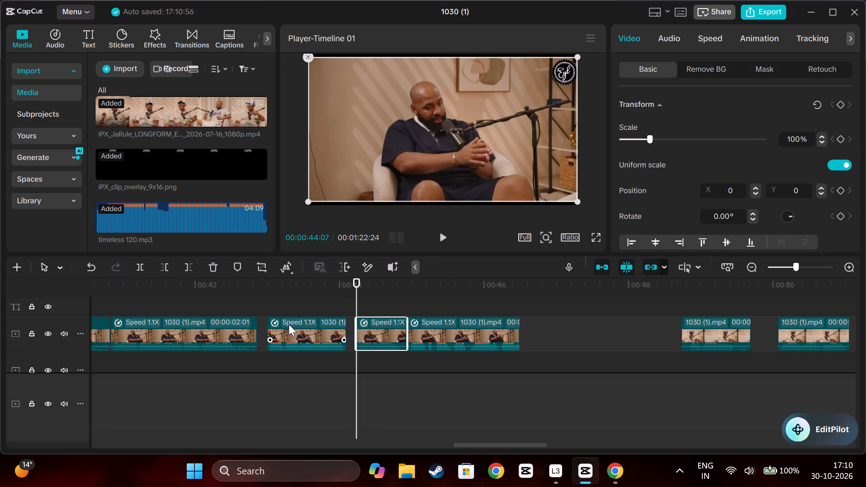
{"action": "left_click_drag", "start_coordinate": [289, 324], "coordinate": [276, 323]}
{"action": "left_click_drag", "start_coordinate": [380, 329], "coordinate": [372, 331]}
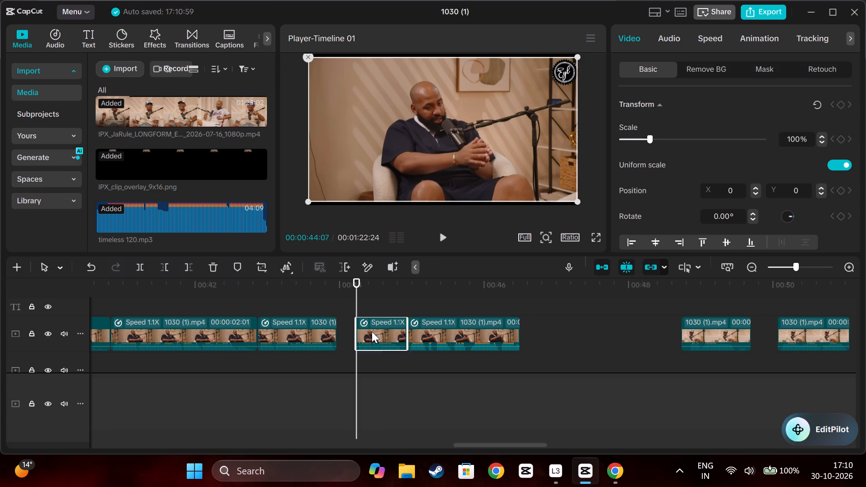
{"action": "left_click_drag", "start_coordinate": [372, 331], "coordinate": [364, 333]}
{"action": "left_click_drag", "start_coordinate": [451, 328], "coordinate": [435, 331]}
Replay the rejoined Speed 1.1X segments from about 00:38 to their end to check the new cuts.
{"action": "left_click", "coordinate": [317, 302]}
{"action": "left_click_drag", "start_coordinate": [317, 302], "coordinate": [126, 307]}
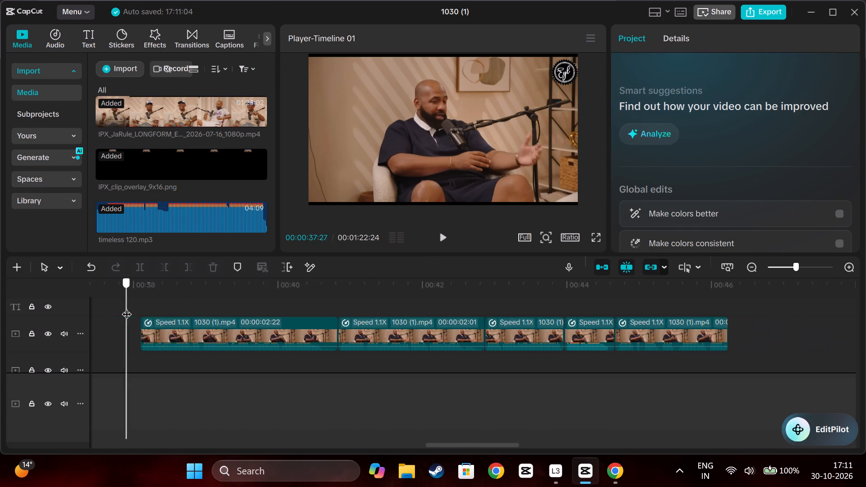
{"action": "left_click_drag", "start_coordinate": [126, 307], "coordinate": [346, 330]}
{"action": "key", "text": "space"}
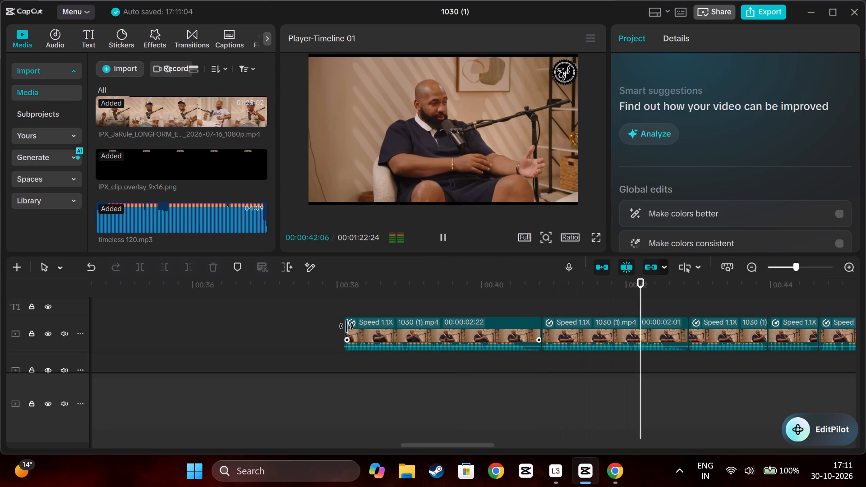
{"action": "scroll", "coordinate": [346, 326], "scroll_direction": "left", "scroll_amount": 1}
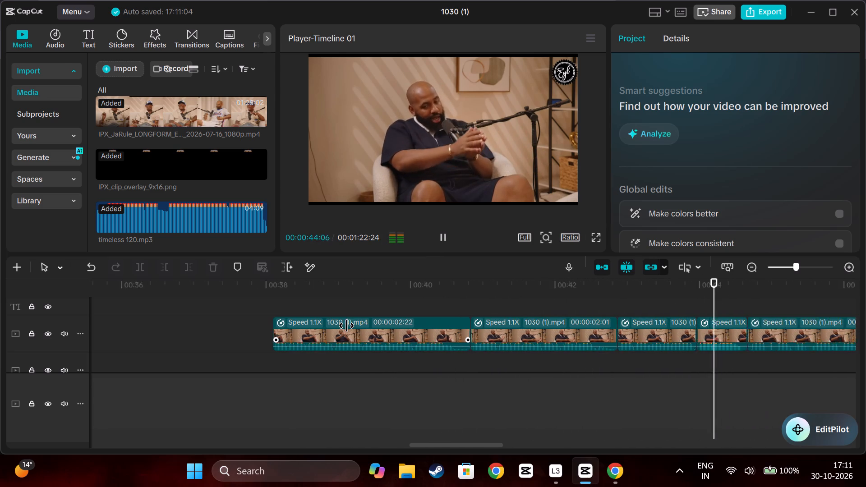
{"action": "scroll", "coordinate": [346, 326], "scroll_direction": "left", "scroll_amount": 1}
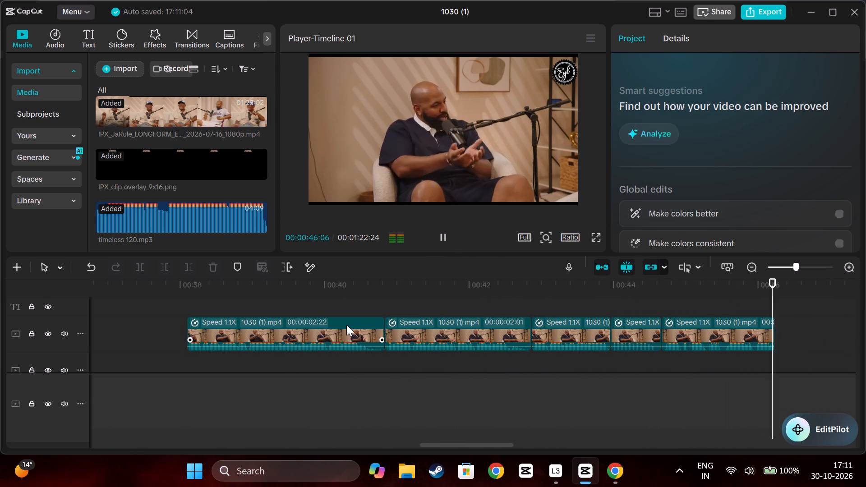
{"action": "scroll", "coordinate": [346, 325], "scroll_direction": "left", "scroll_amount": 1}
{"action": "key", "text": "space"}
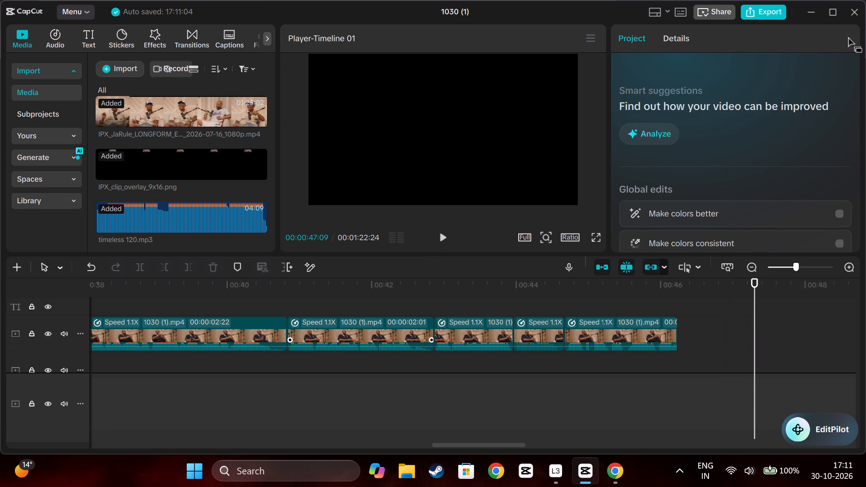
Close the 1030 (1) project and exit CapCut.
{"action": "left_click", "coordinate": [858, 14]}
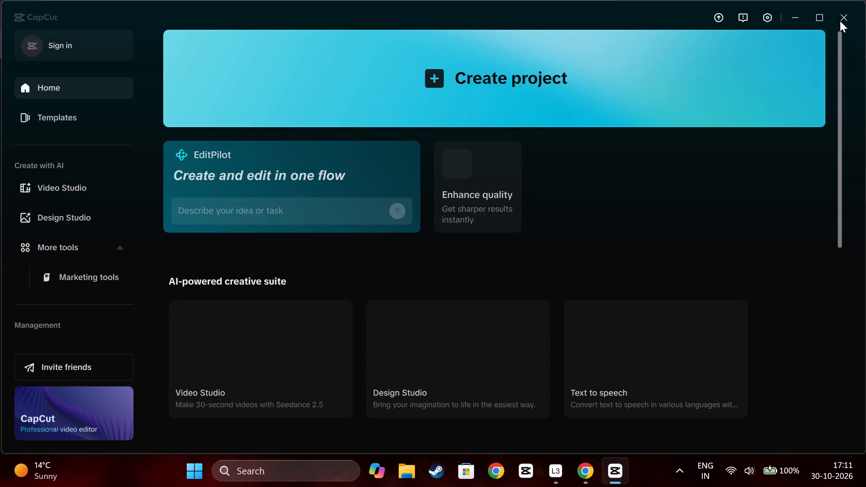
{"action": "left_click", "coordinate": [841, 17]}
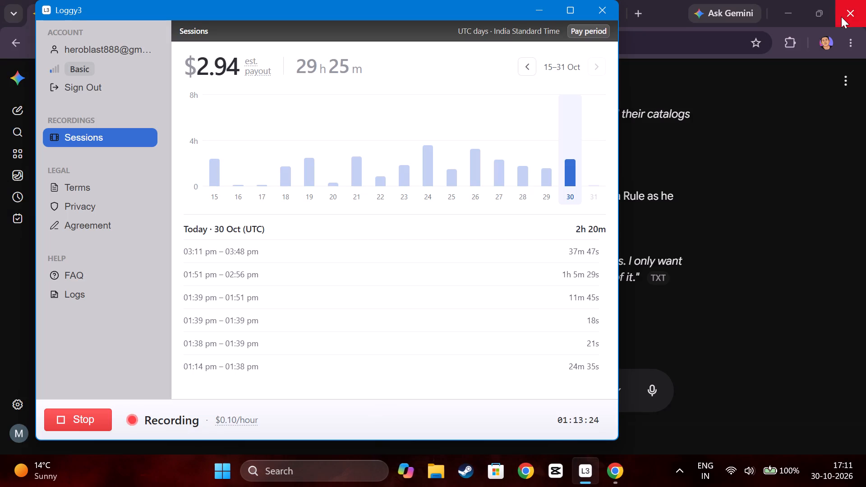
Stop the running recording in Loggy3.
{"action": "scroll", "coordinate": [272, 307], "scroll_direction": "down", "scroll_amount": 2}
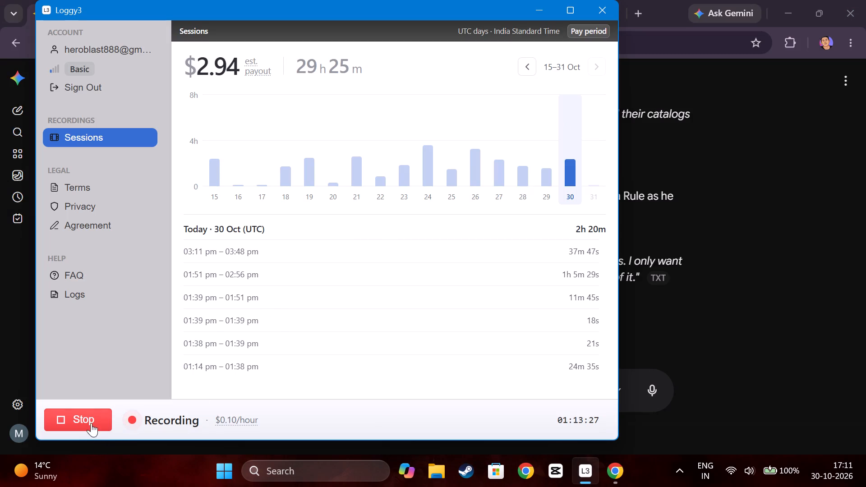
{"action": "left_click", "coordinate": [91, 416]}
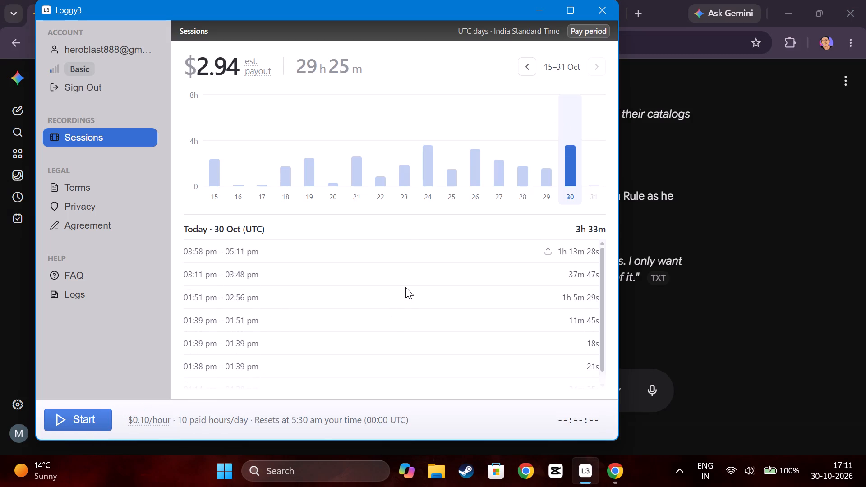
Show the sessions recorded on 24 October in the pay-period chart.
{"action": "left_click", "coordinate": [425, 160]}
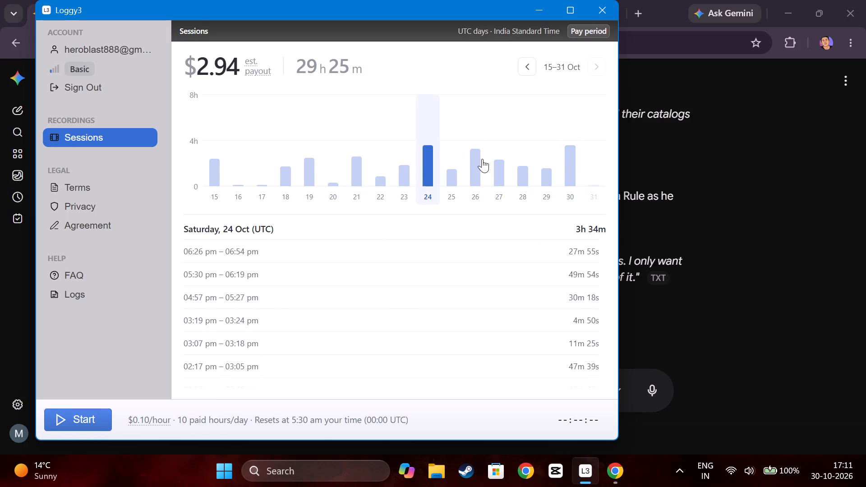
Show the sessions recorded on 30 October in the pay-period chart and look through that day's list.
{"action": "left_click", "coordinate": [572, 157]}
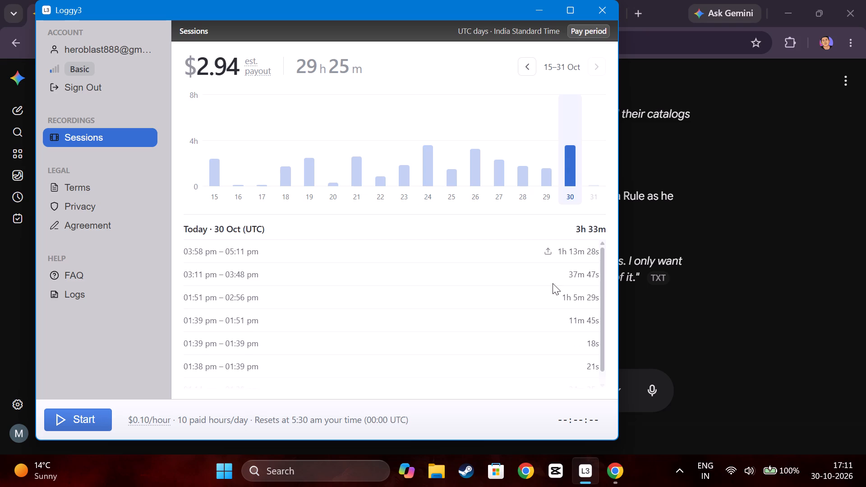
{"action": "scroll", "coordinate": [501, 277], "scroll_direction": "up", "scroll_amount": 2}
{"action": "scroll", "coordinate": [501, 277], "scroll_direction": "down", "scroll_amount": 4}
{"action": "scroll", "coordinate": [501, 277], "scroll_direction": "up", "scroll_amount": 5}
Close the Loggy3 window and dismiss its notice, leaving the app in the background.
{"action": "left_click", "coordinate": [600, 8]}
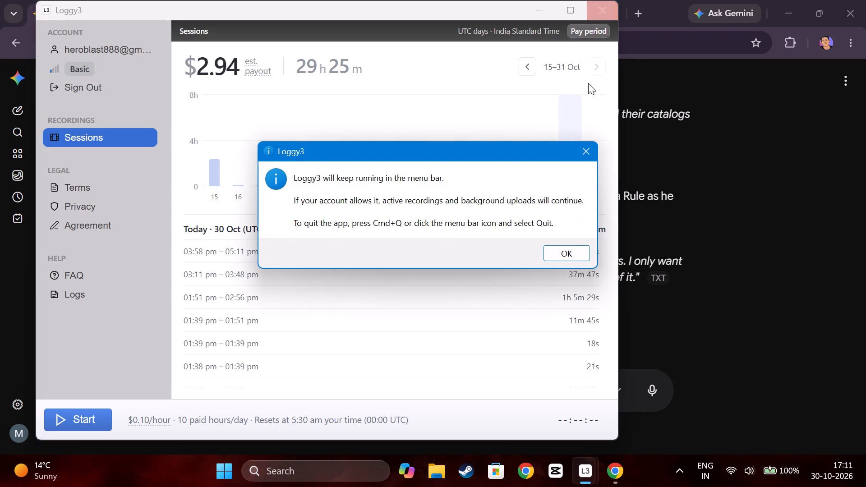
{"action": "left_click", "coordinate": [560, 251]}
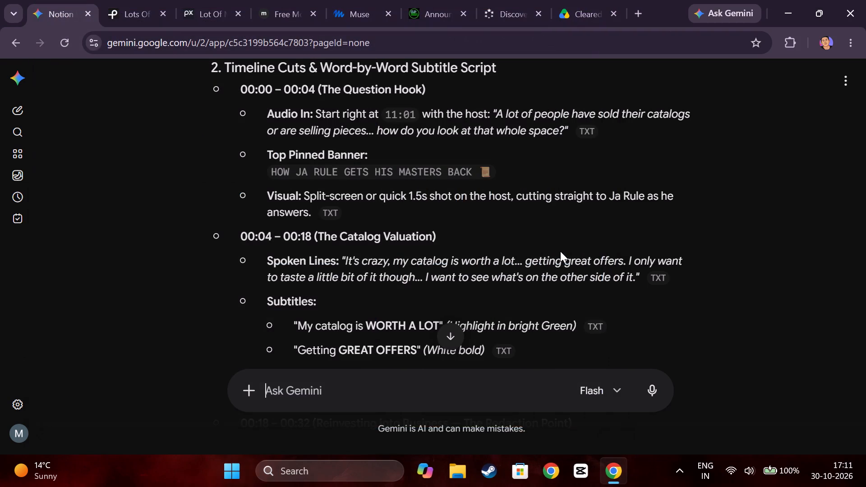
Close the Chrome window containing the Gemini clip script and its other open tabs.
{"action": "left_click", "coordinate": [850, 13]}
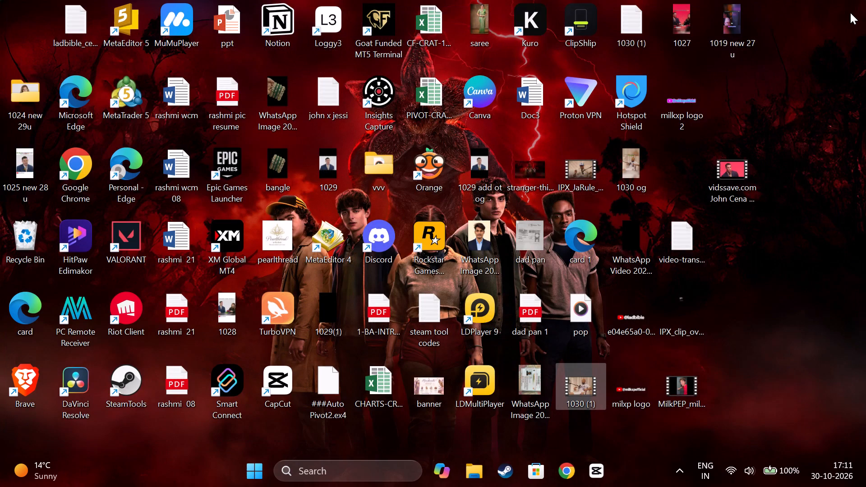
Open the Kuro app from the hidden background apps.
{"action": "left_click", "coordinate": [682, 474]}
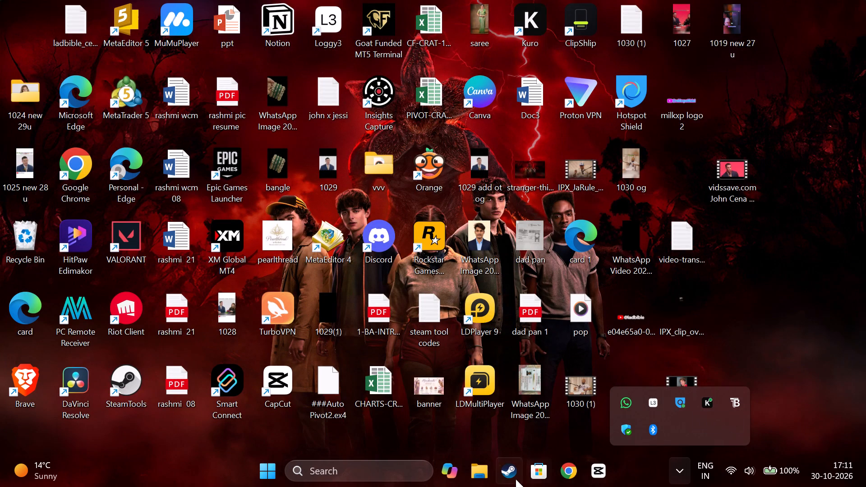
{"action": "left_click", "coordinate": [705, 407]}
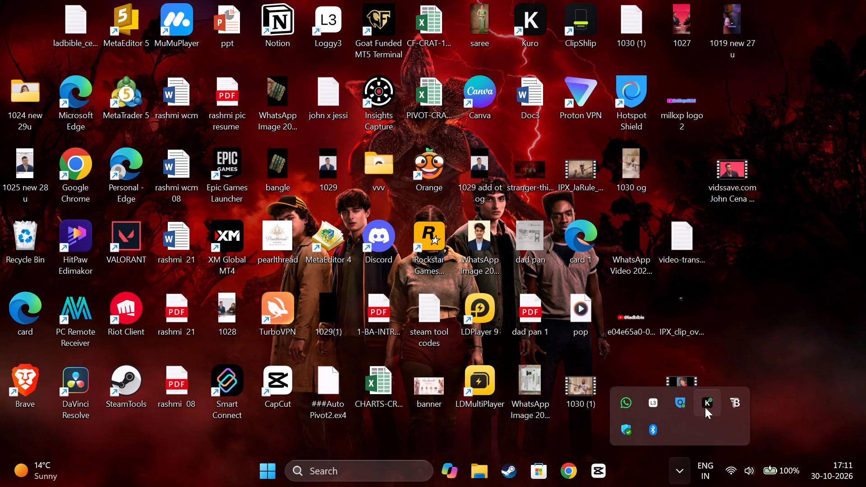